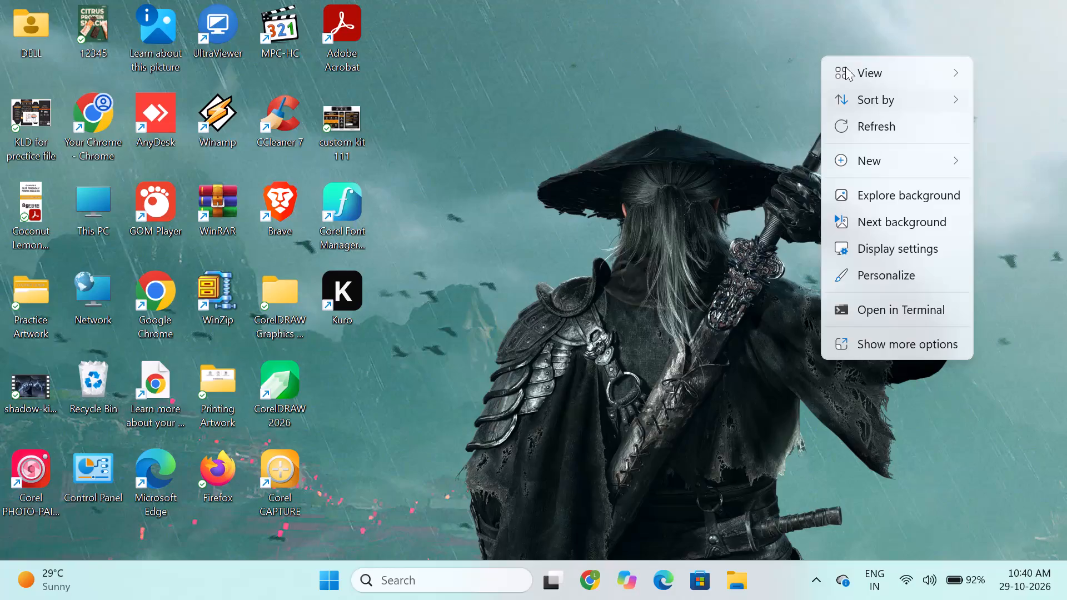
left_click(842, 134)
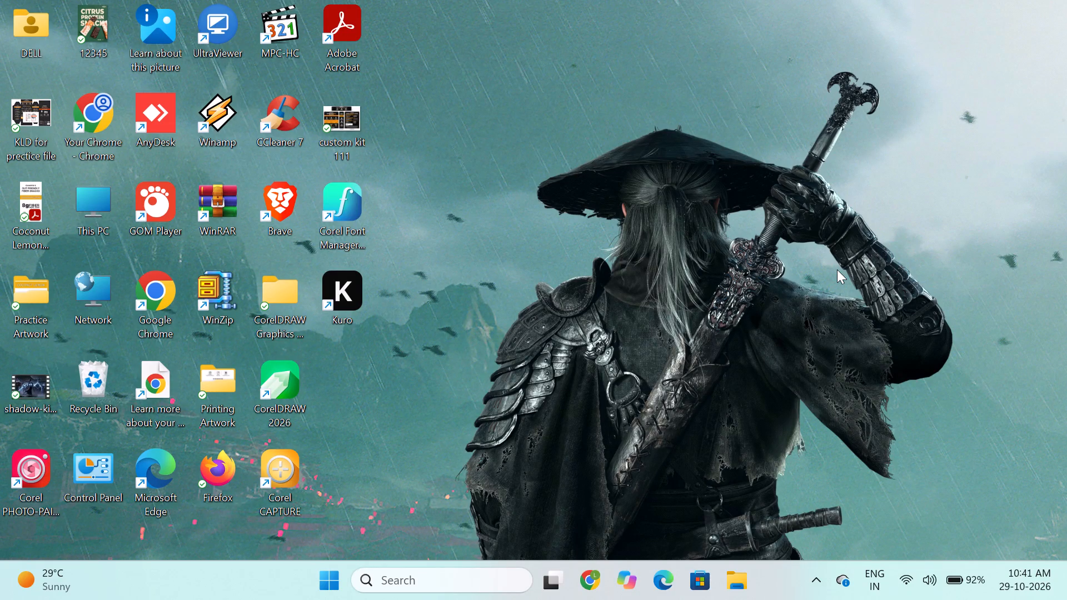
Open Google Chrome, search Google for canva and go to Canva through the account login result.
left_click(587, 580)
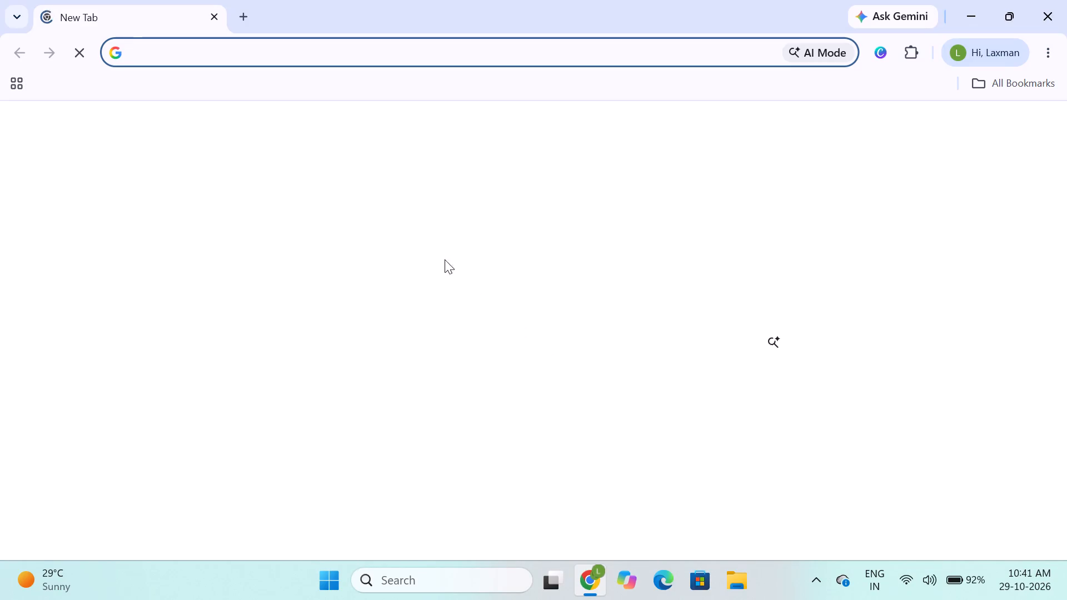
left_click(343, 334)
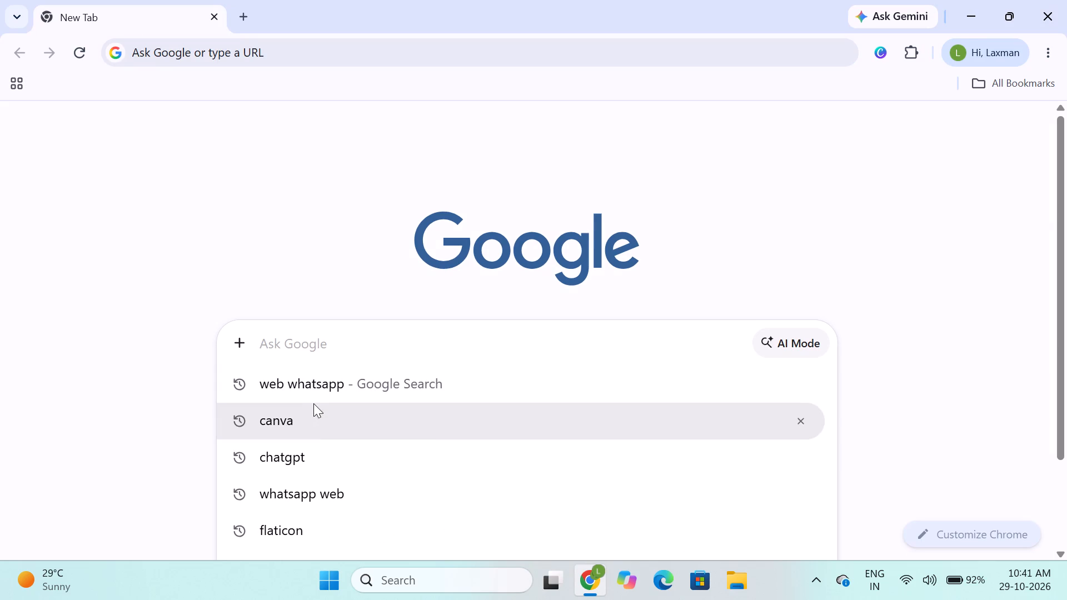
left_click(307, 409)
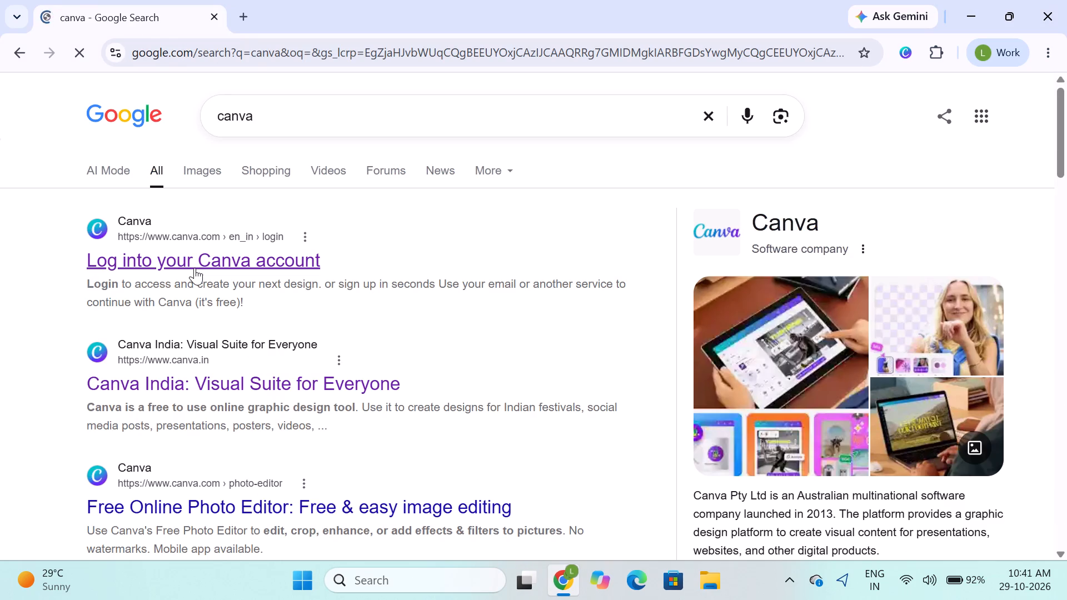
left_click(195, 268)
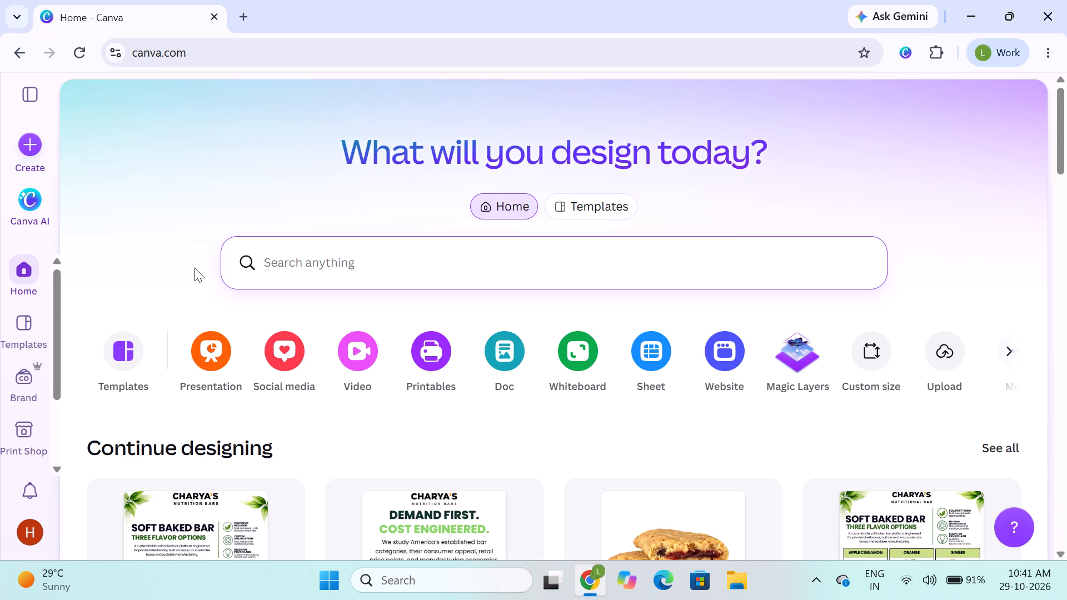
Open the PLMA STANDEE 3X6FT design from the recent designs on the Canva home page.
scroll(251, 296, "down", 1)
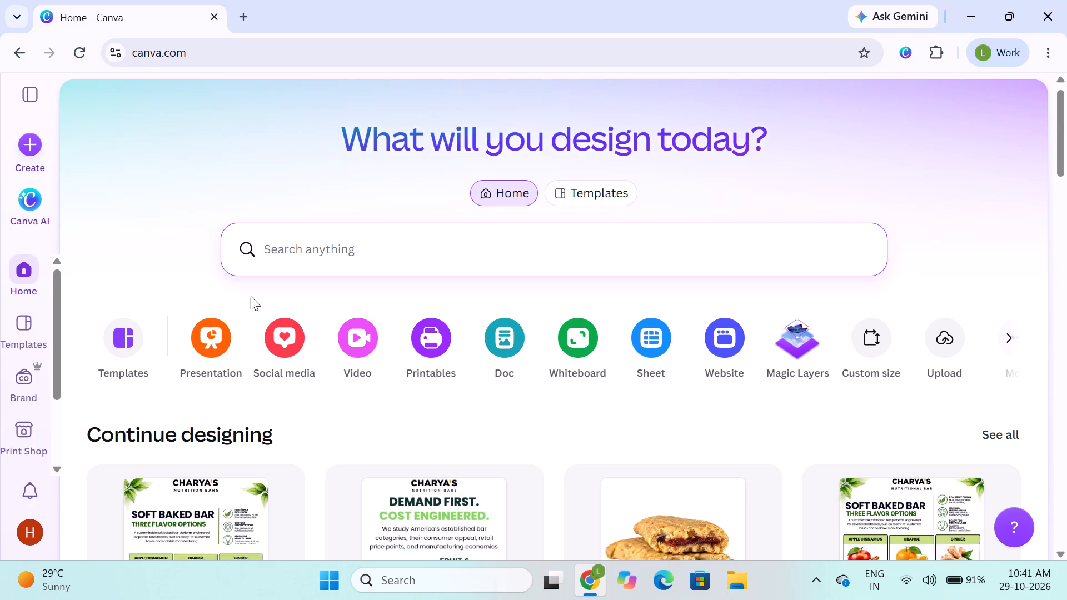
scroll(251, 296, "down", 3)
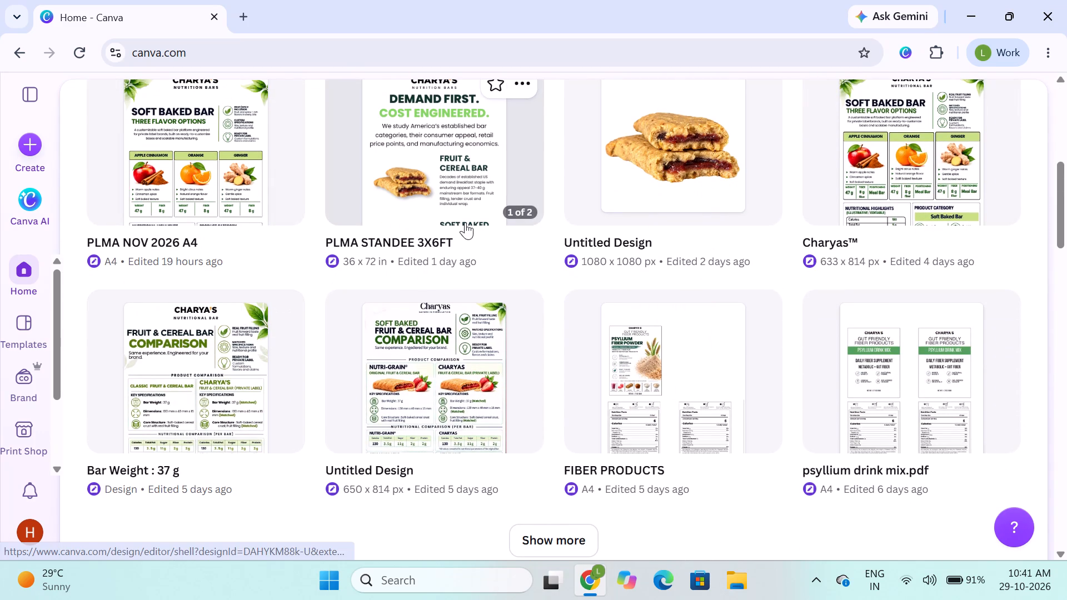
scroll(683, 192, "left", 2)
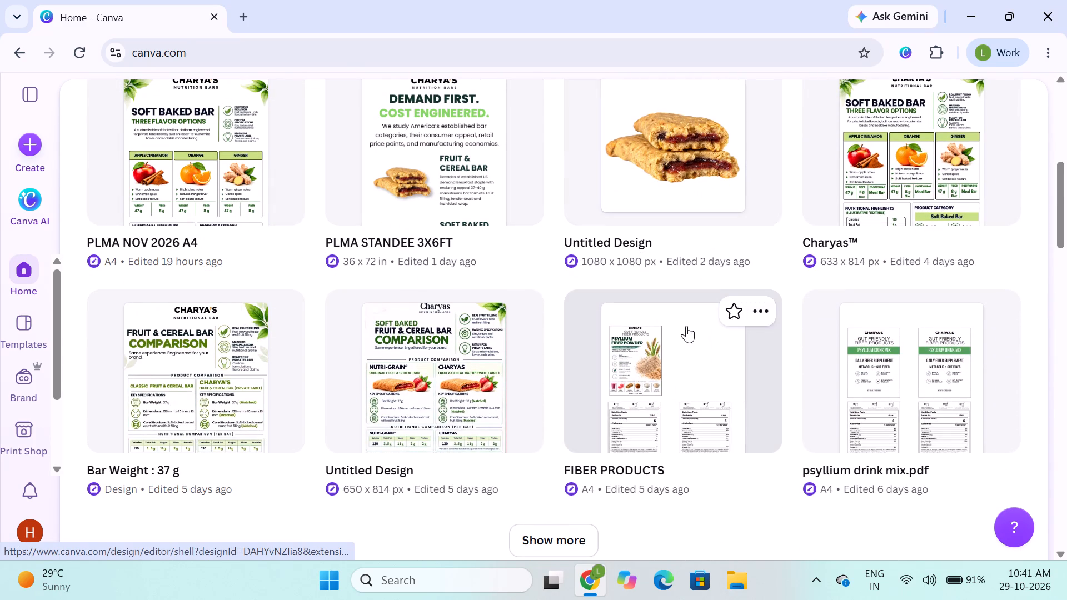
scroll(686, 326, "down", 3)
scroll(686, 326, "up", 5)
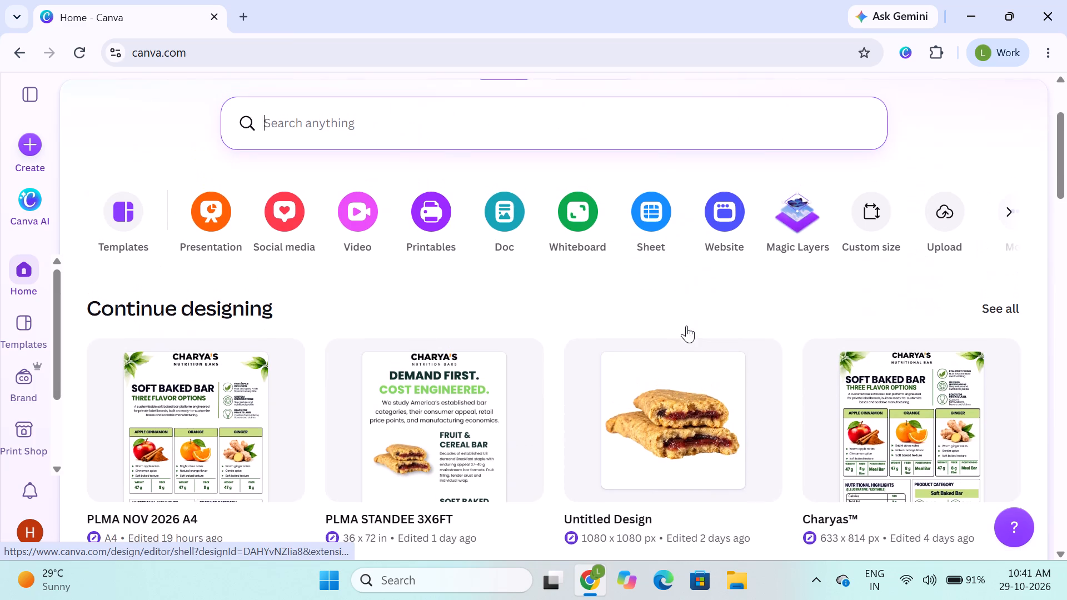
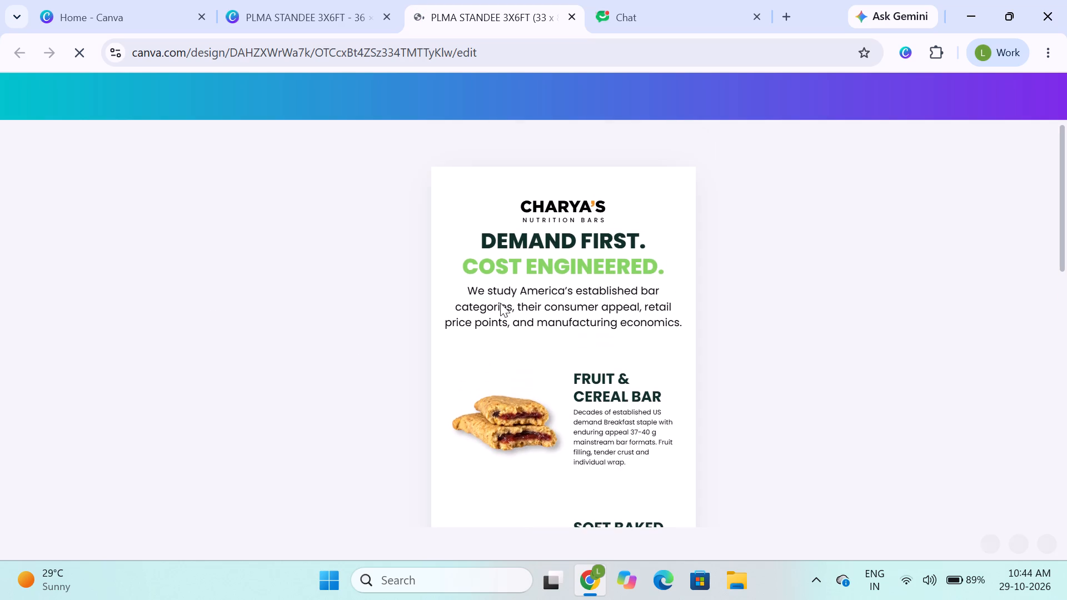
Examine the layout of page 1 in the resized 33 x 81 in standee design.
scroll(500, 303, "down", 4)
scroll(500, 303, "up", 3)
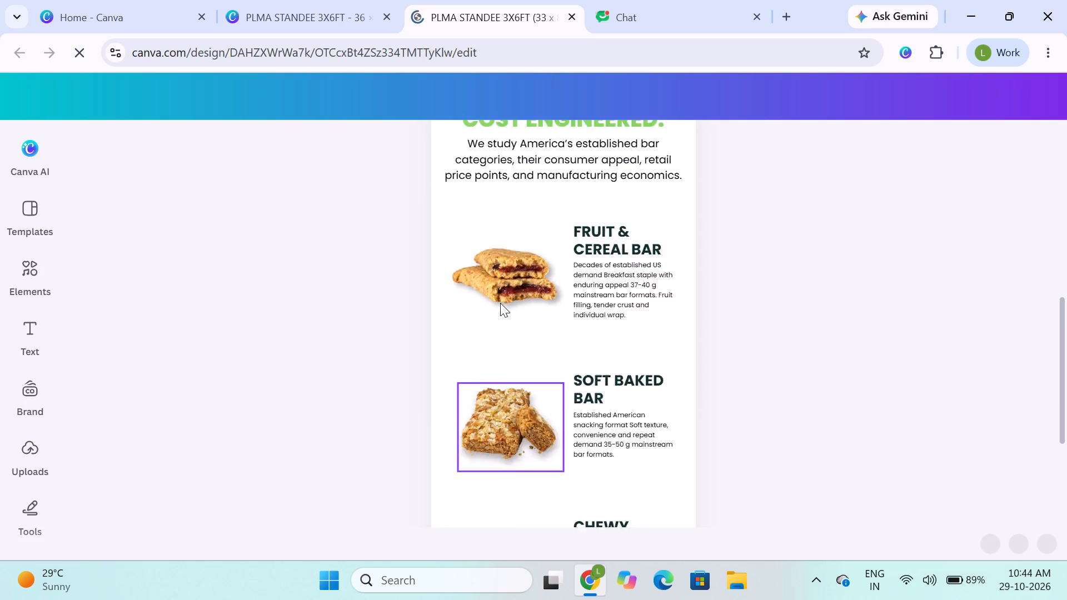
scroll(500, 303, "down", 3)
scroll(500, 303, "up", 2)
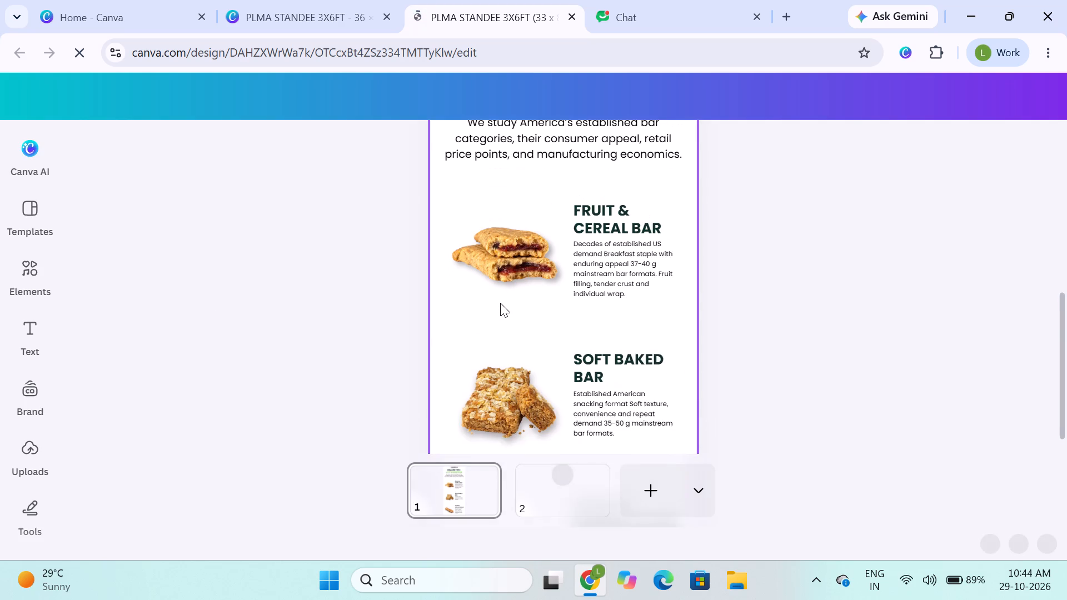
scroll(500, 303, "down", 3)
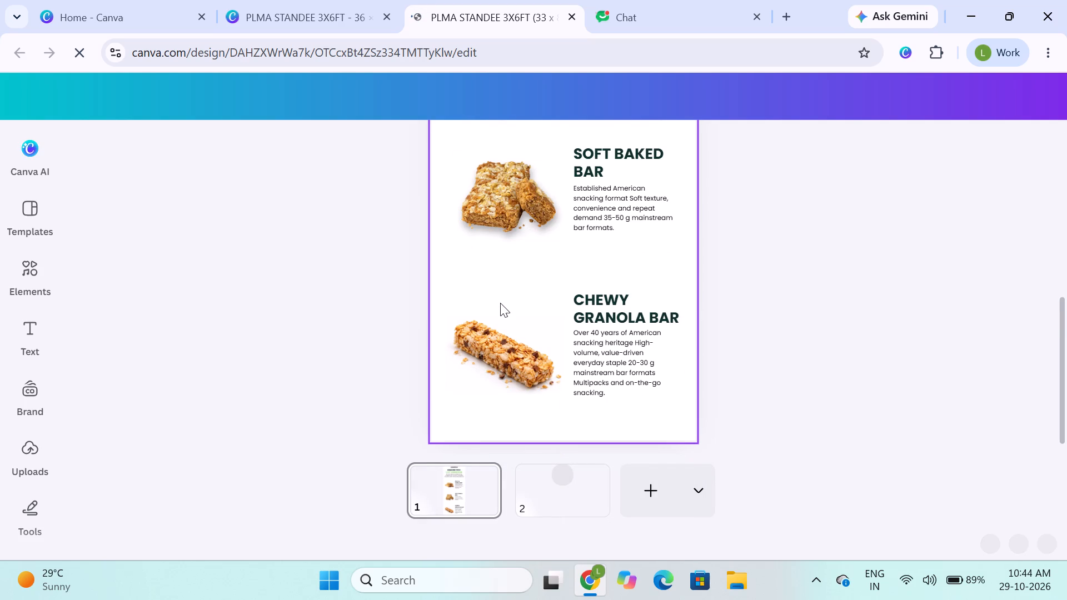
scroll(500, 303, "up", 4)
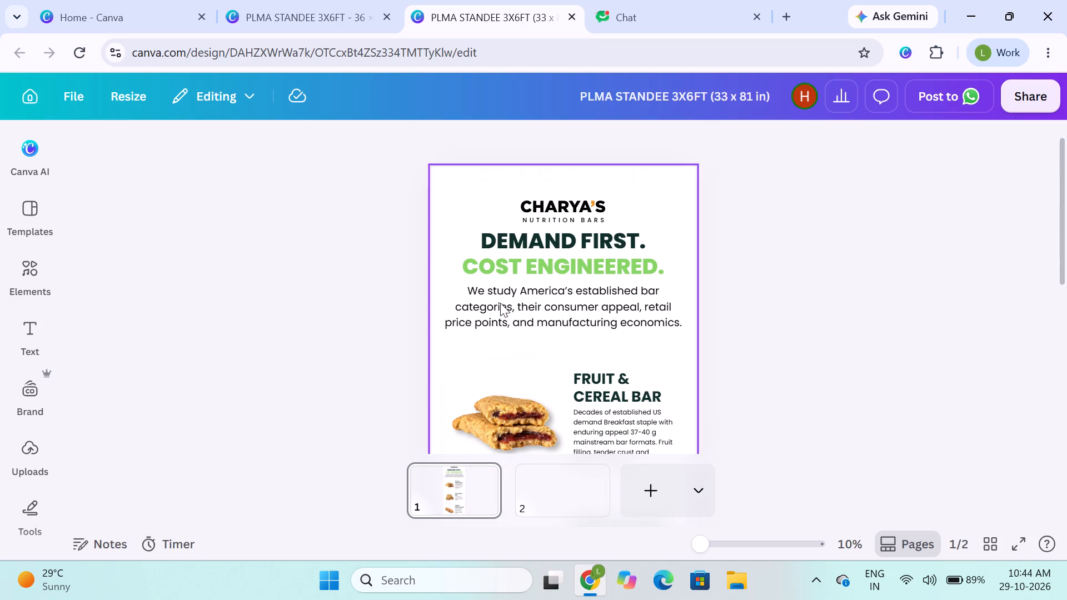
left_click(294, 243)
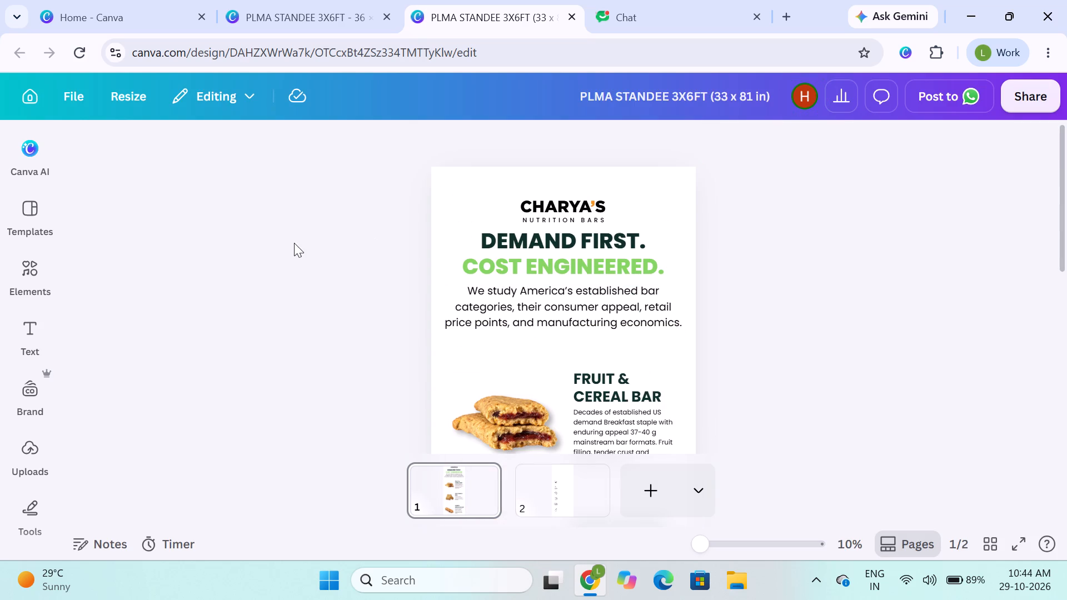
scroll(294, 243, "down", 3)
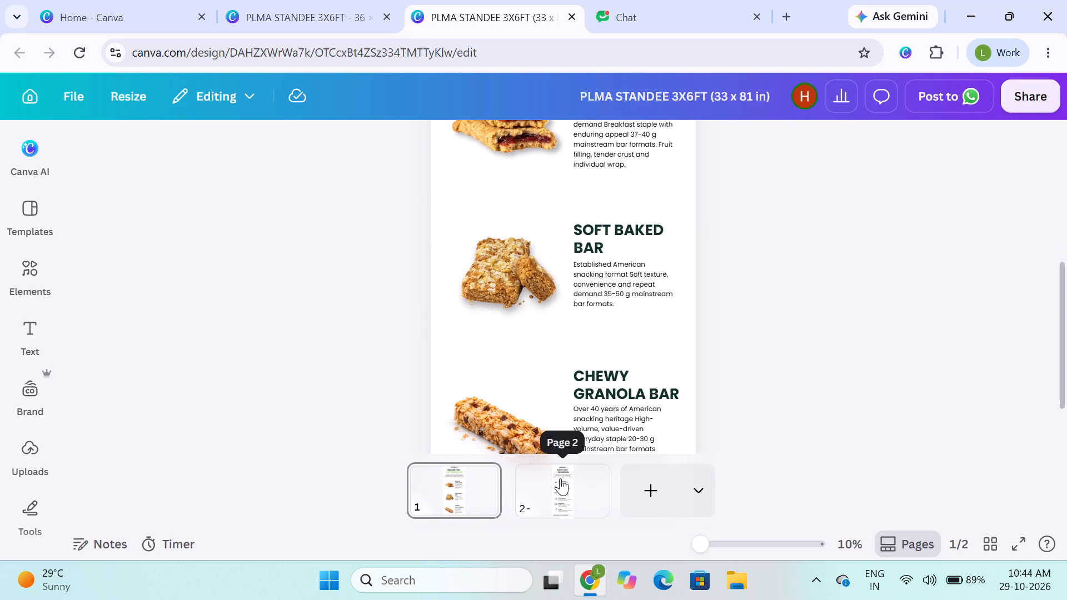
Open page 2 of the resized standee and examine its layout from heading to closing tagline.
left_click(560, 478)
left_click(277, 414)
scroll(277, 414, "up", 1)
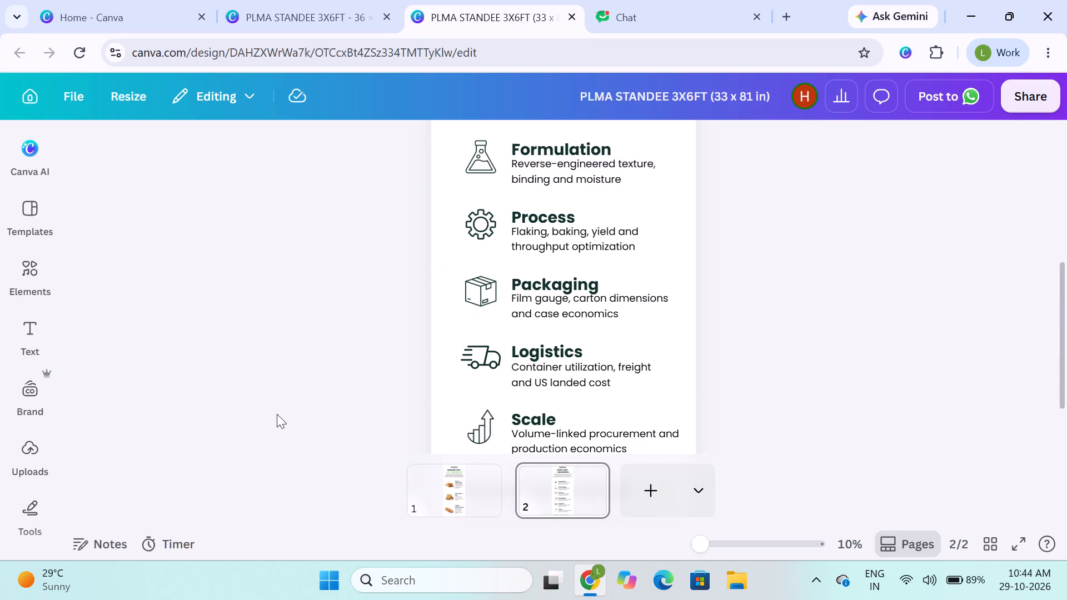
scroll(277, 414, "up", 1)
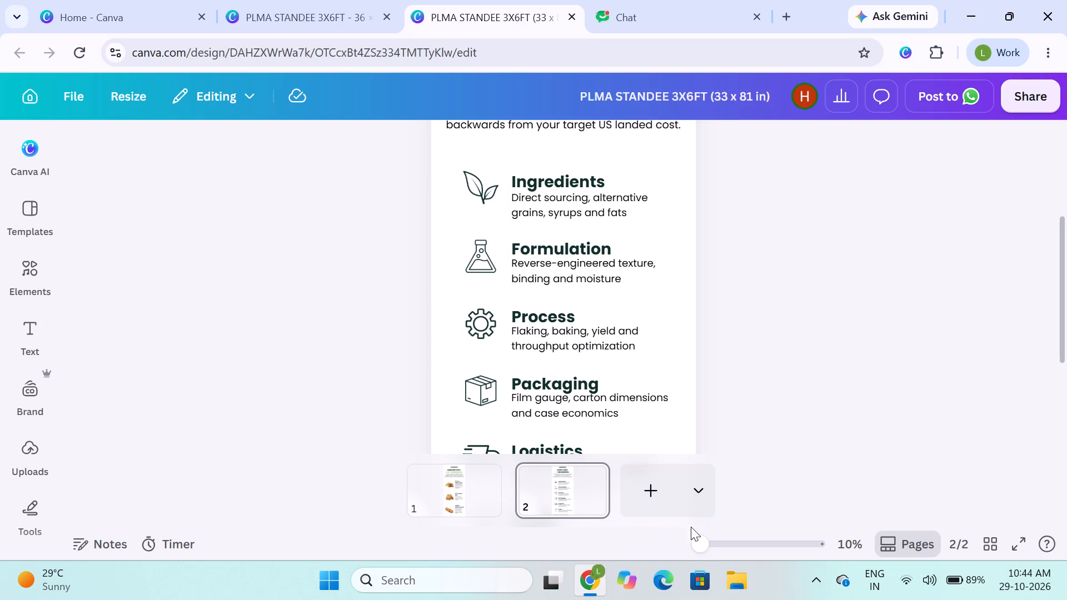
left_click(730, 447)
scroll(750, 284, "up", 4)
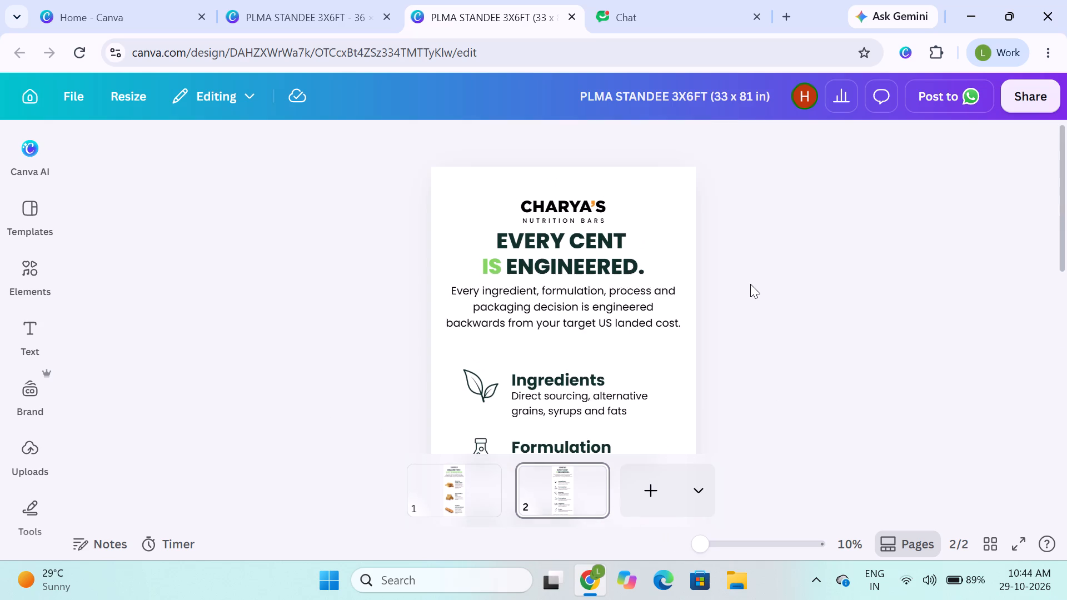
scroll(750, 284, "down", 8)
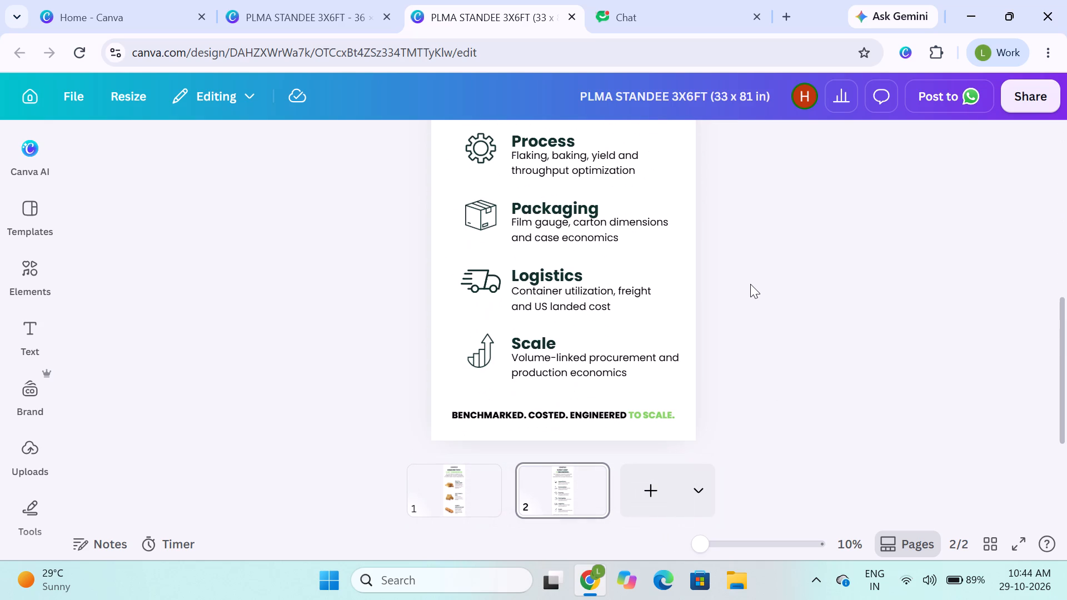
Align the "BENCHMARKED. COSTED. ENGINEERED TO SCALE." tagline to the horizontal centre of page 2.
scroll(750, 284, "up", 1)
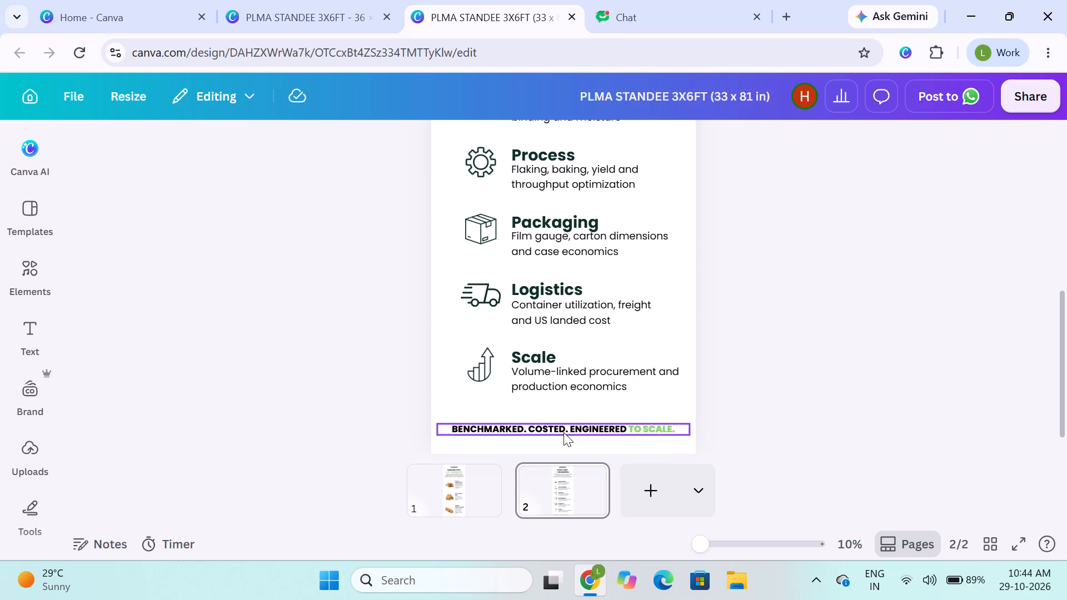
left_click(564, 432)
left_click(844, 157)
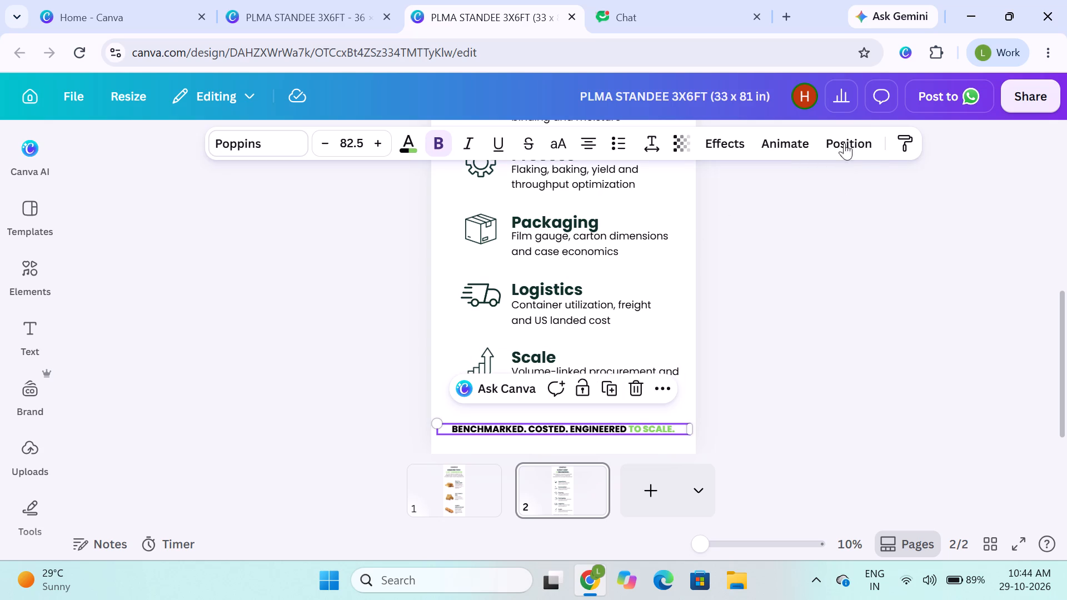
left_click(843, 133)
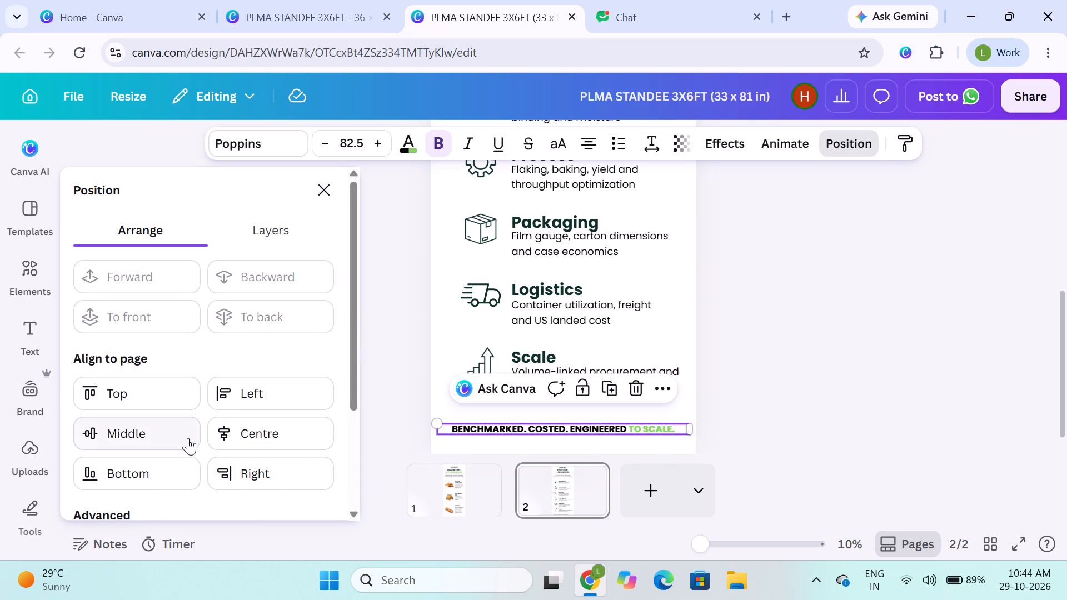
left_click(237, 433)
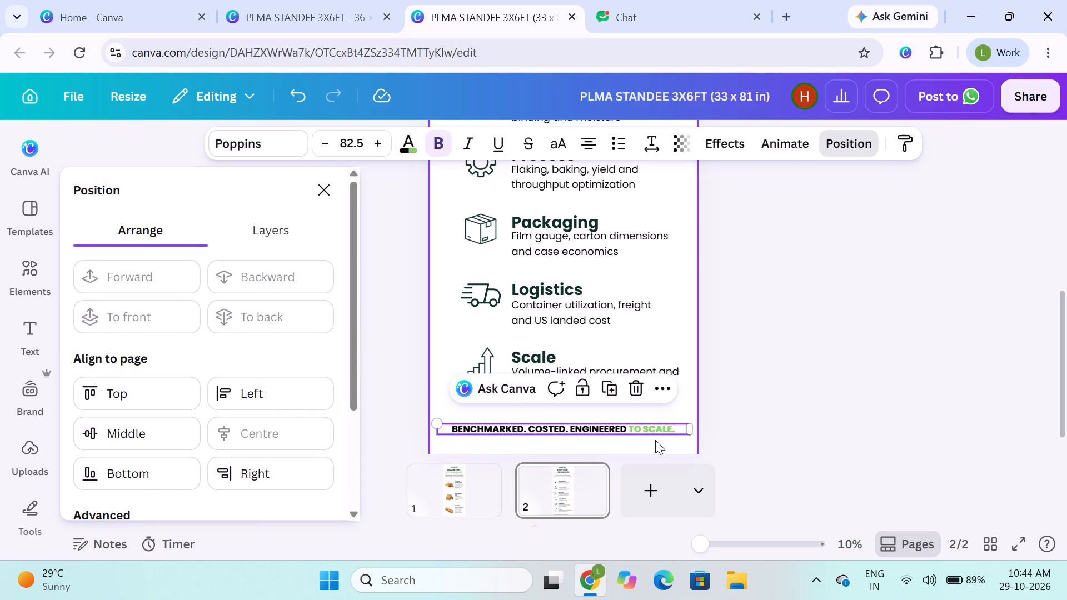
left_click(766, 427)
left_click(766, 427)
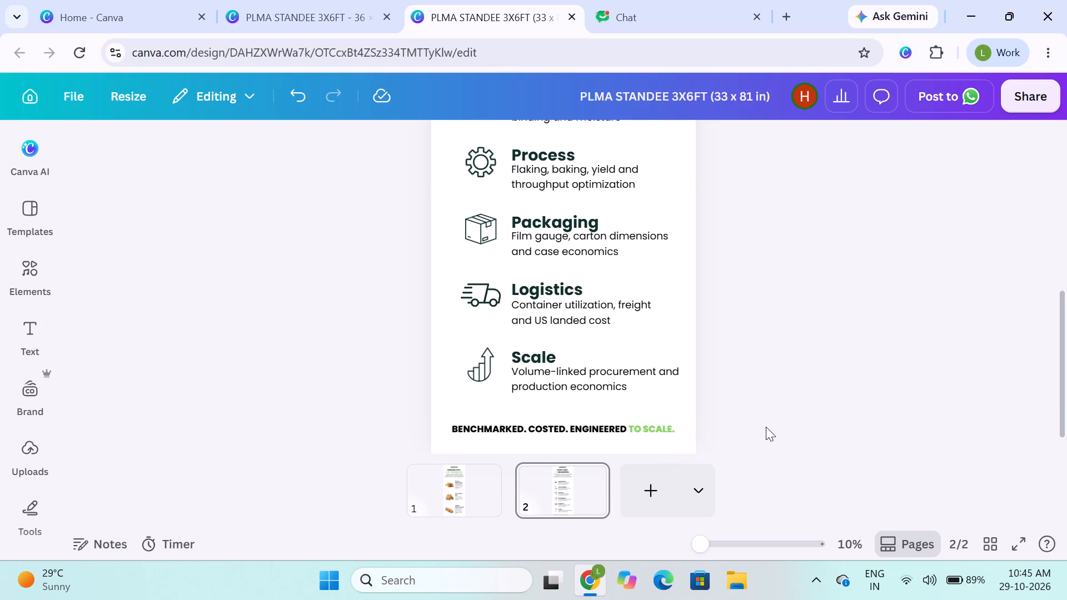
Review the whole of page 2 again, checking its spacing and alignment.
scroll(766, 427, "up", 5)
scroll(766, 427, "down", 1)
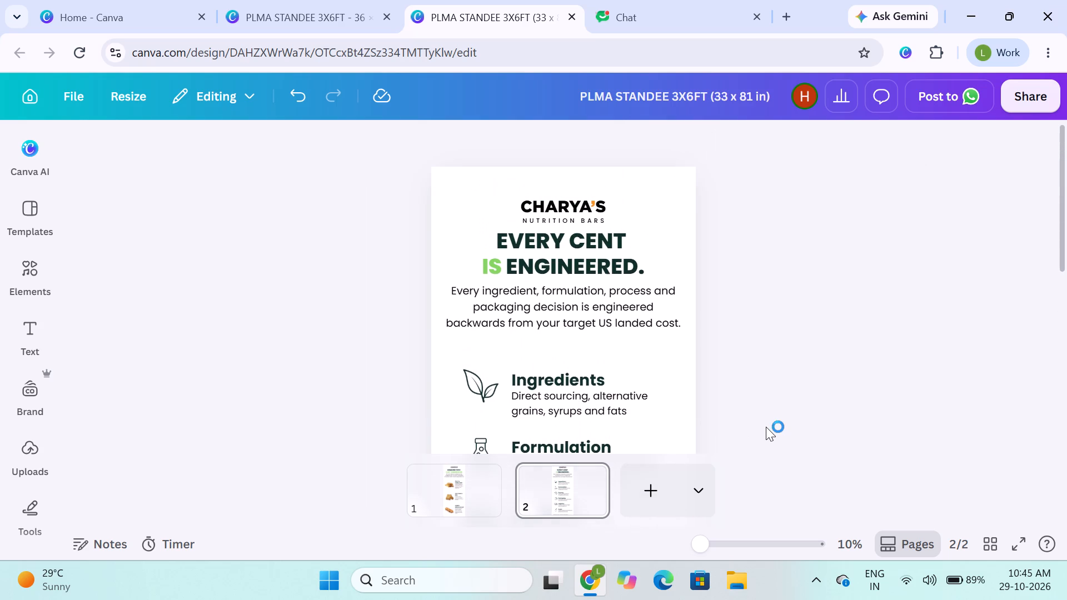
scroll(766, 427, "down", 1)
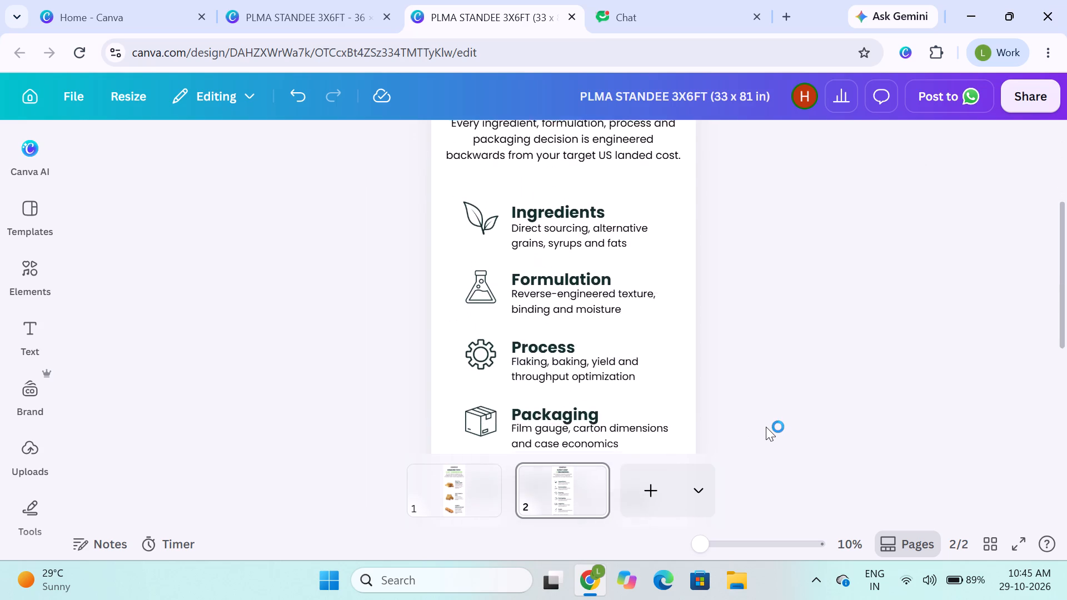
scroll(766, 427, "down", 3)
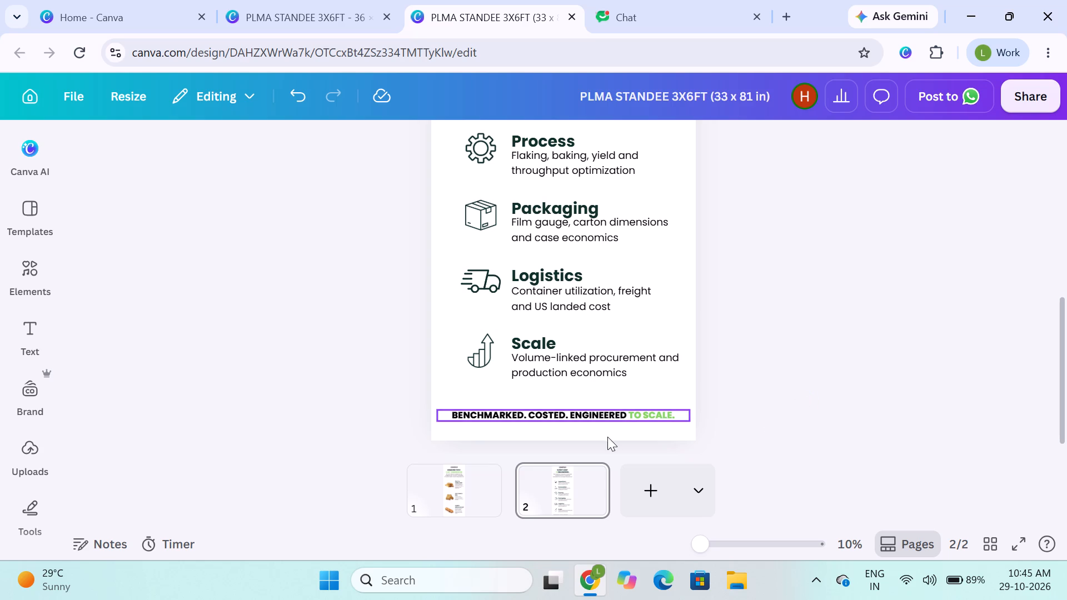
On page 1, nudge the CHARYA'S logo, its NUTRITION BARS line and the "DEMAND FIRST. COST ENGINEERED." heading slightly up together.
left_click(470, 501)
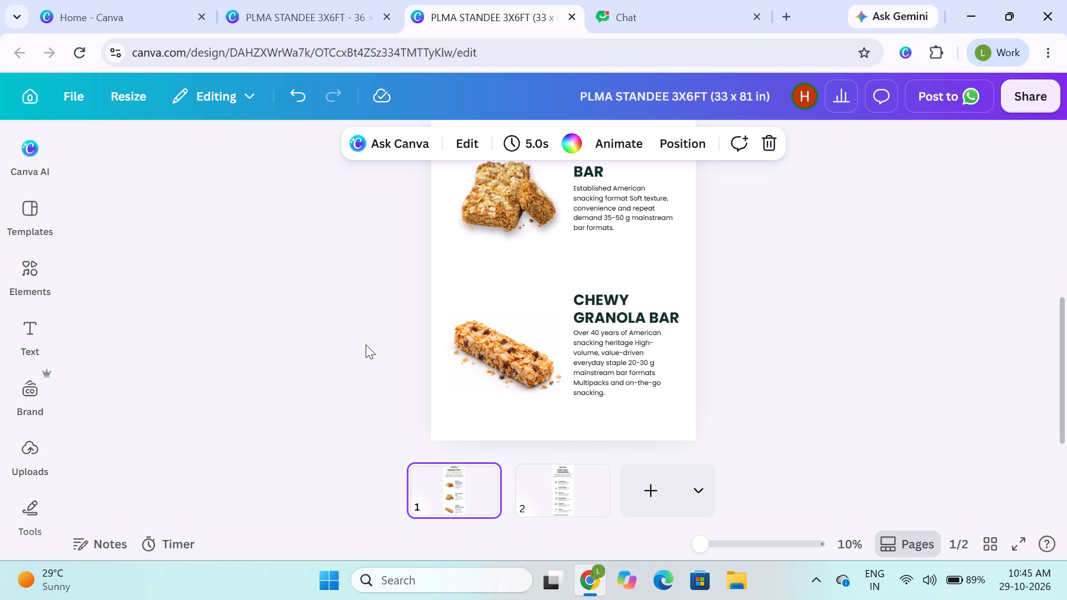
scroll(366, 344, "up", 4)
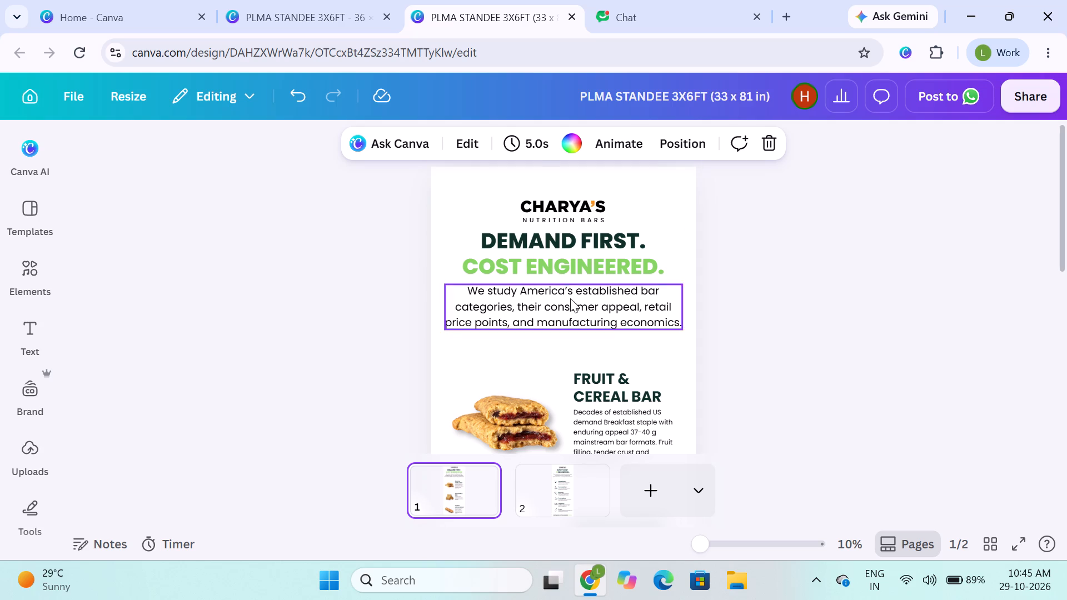
left_click(545, 209, "shift")
left_click(546, 219, "shift")
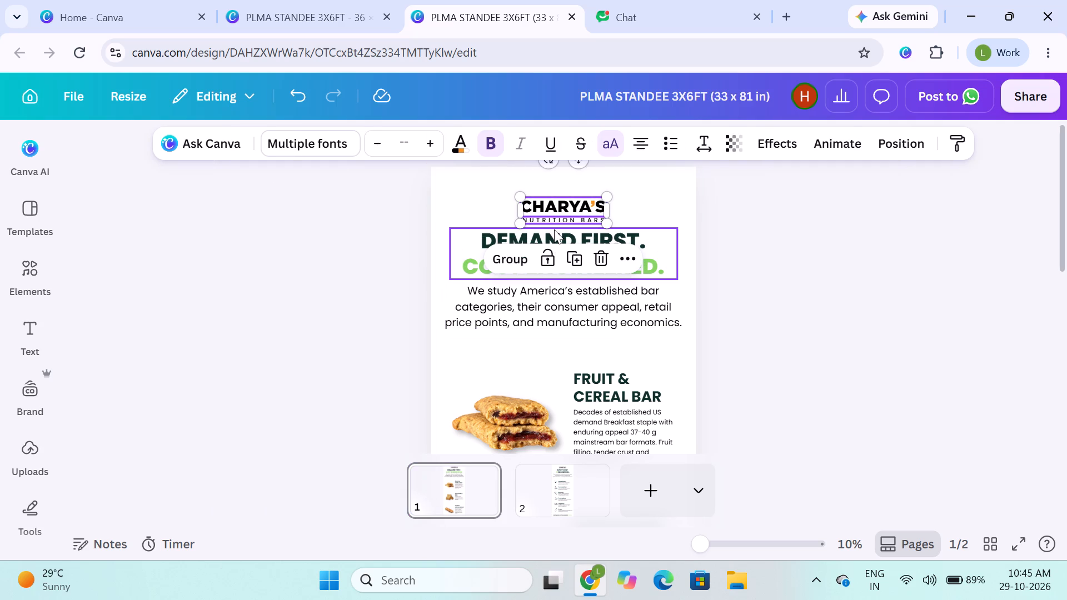
left_click(554, 229, "shift")
key("Up")
key("Up")
key("Up")
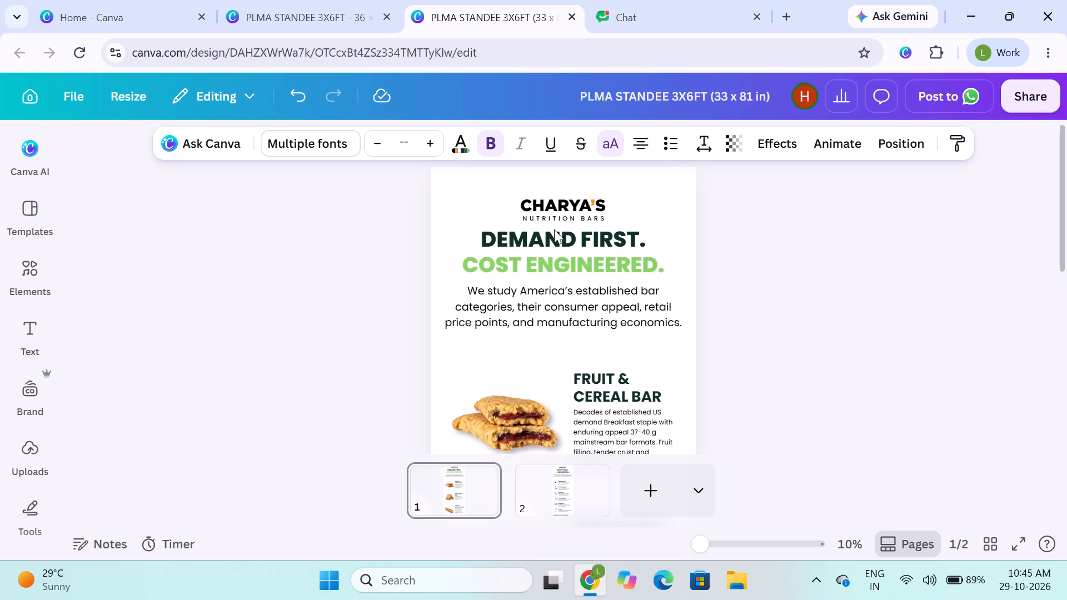
key("Up")
key("Up")
key("Up")
key("Up")
key("Up")
key("Up")
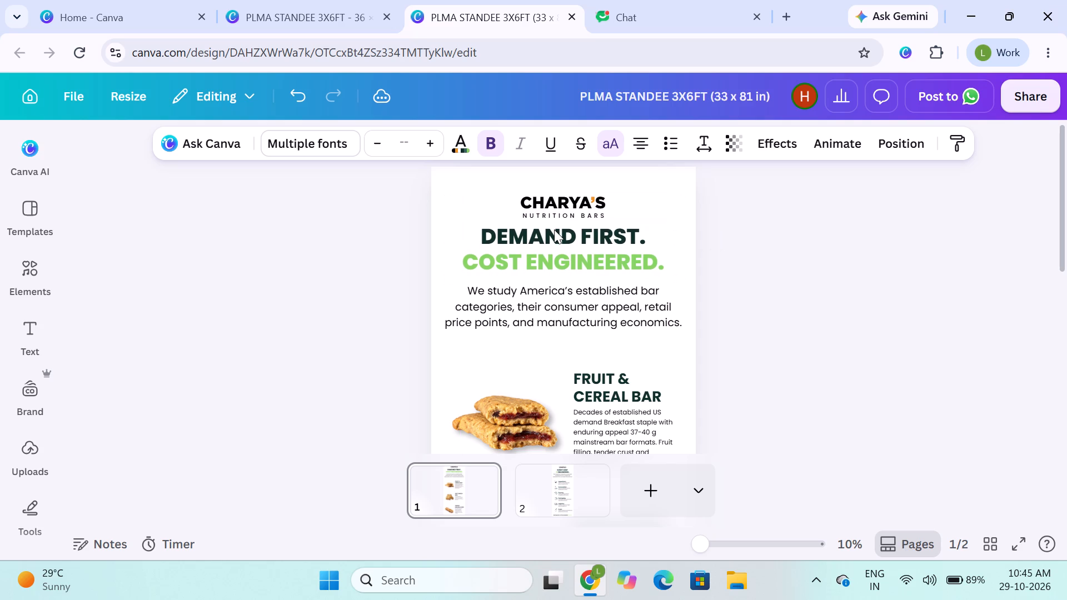
key("Down")
left_click(334, 248)
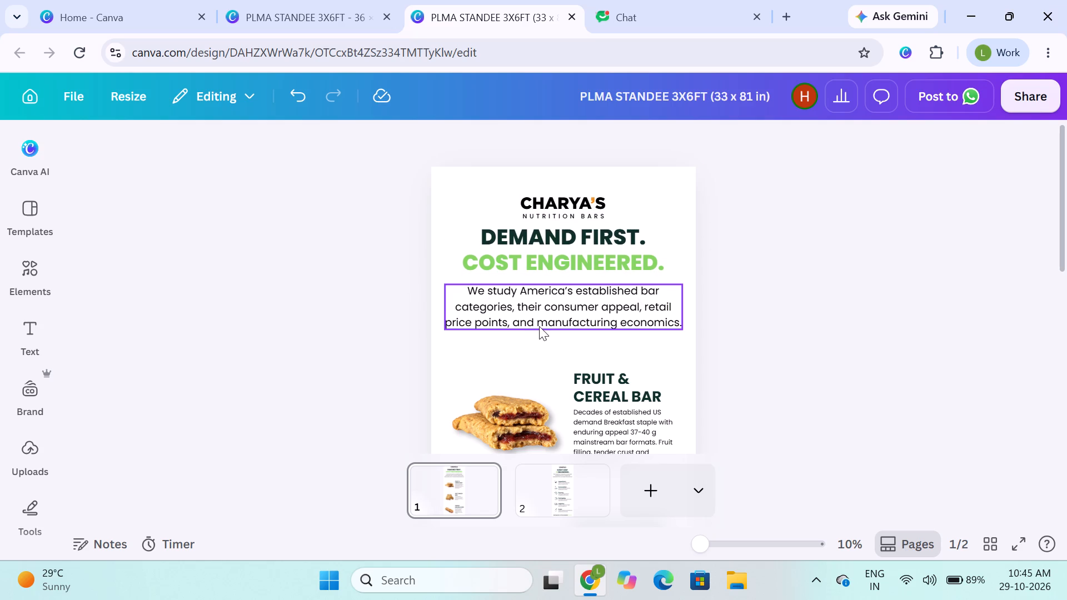
Nudge the "We study America's established bar categories" paragraph on page 1 slightly down.
scroll(539, 326, "down", 1)
left_click(557, 204)
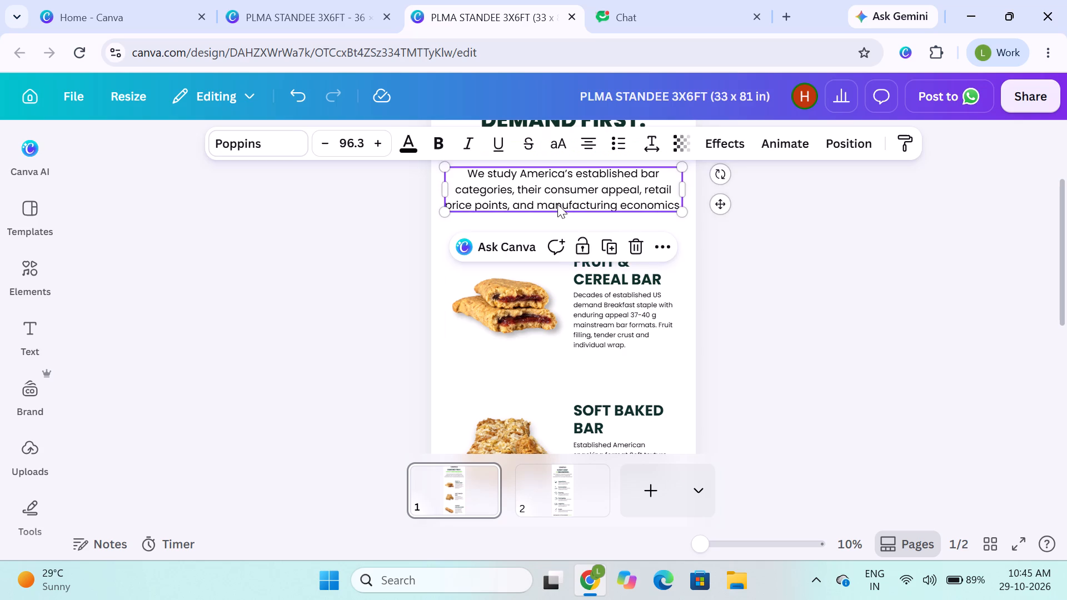
key("Down")
key("Down")
key("Down")
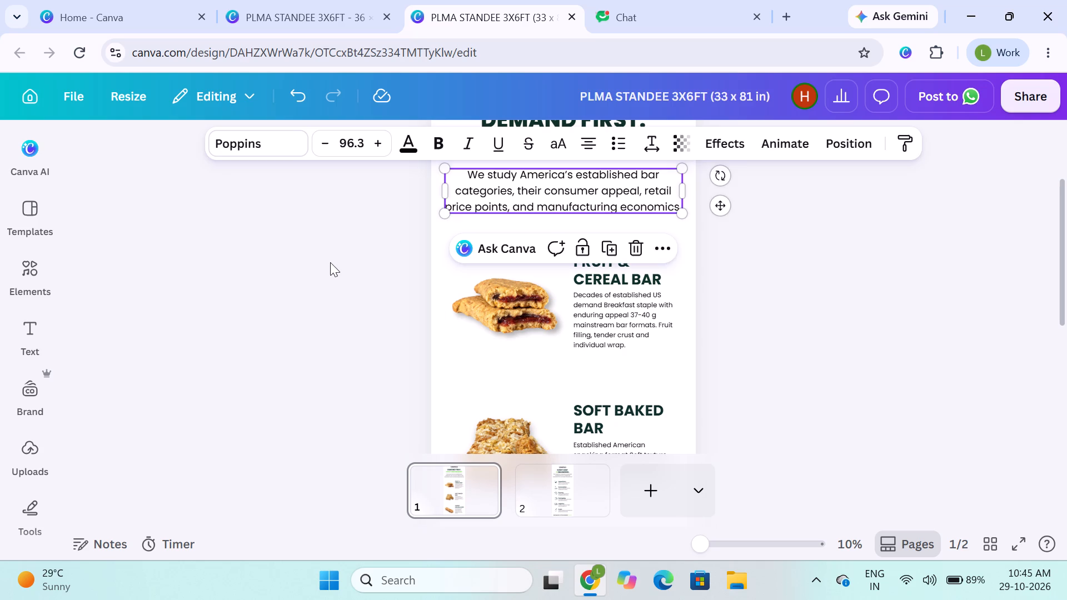
left_click(330, 262)
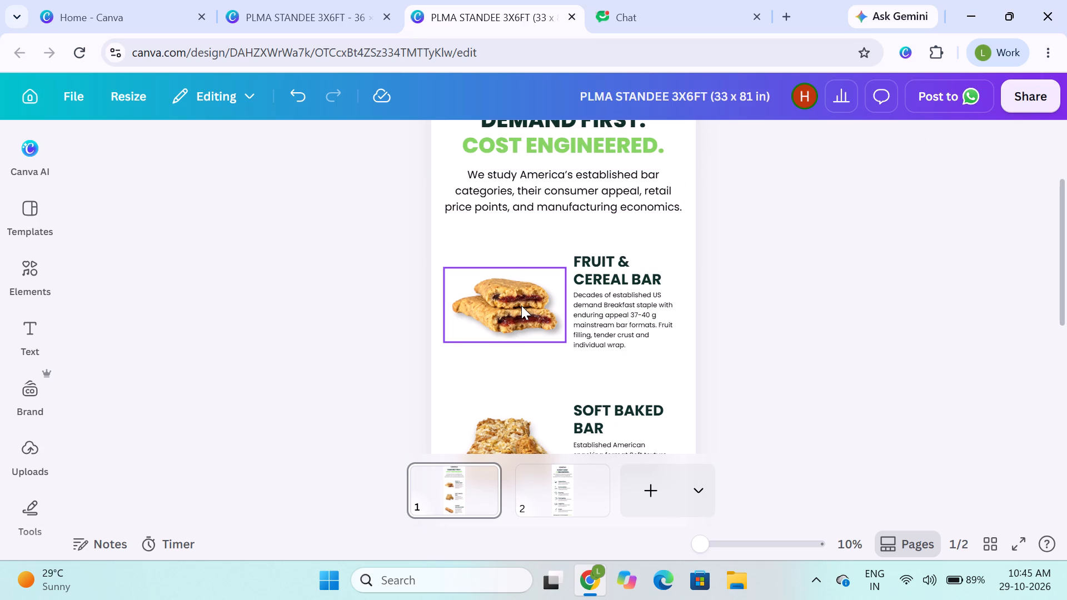
Group the Fruit & Cereal Bar image with its heading and description.
left_click(521, 306, "shift")
left_click(590, 280, "shift")
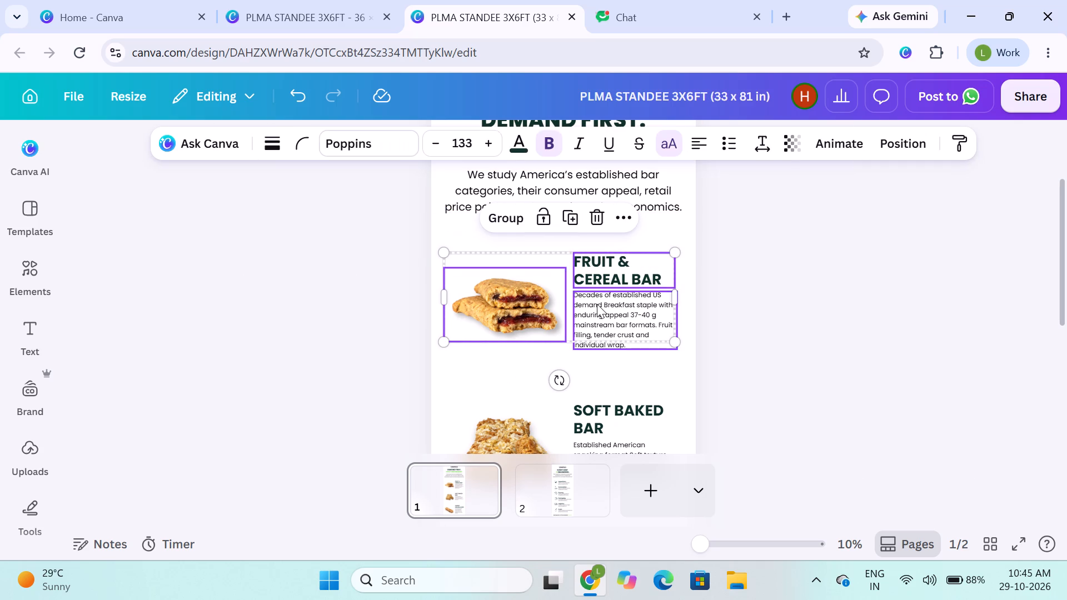
left_click(597, 309, "shift")
left_click(516, 214)
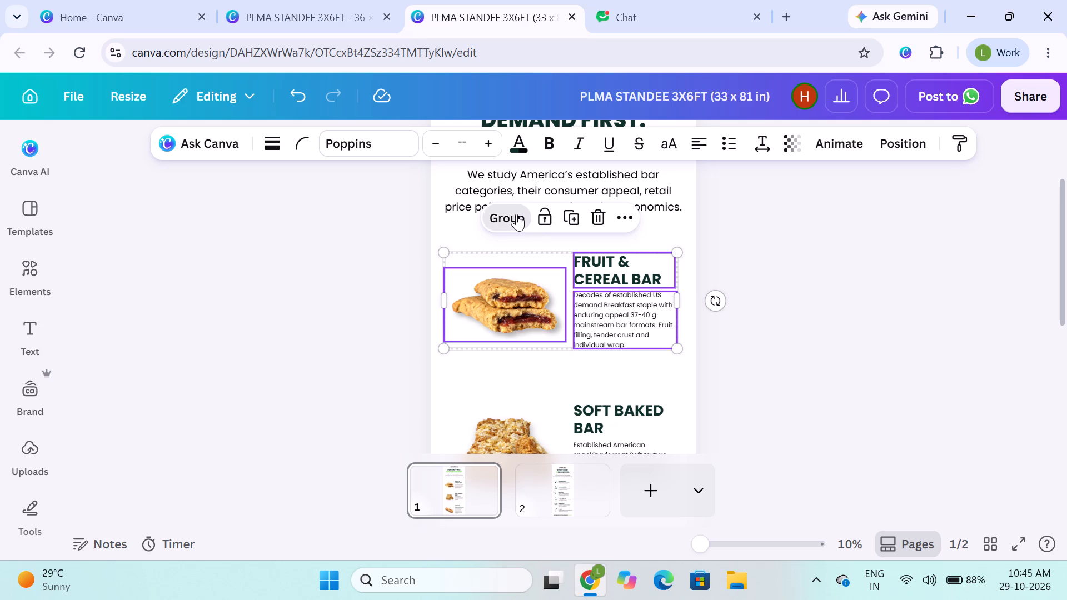
left_click(271, 302)
Group the Soft Baked Bar image with its heading and description.
scroll(271, 302, "down", 4)
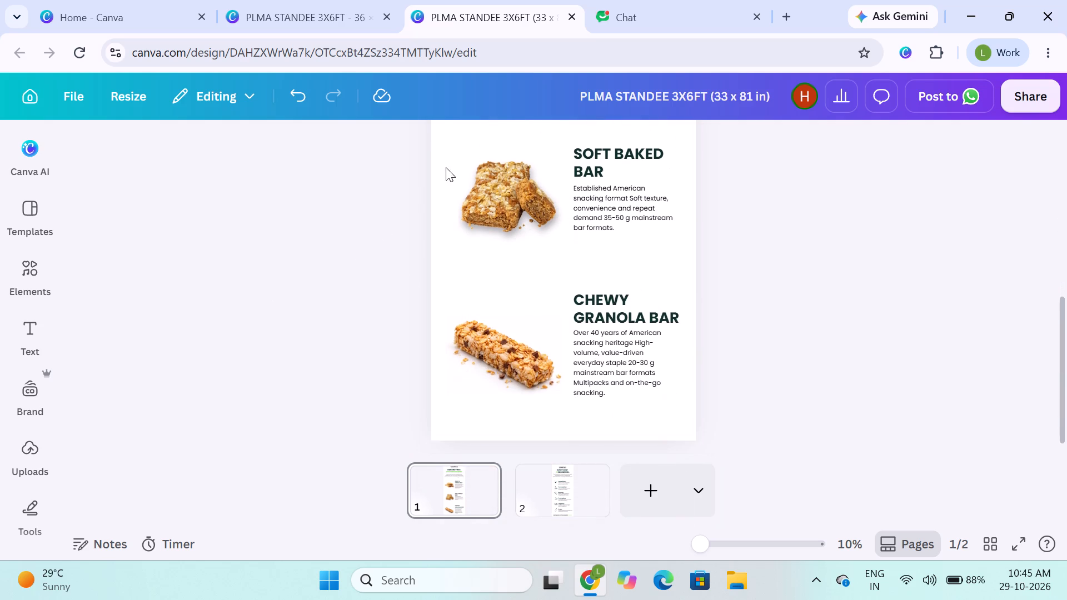
left_click(513, 193)
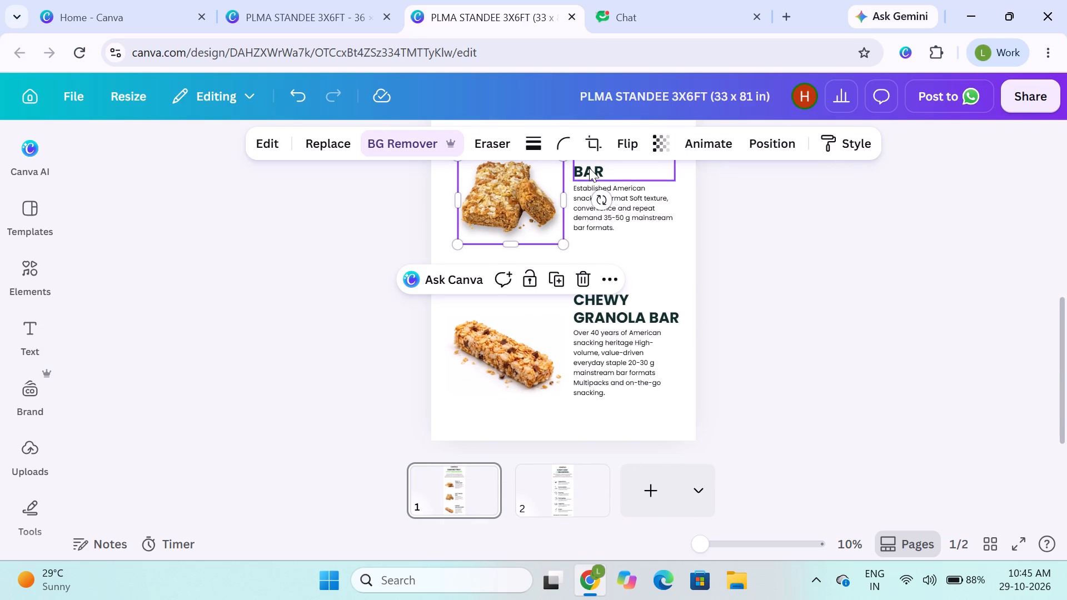
left_click(589, 168, "shift")
left_click(590, 189, "shift")
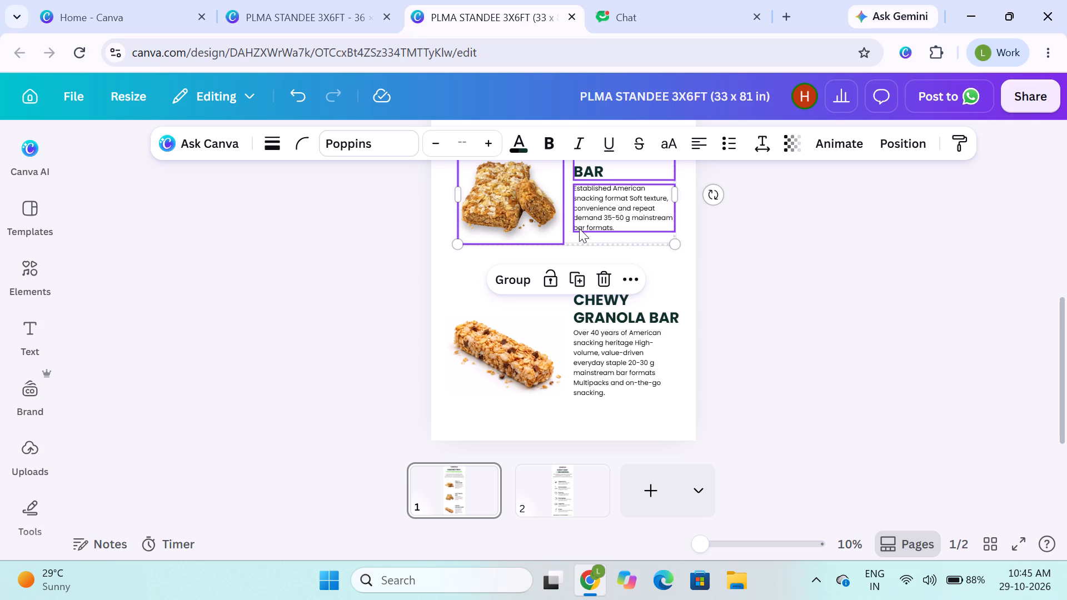
left_click(498, 283)
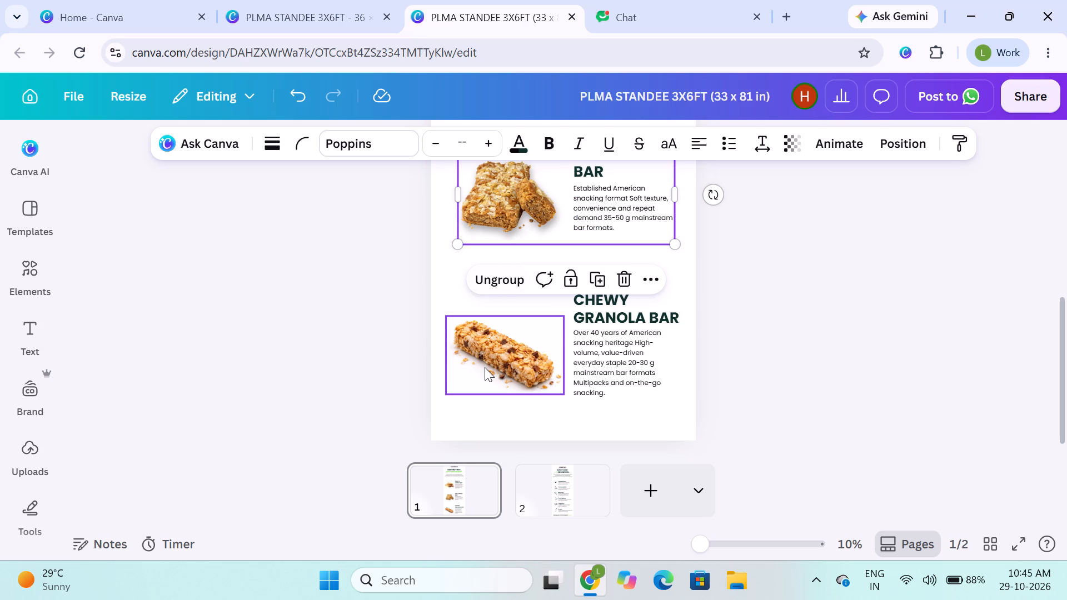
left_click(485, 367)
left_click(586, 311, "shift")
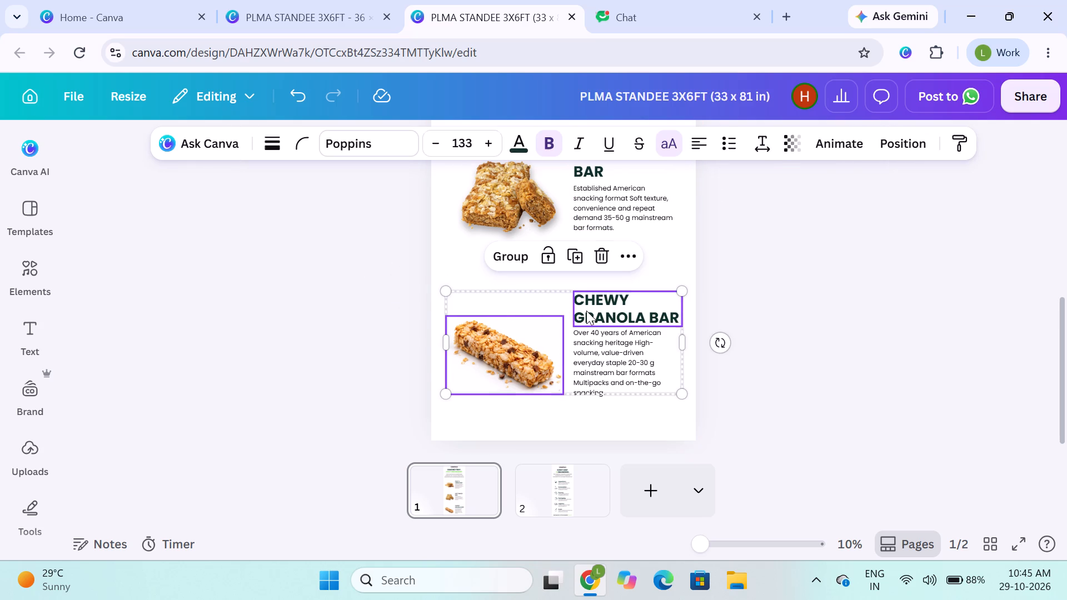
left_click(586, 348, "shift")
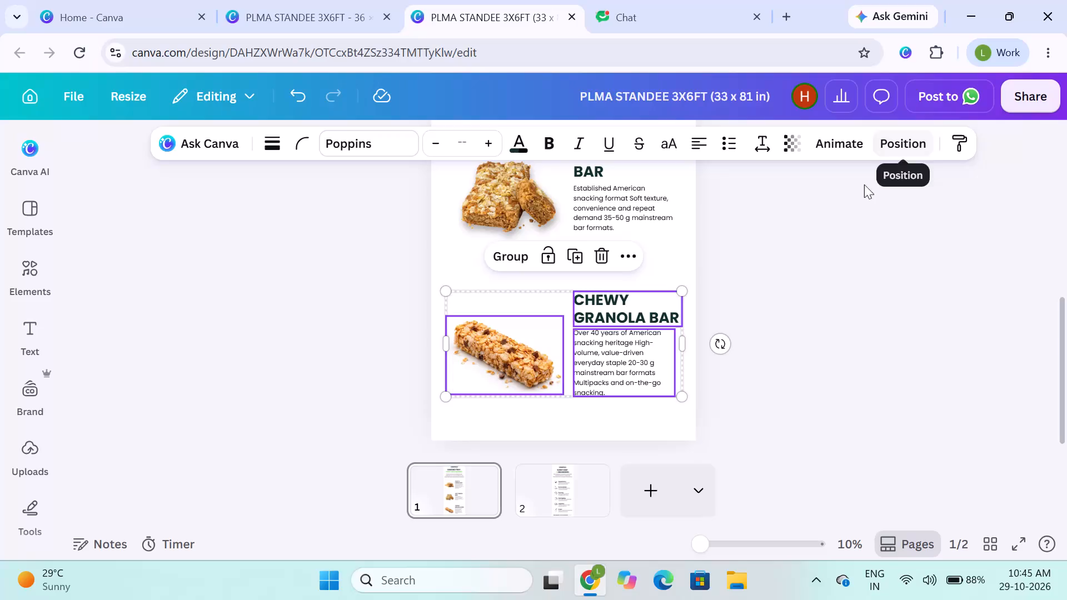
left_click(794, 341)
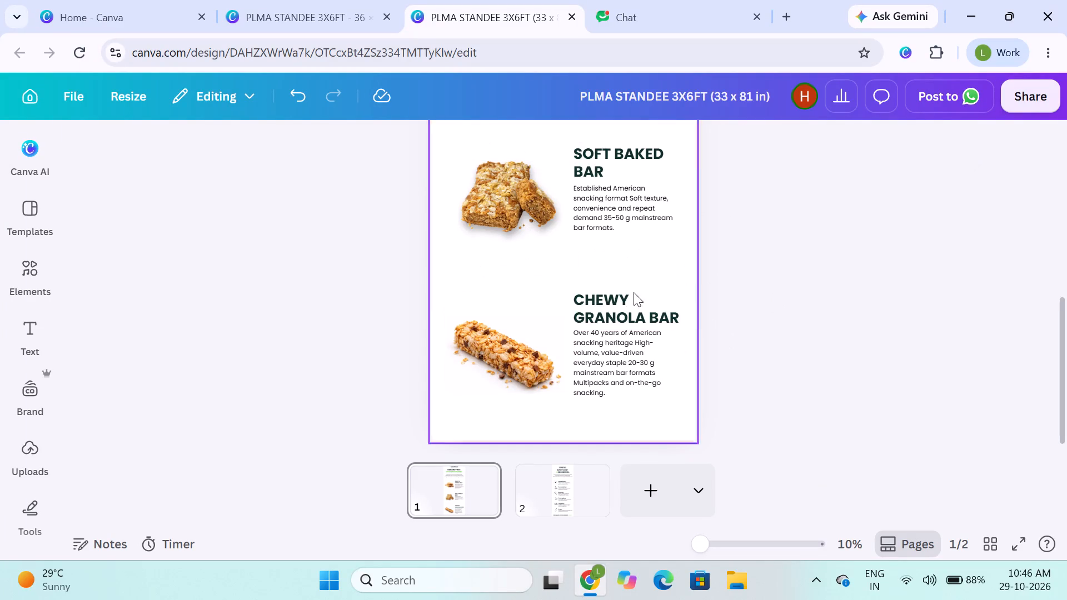
Group the CHEWY GRANOLA BAR heading with its description on page 1.
left_click(605, 306)
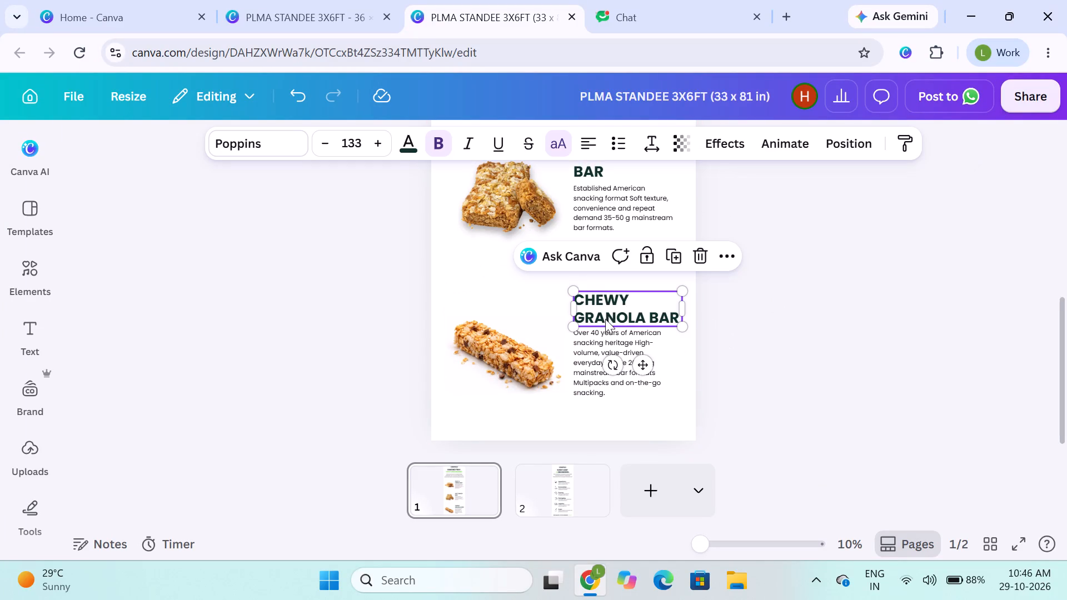
left_click(602, 336, "shift")
left_click(578, 252)
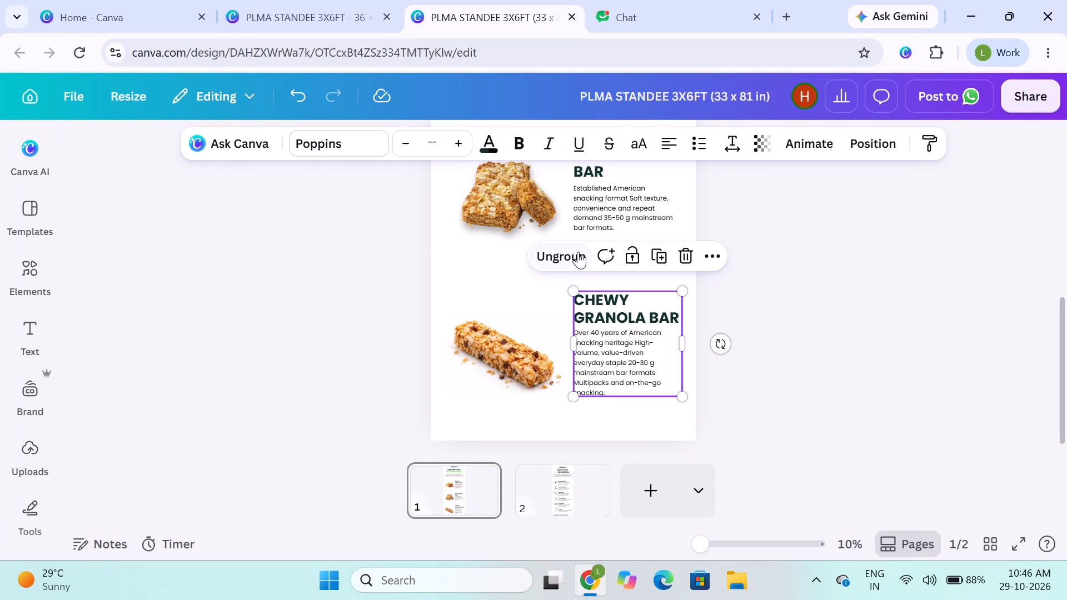
left_click(836, 383)
Group the Chewy Granola Bar image with its grouped heading and description.
scroll(836, 383, "up", 1)
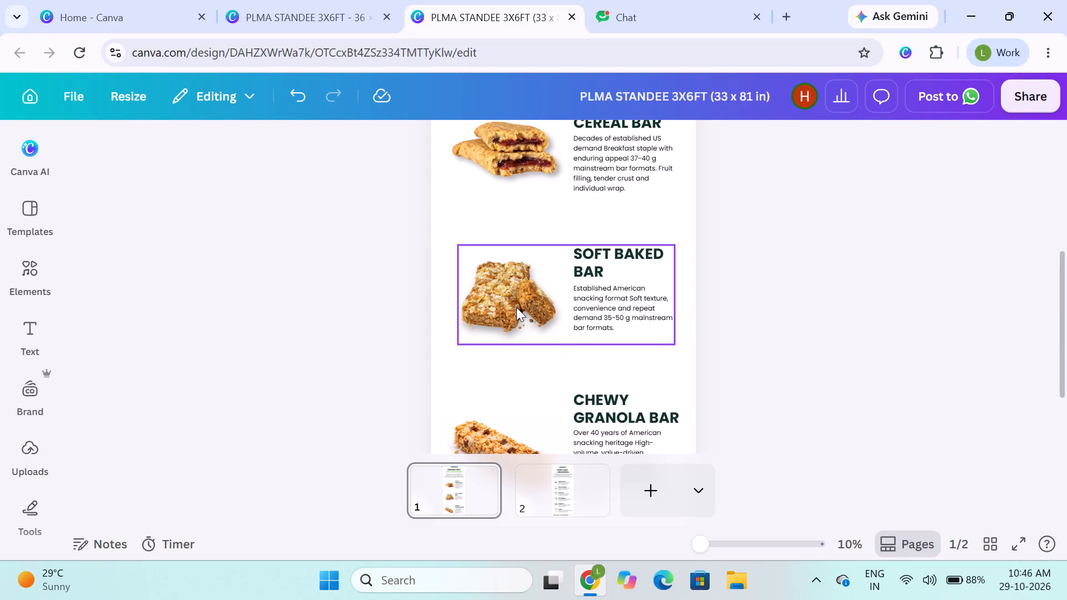
left_click(516, 307)
scroll(516, 307, "down", 1)
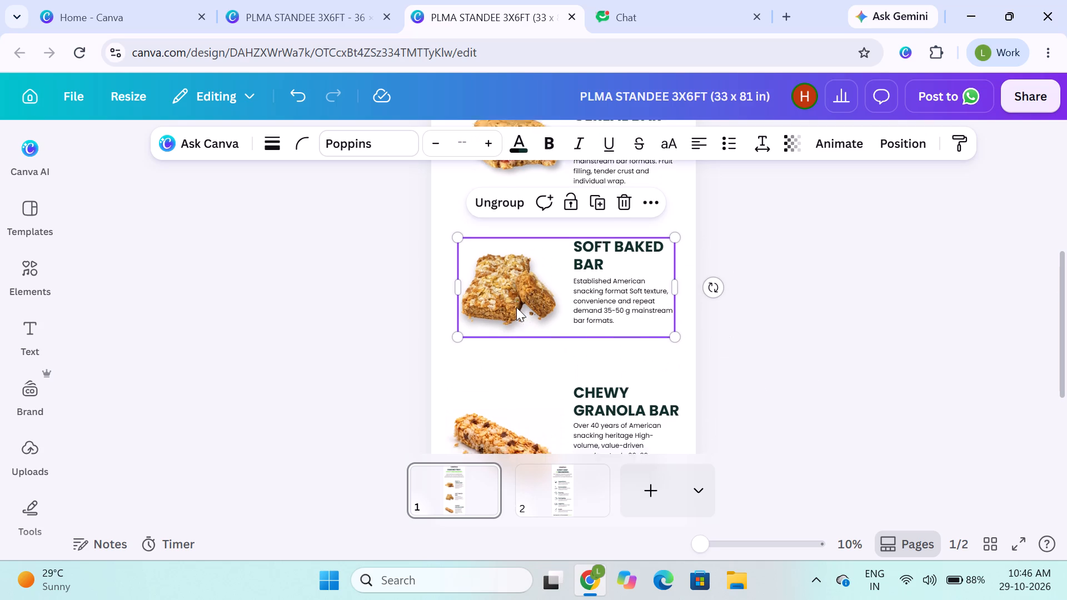
scroll(516, 307, "down", 1)
left_click(494, 358)
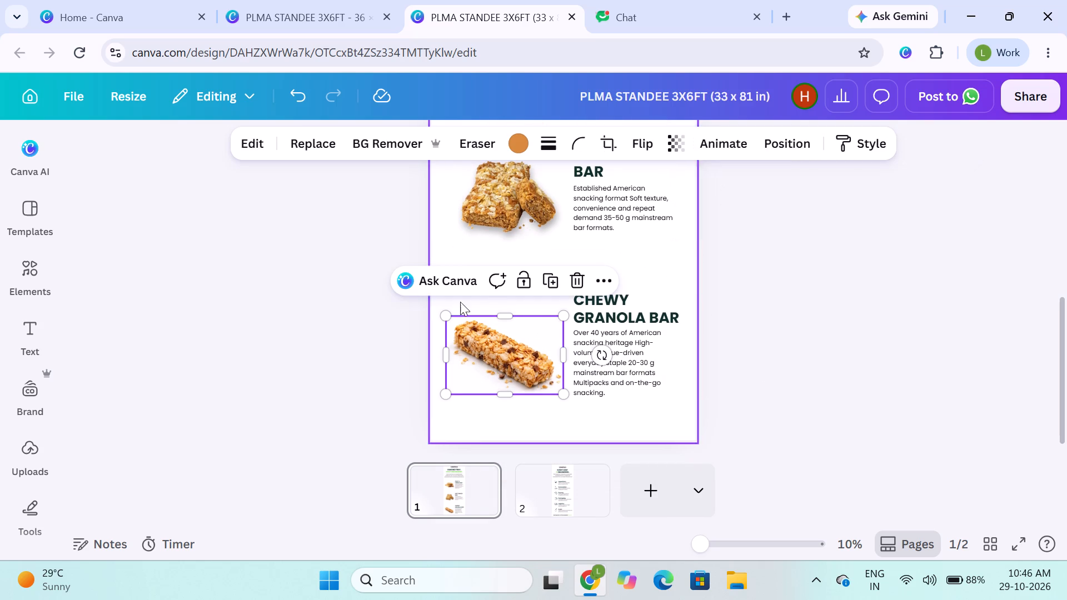
left_click(607, 345, "shift")
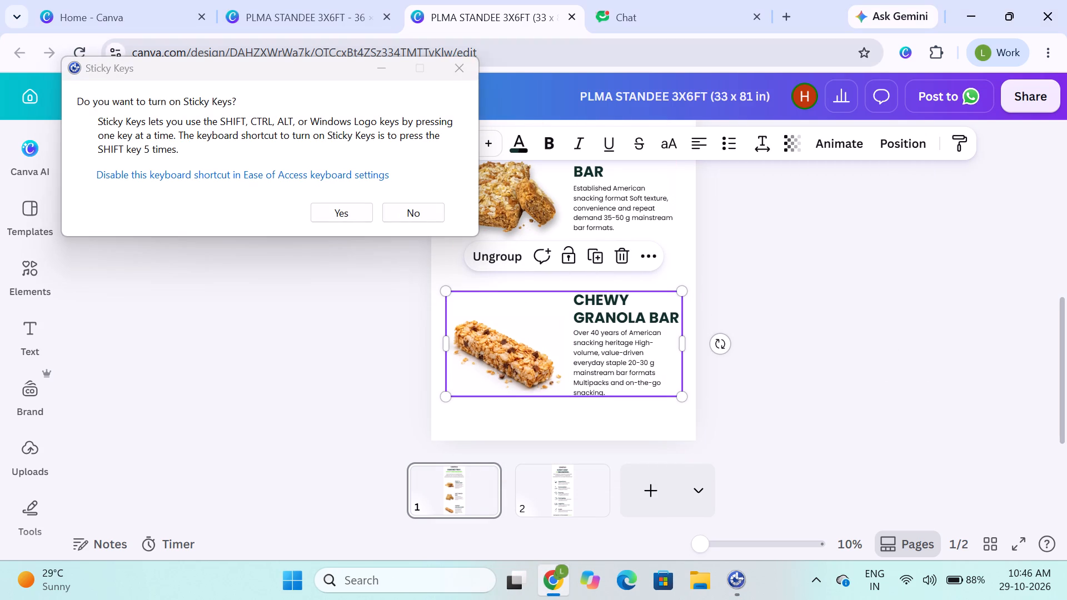
left_click(293, 317)
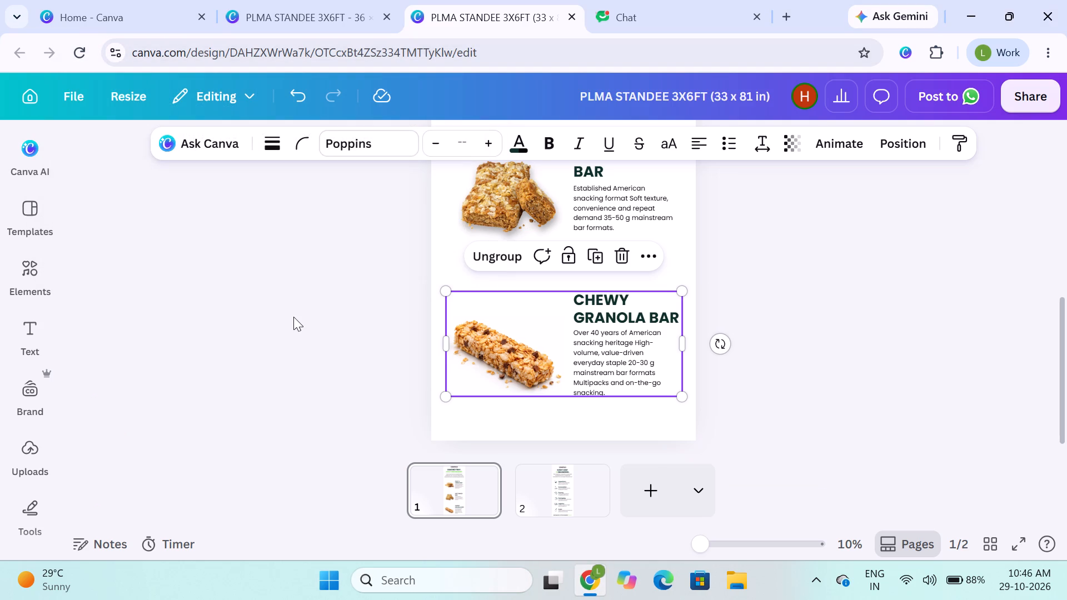
Nudge the "We study America's established bar categories" paragraph on page 1 down by a single small increment.
scroll(293, 317, "up", 3)
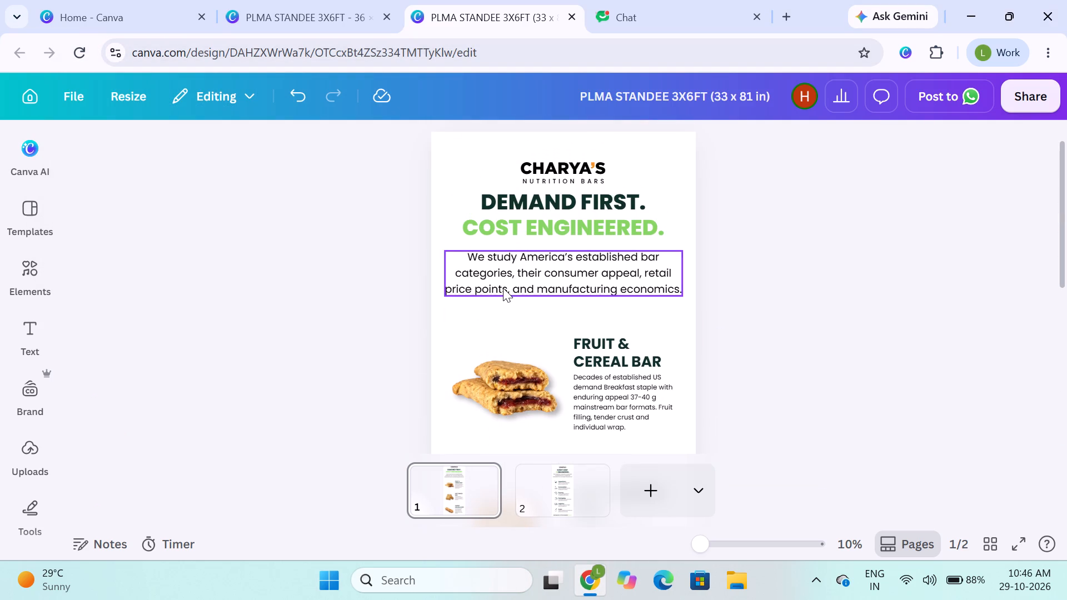
left_click(503, 288)
key("Down")
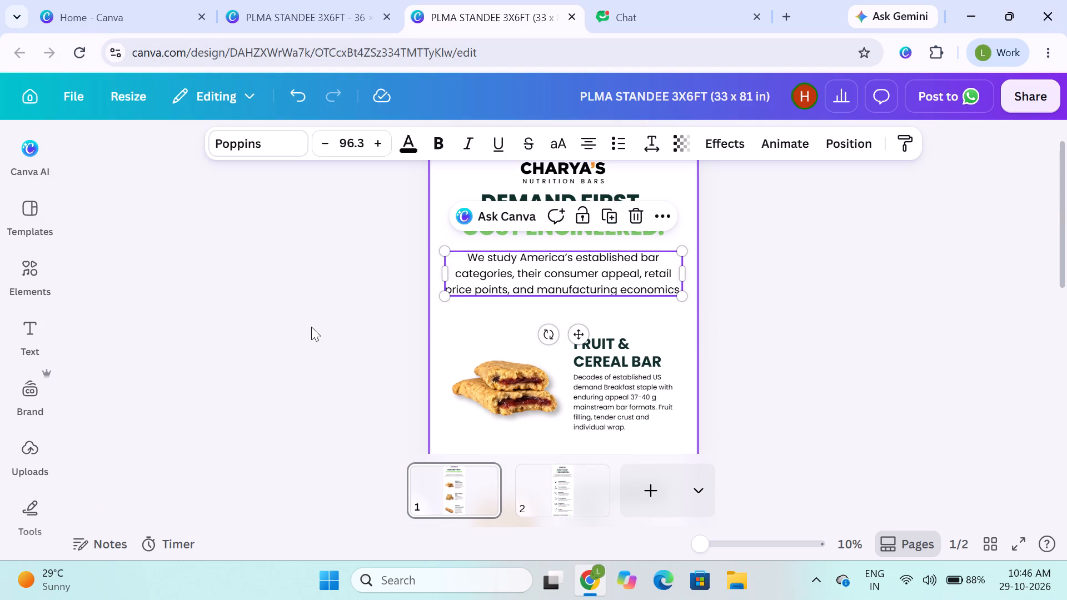
left_click(311, 327)
Nudge the Fruit & Cereal Bar group slightly up, closer to the intro paragraph.
scroll(311, 327, "down", 1)
left_click(587, 286)
key("Up")
key("Up")
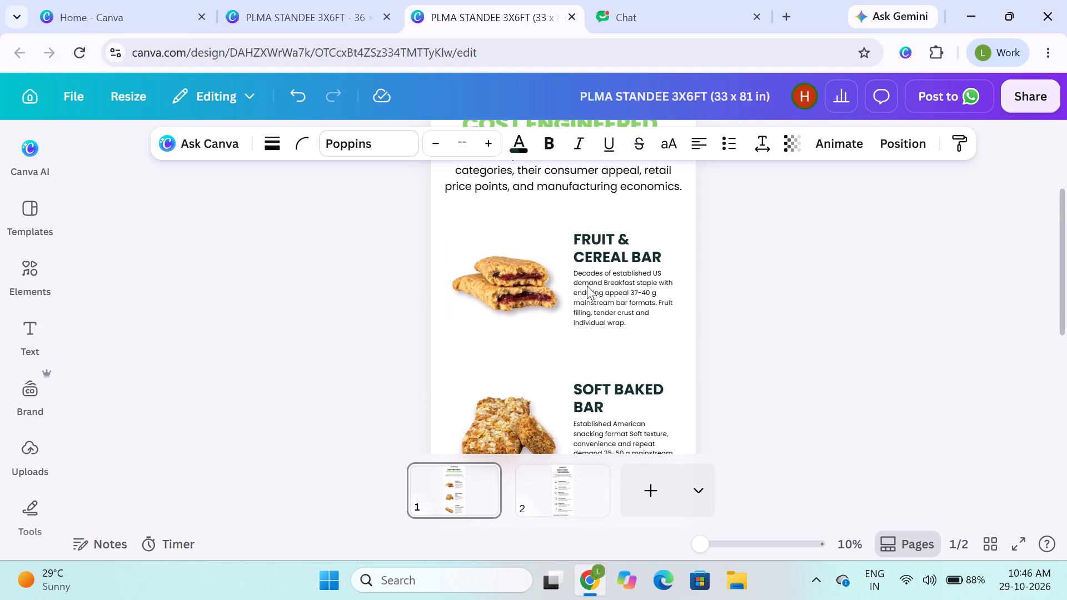
key("Up")
key("Up")
key("Up")
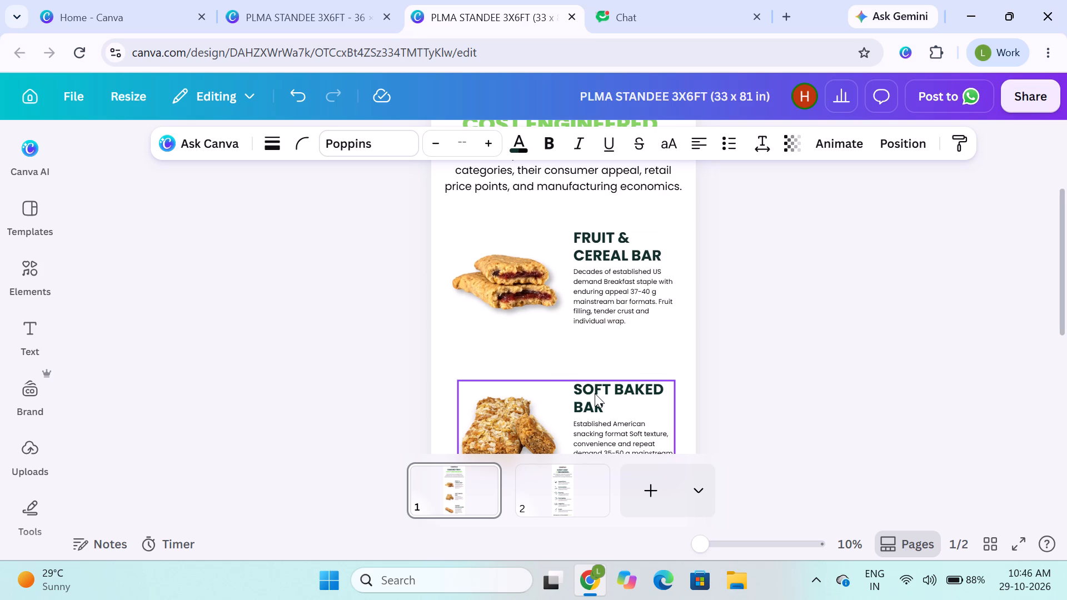
key("Down")
key("Down")
Nudge the Soft Baked Bar group slightly up to adjust the spacing between the product groups.
left_click(595, 393)
key("Up")
key("Up")
key("Up")
key("Up")
key("Up")
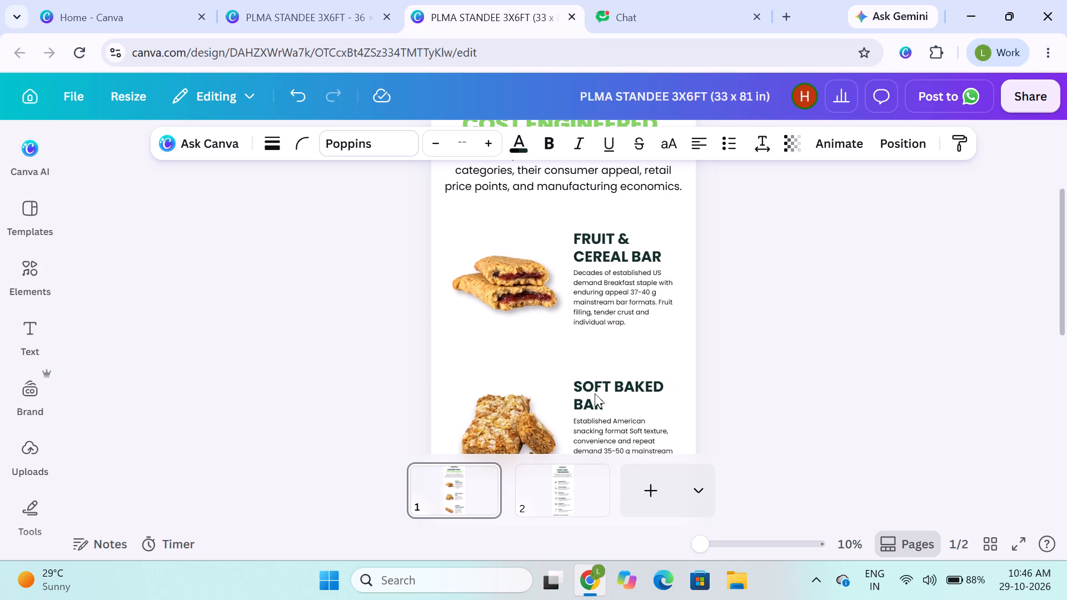
key("Up")
key("Up")
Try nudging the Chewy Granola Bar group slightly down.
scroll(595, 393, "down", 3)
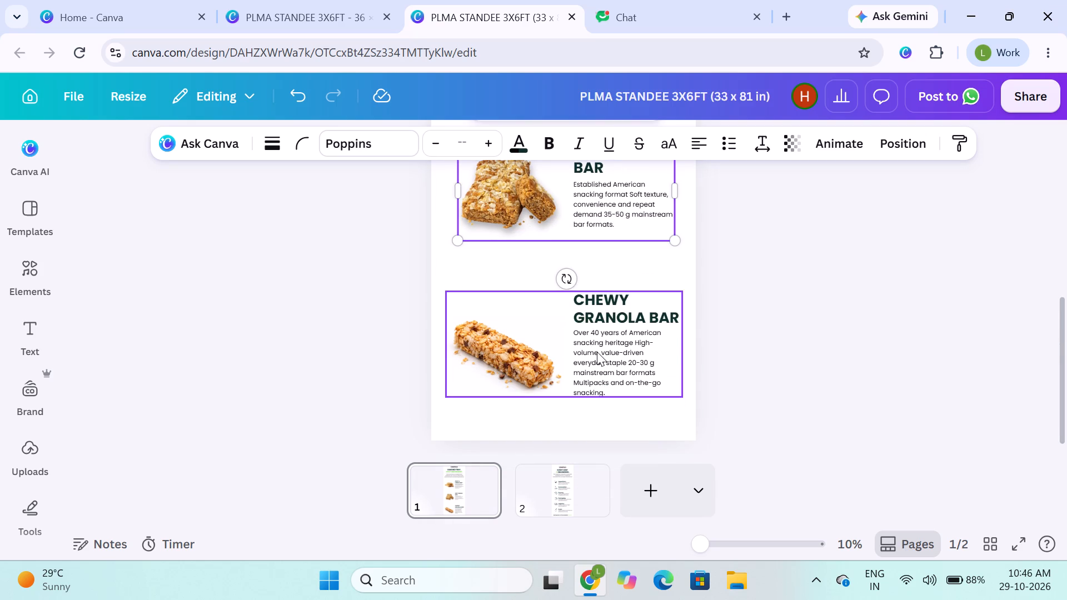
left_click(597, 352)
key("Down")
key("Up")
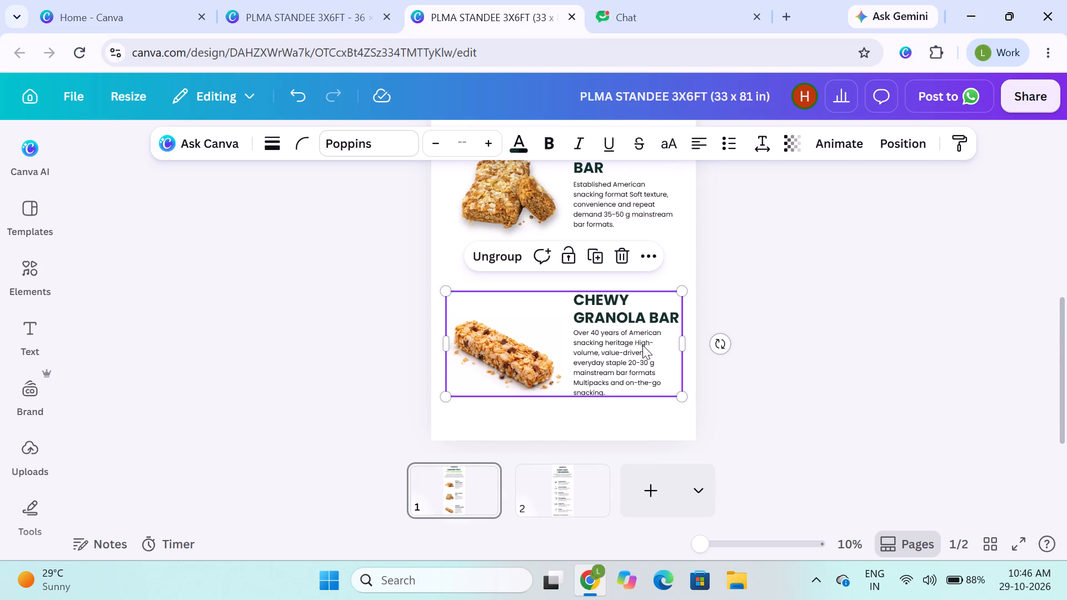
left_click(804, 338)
Group the CHARYA'S logo with its NUTRITION BARS line at the top of page 1.
scroll(804, 338, "up", 5)
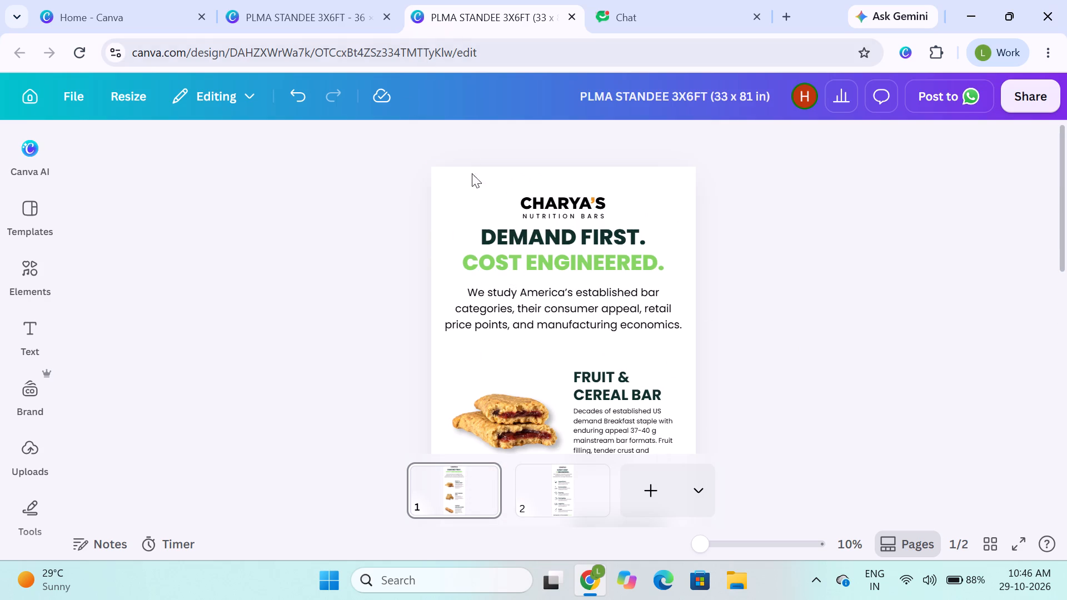
left_click(579, 206, "shift")
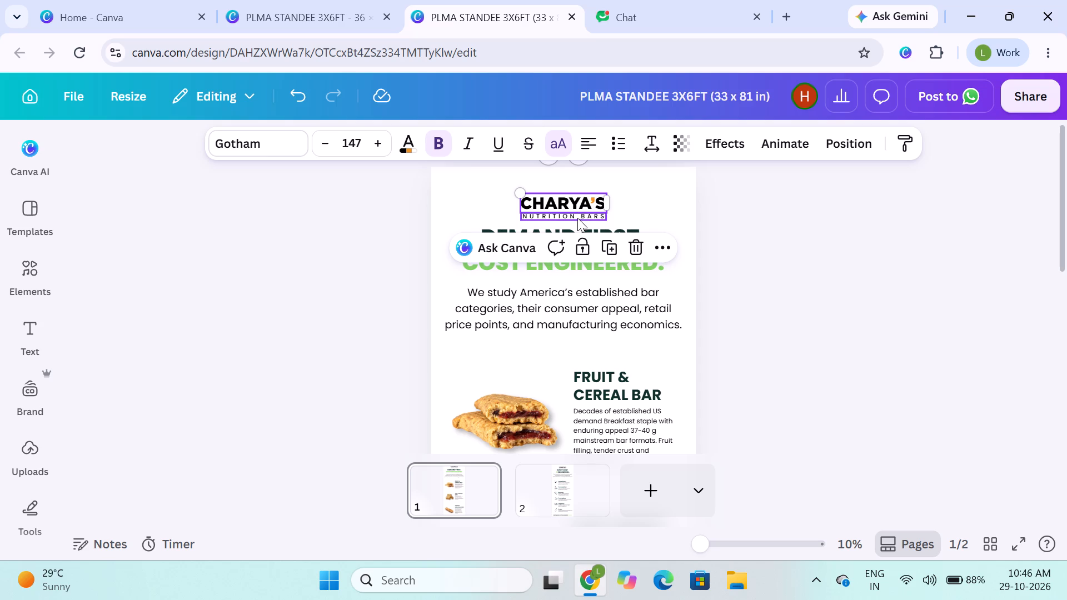
left_click(577, 219, "shift")
left_click(512, 251)
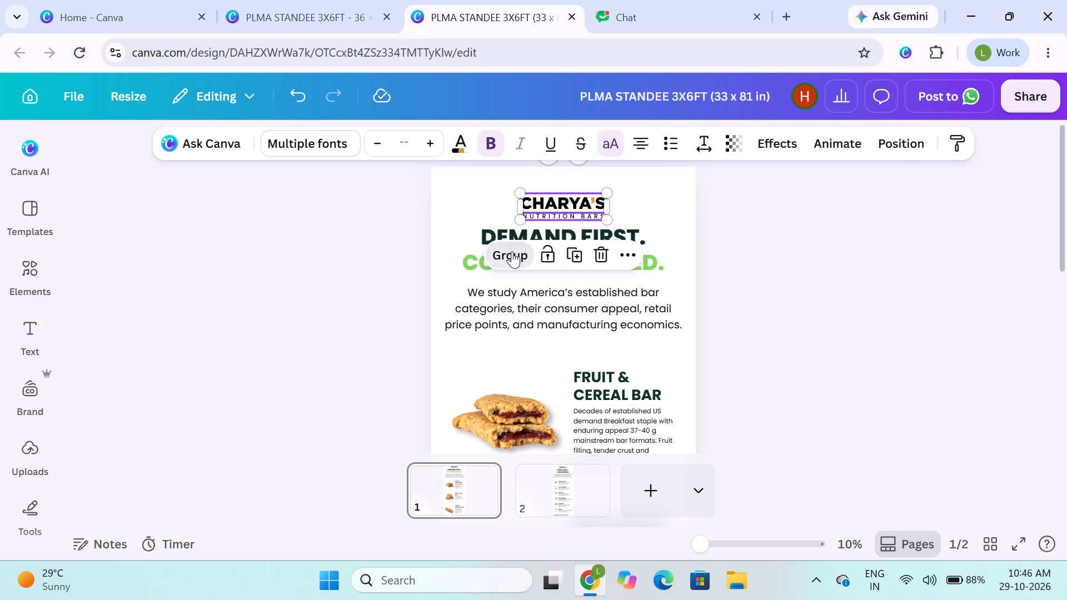
Centre the grouped CHARYA'S NUTRITION BARS logo horizontally on page 1.
left_click(877, 148)
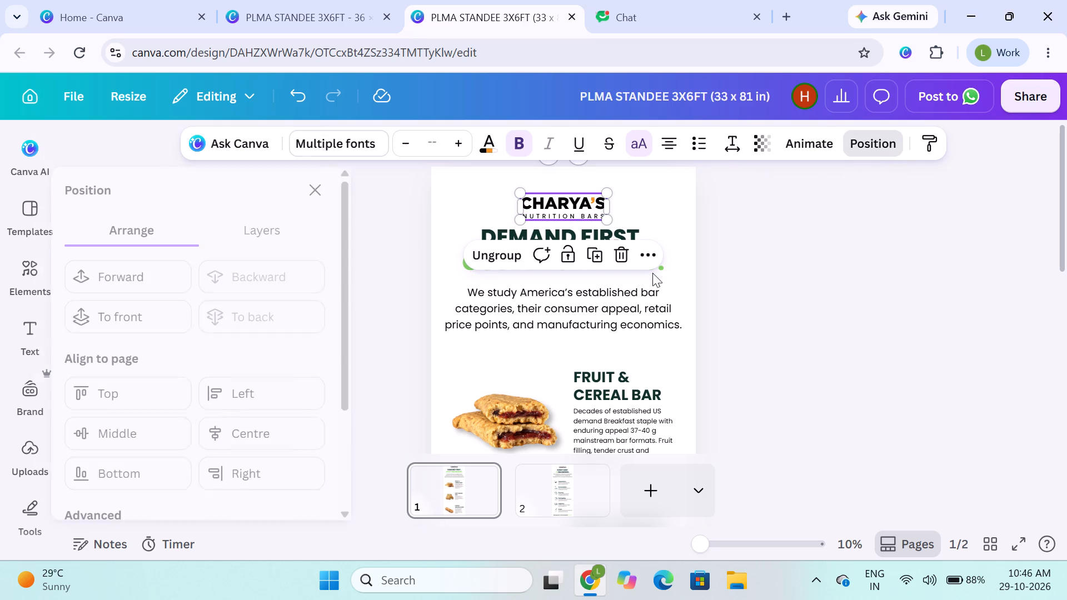
left_click(251, 444)
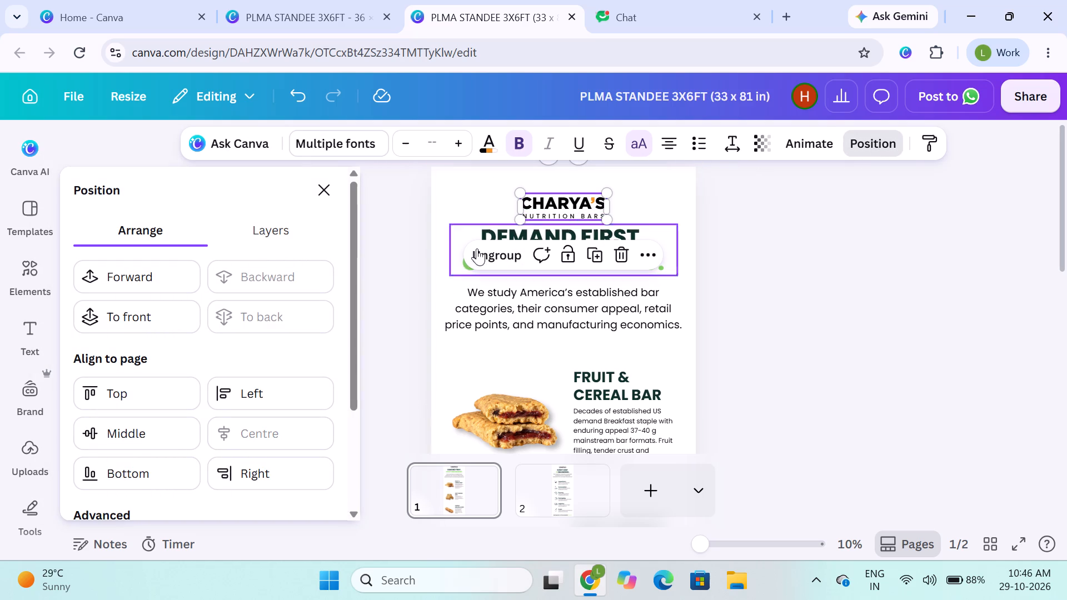
left_click(721, 356)
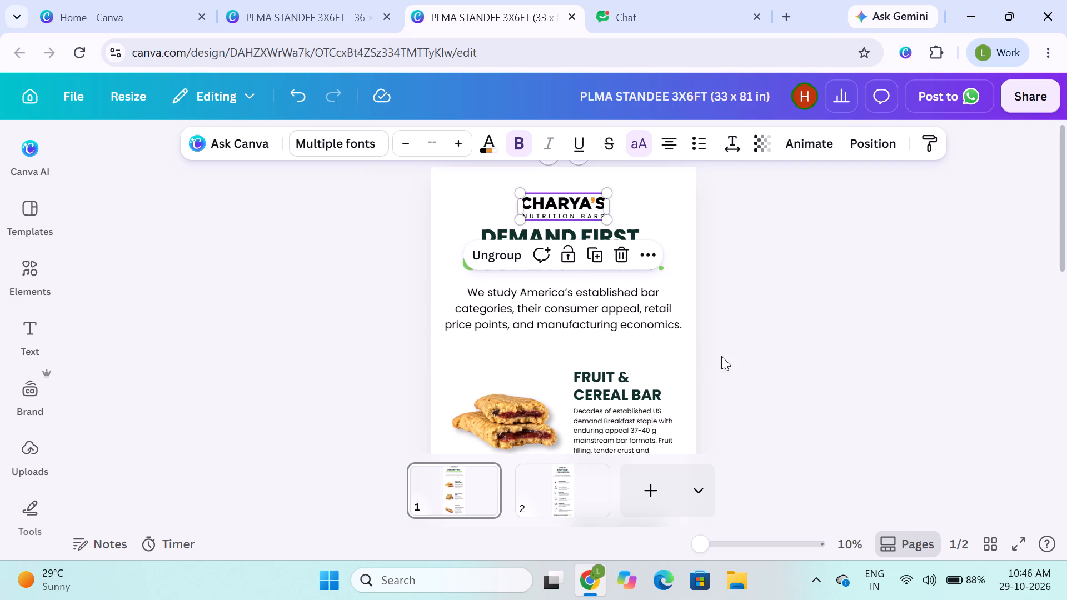
left_click(822, 308)
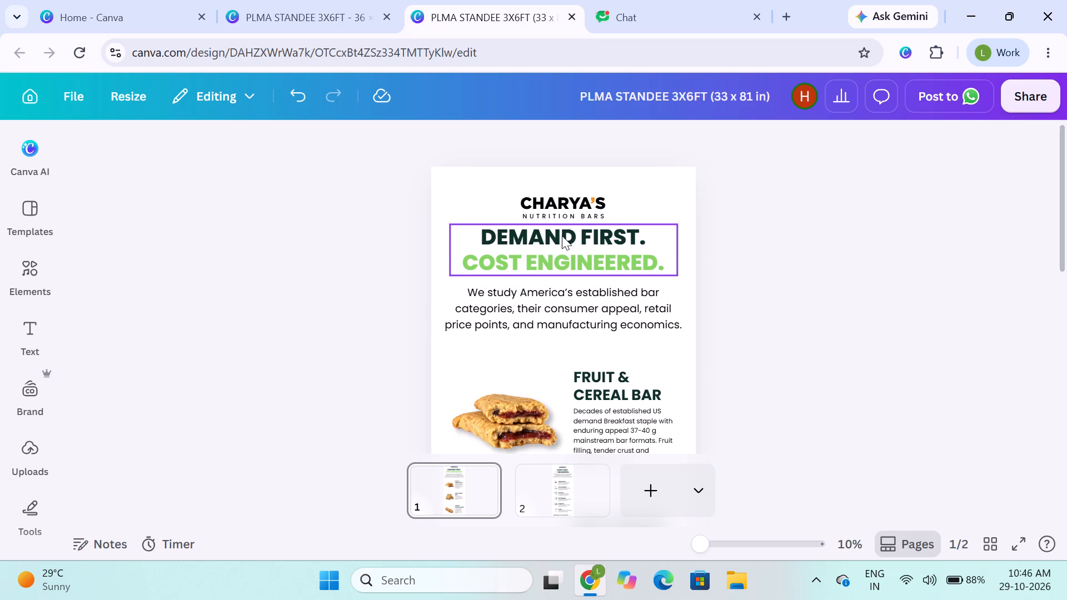
Centre the "DEMAND FIRST. COST ENGINEERED." heading and the intro paragraph below it horizontally on page 1.
left_click(562, 236)
left_click(859, 149)
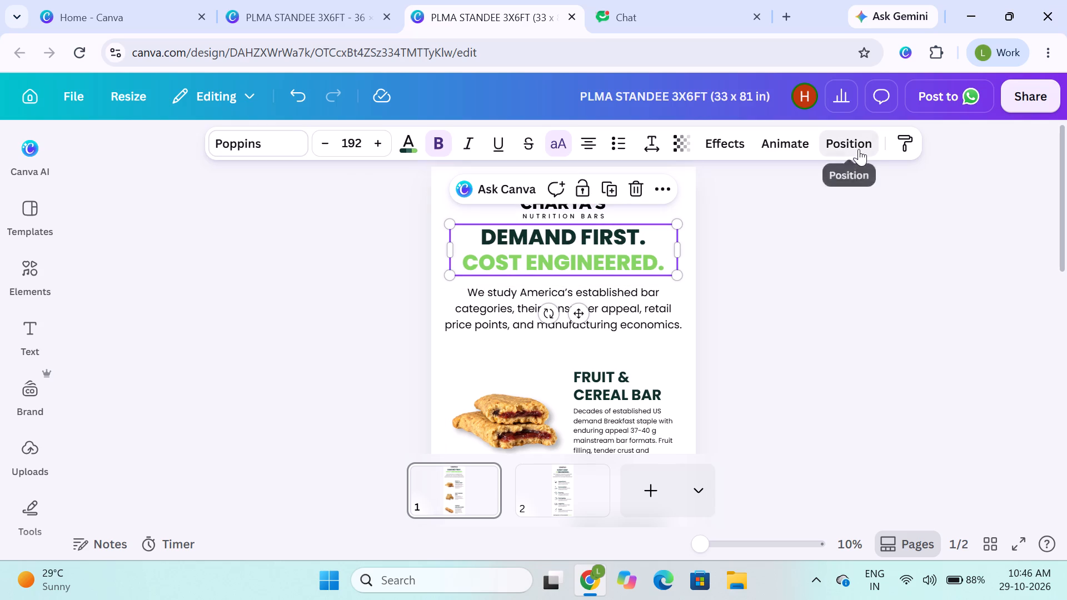
left_click(237, 437)
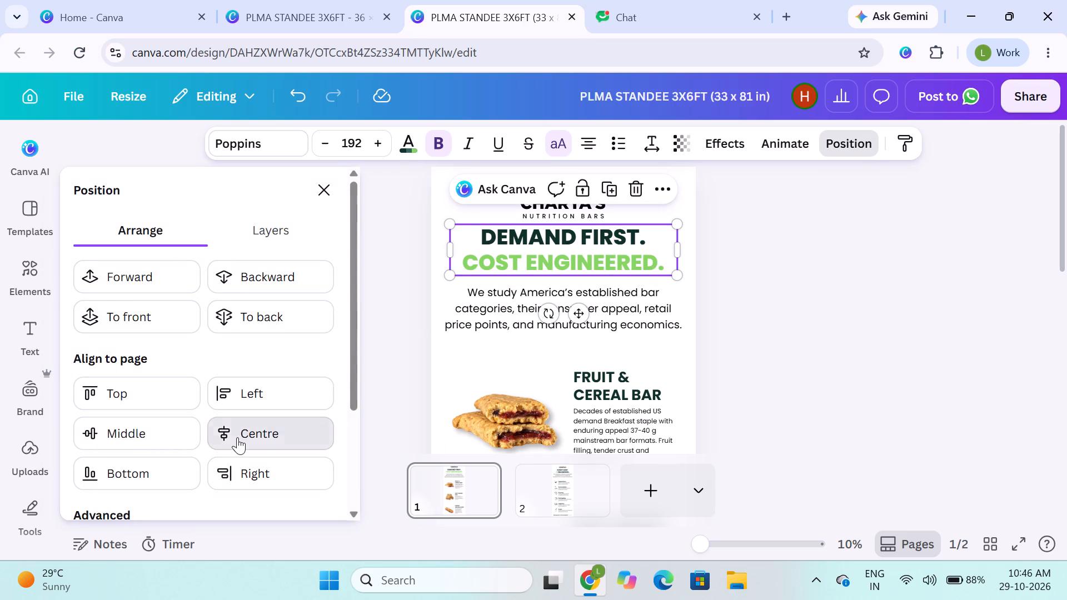
left_click(535, 292)
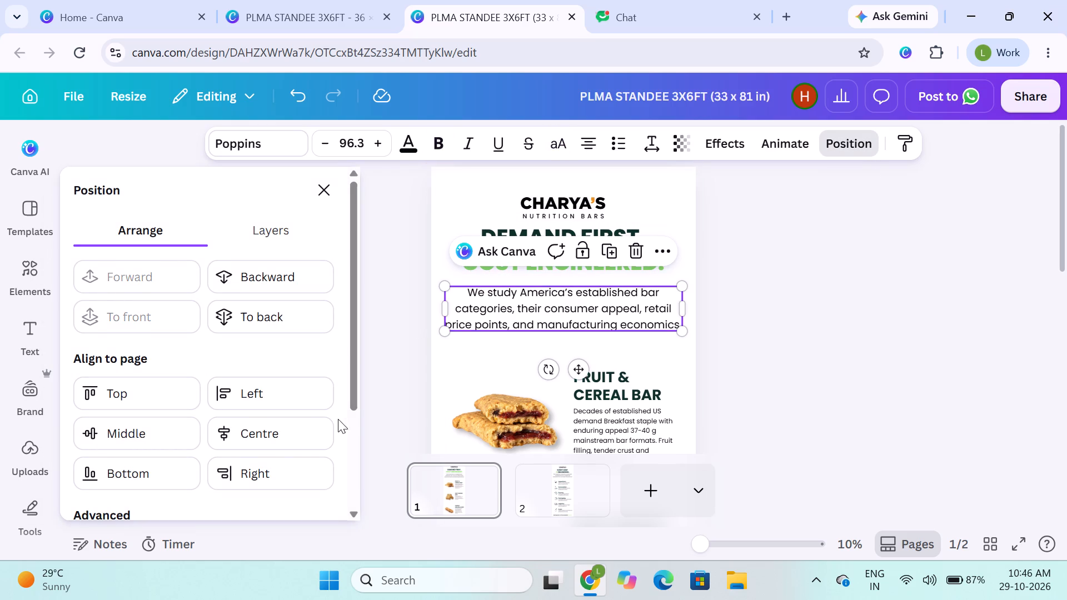
left_click(290, 438)
Centre the Fruit & Cereal Bar, Soft Baked Bar and Chewy Granola Bar groups horizontally on page 1, one by one.
left_click(511, 412)
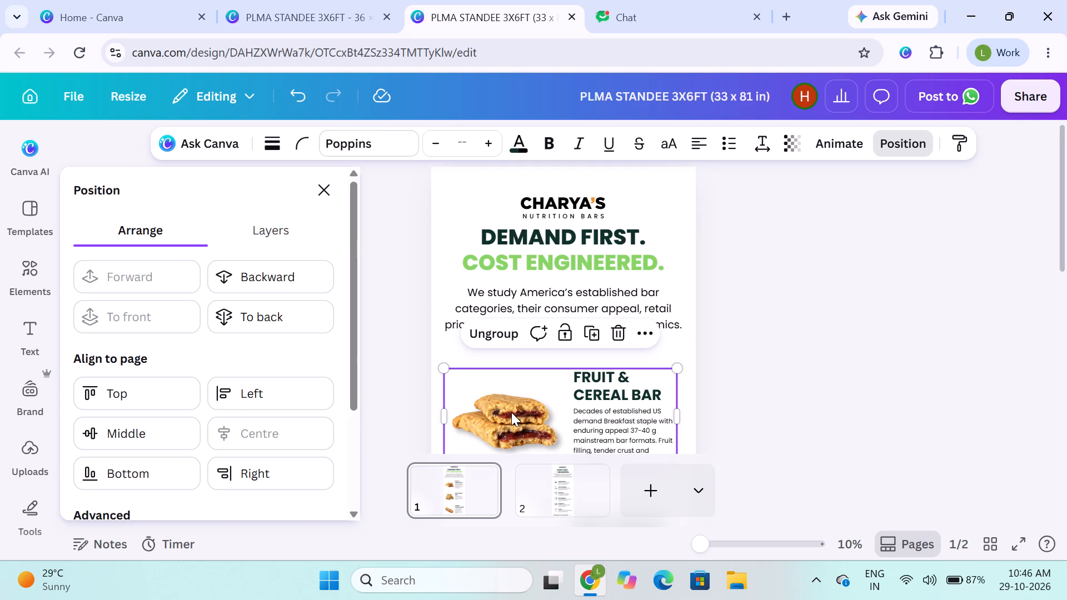
left_click(272, 436)
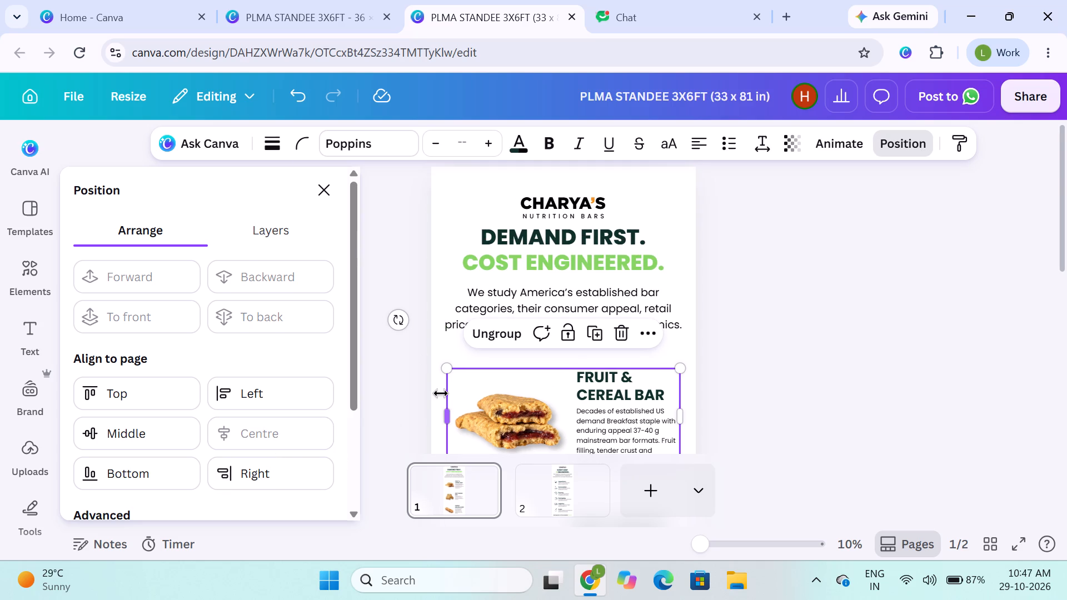
scroll(441, 393, "down", 2)
left_click(552, 375)
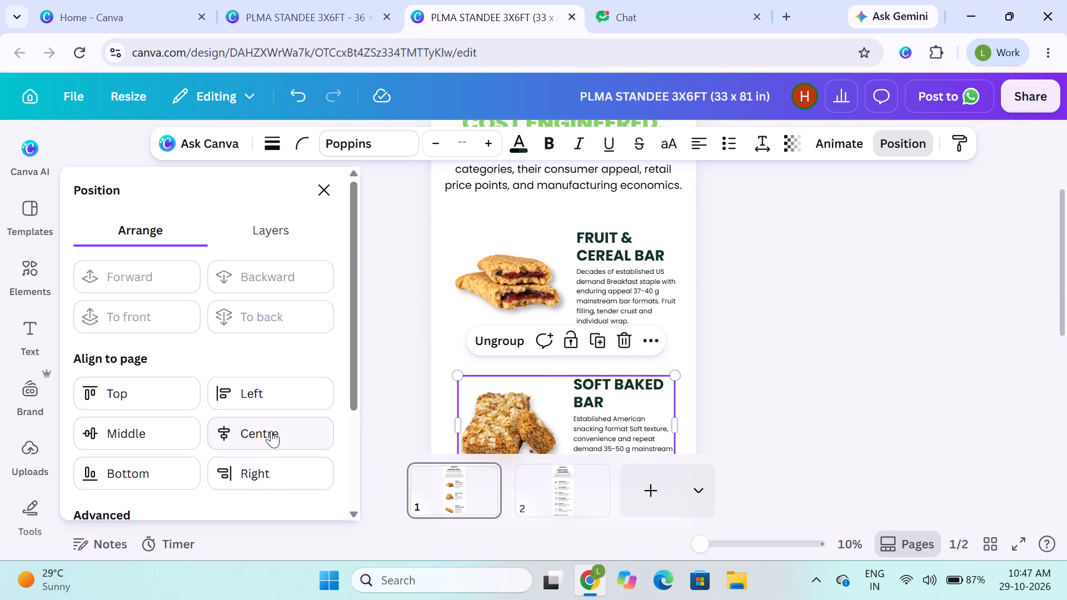
left_click(271, 431)
scroll(439, 391, "down", 2)
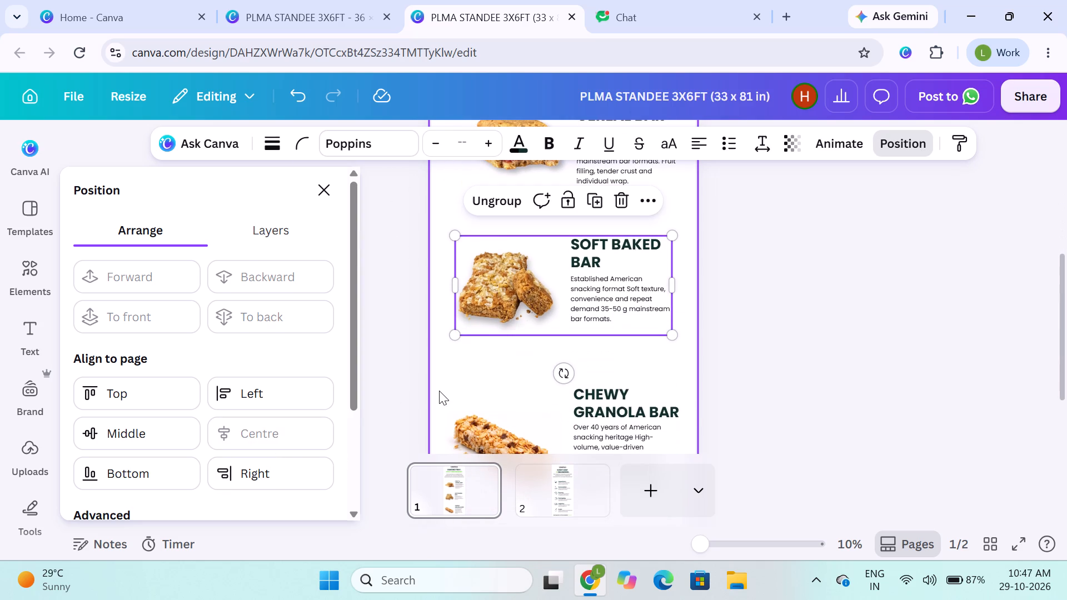
left_click(515, 417)
left_click(286, 442)
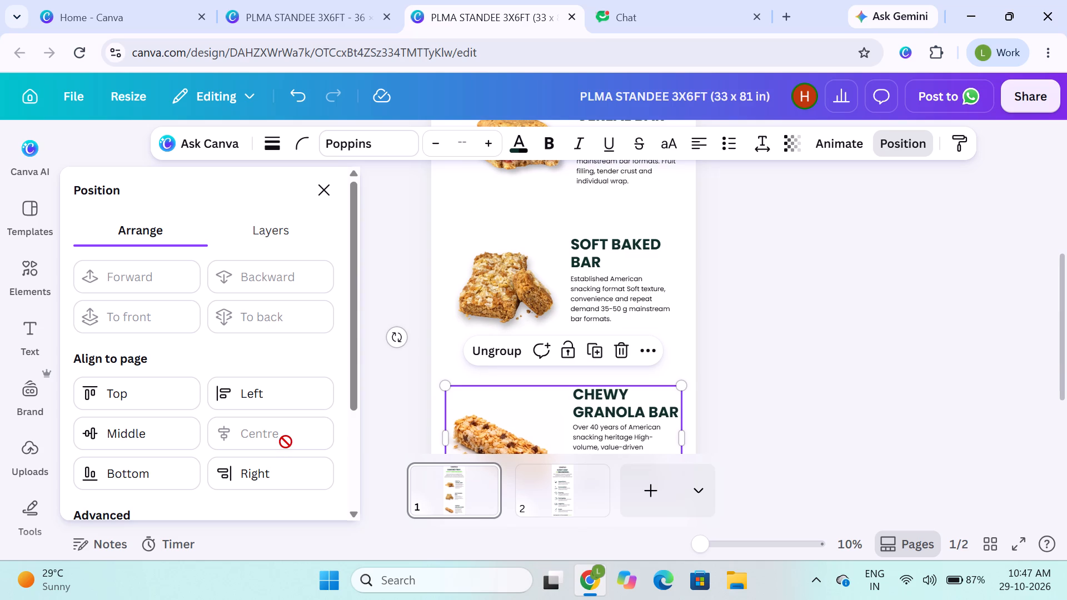
left_click(782, 353)
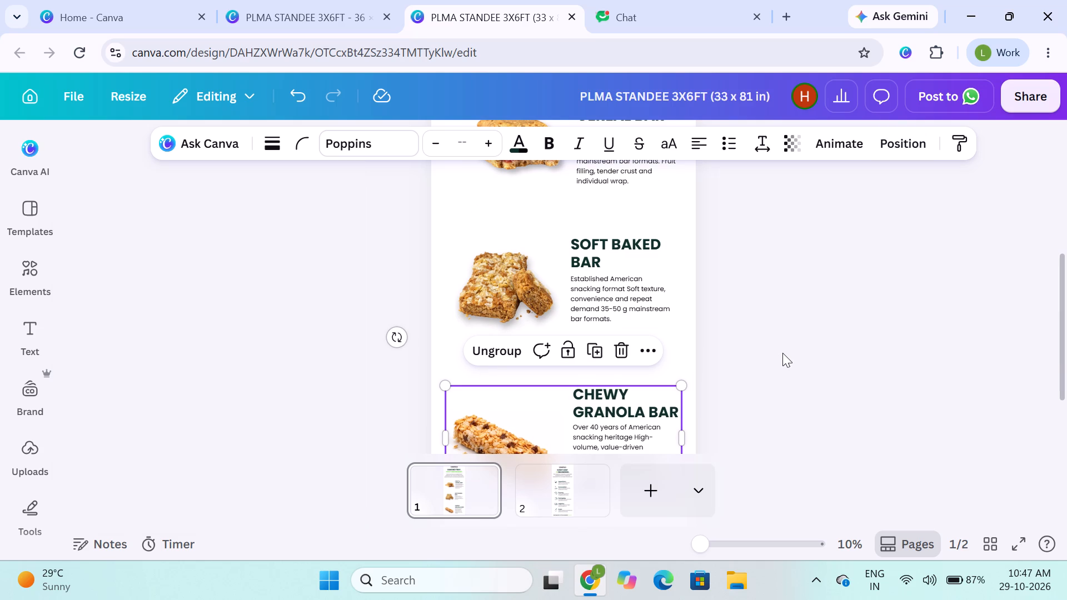
left_click(782, 353)
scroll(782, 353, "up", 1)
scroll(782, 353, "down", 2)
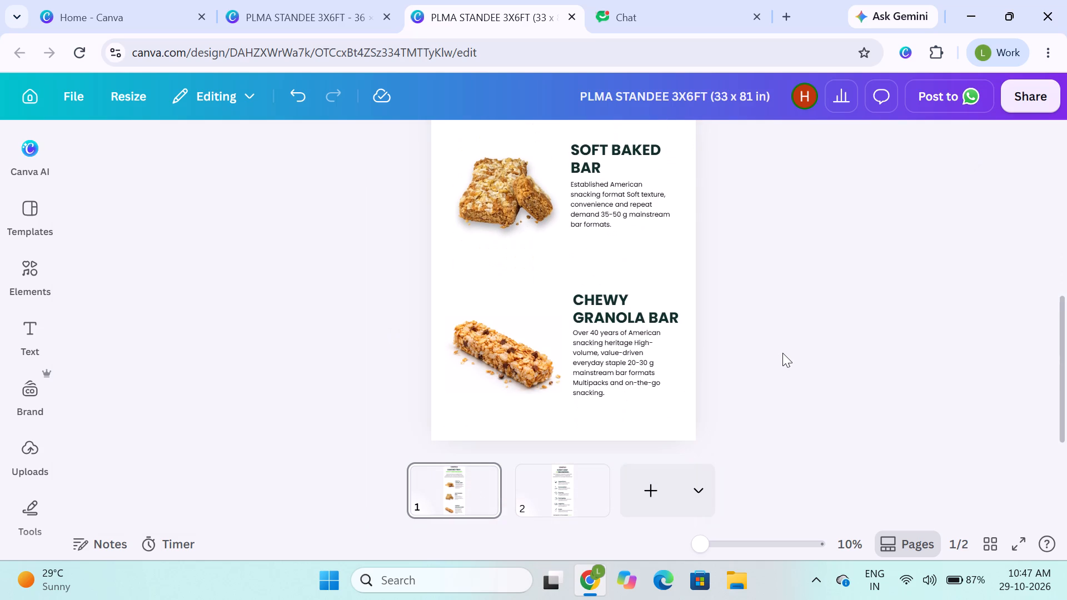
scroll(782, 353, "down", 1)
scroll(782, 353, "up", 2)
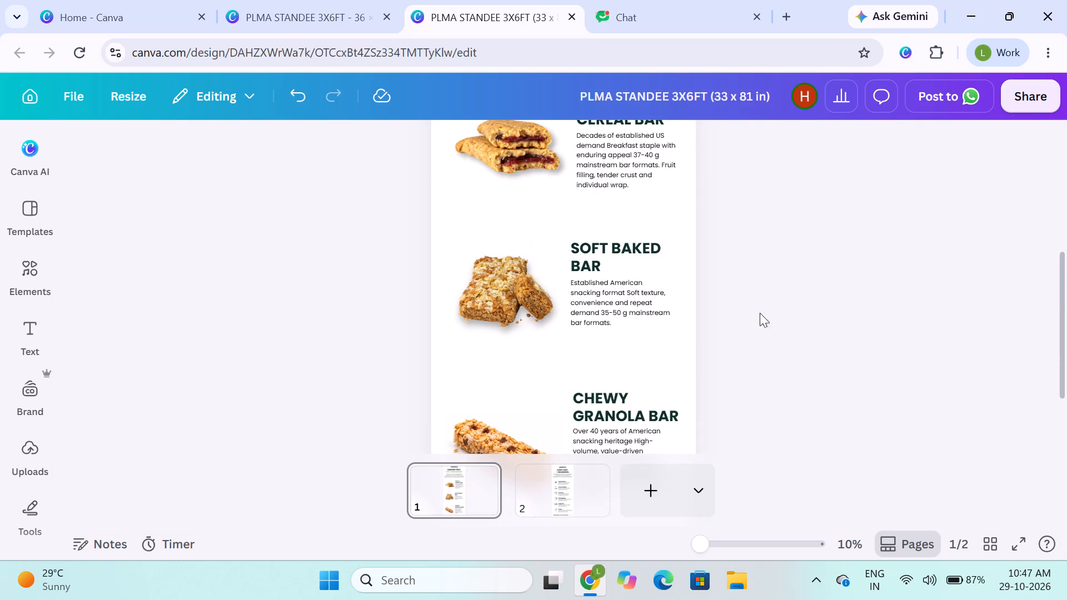
Review the layout of the Fruit & Cereal Bar, Soft Baked Bar and Chewy Granola Bar sections on page 1.
scroll(754, 301, "up", 2)
scroll(754, 301, "down", 3)
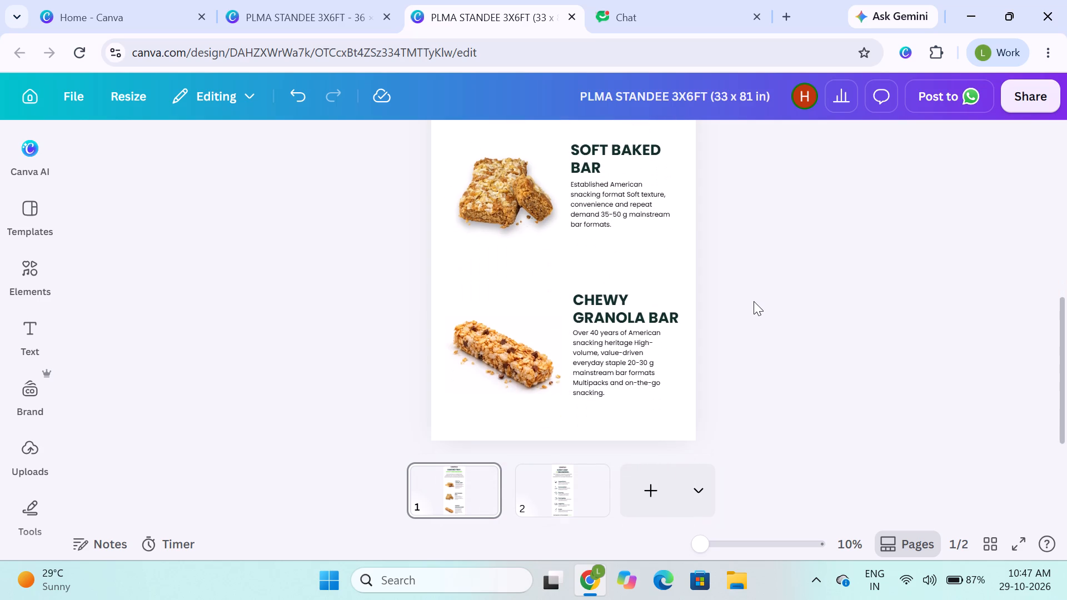
scroll(754, 301, "up", 2)
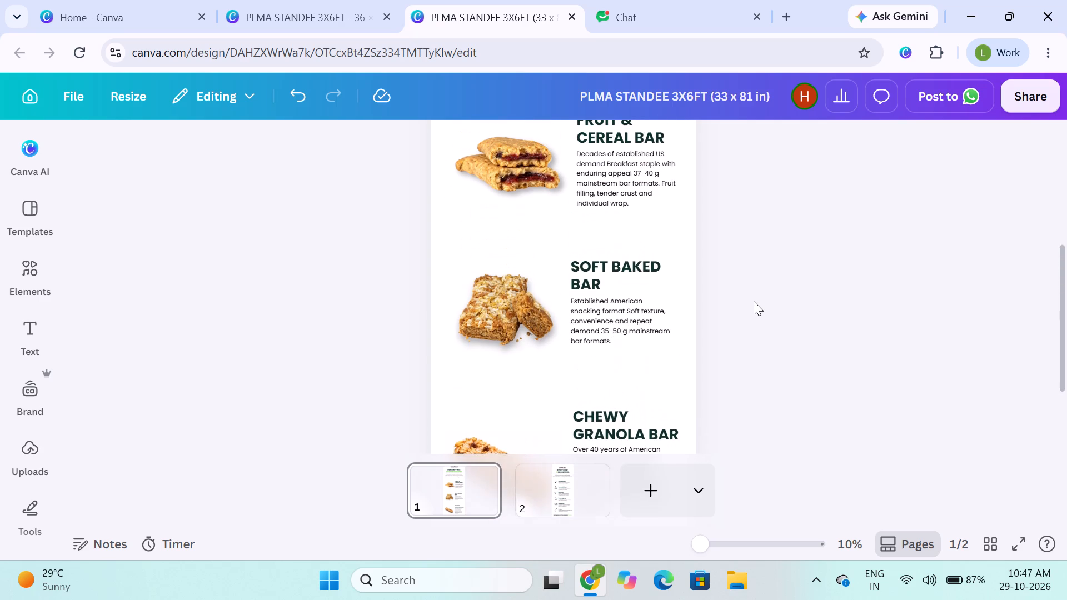
scroll(754, 301, "up", 1)
scroll(754, 301, "down", 2)
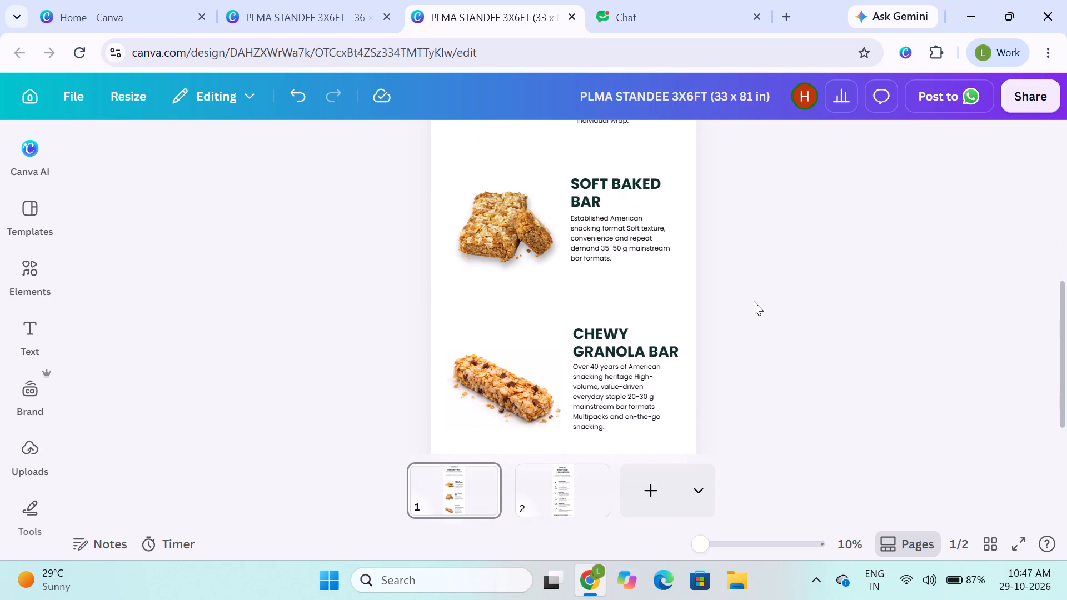
scroll(754, 301, "up", 2)
scroll(754, 301, "down", 2)
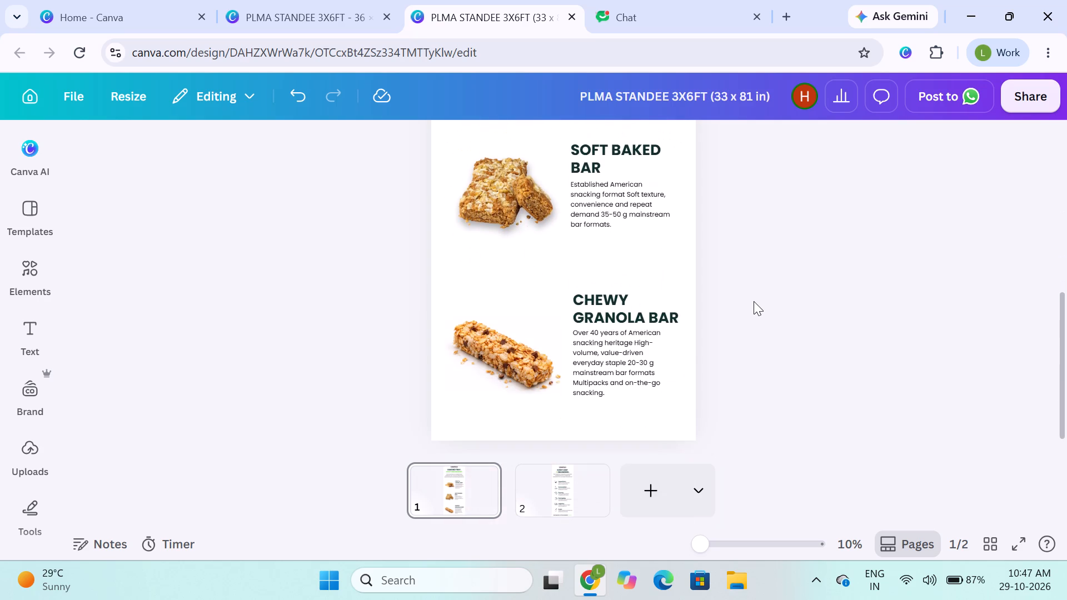
scroll(754, 301, "down", 1)
scroll(754, 301, "up", 2)
scroll(754, 301, "down", 1)
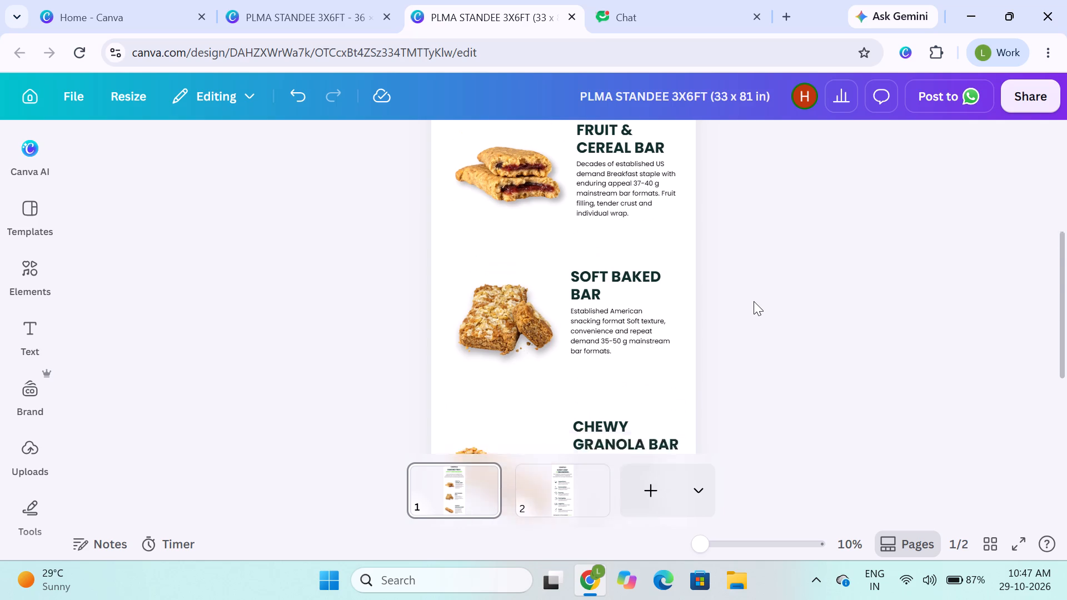
scroll(754, 301, "down", 1)
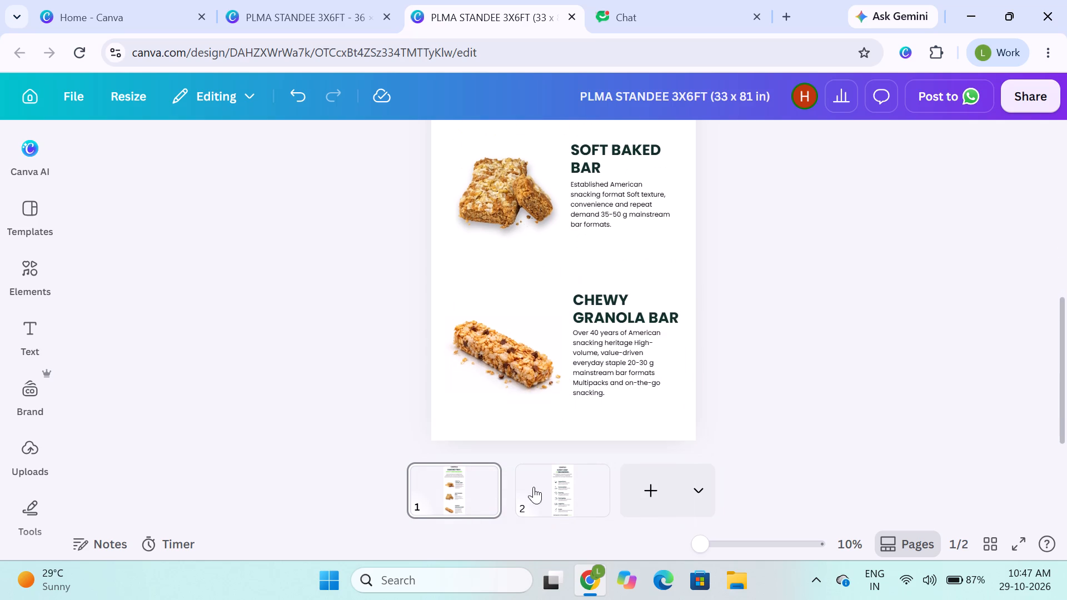
On page 2, group the Ingredients heading with its description, keeping the leaf icon out of the group.
left_click(552, 481)
scroll(316, 398, "up", 1)
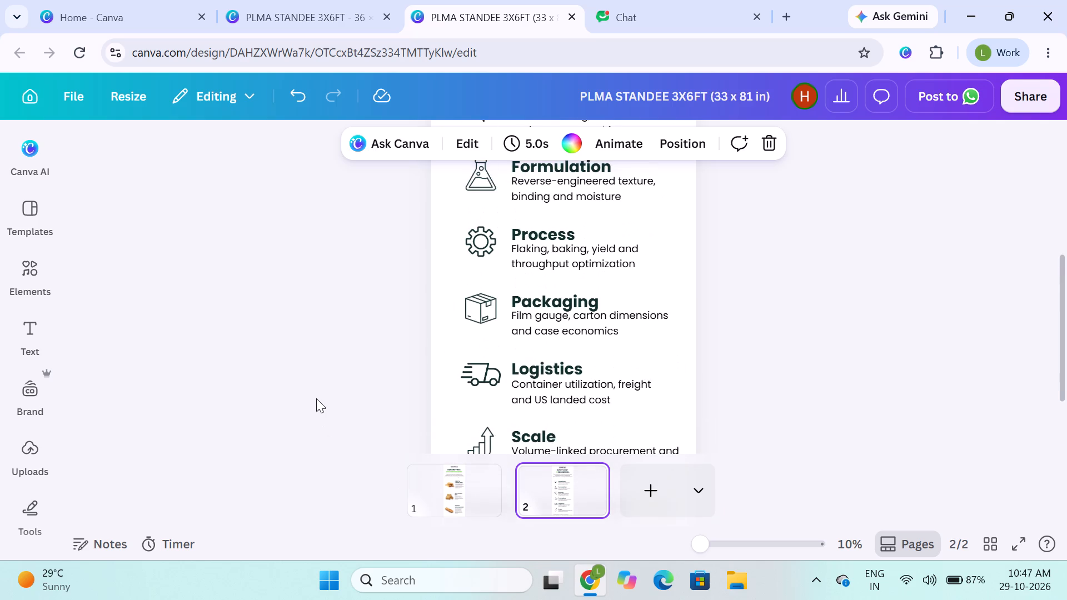
scroll(316, 398, "up", 3)
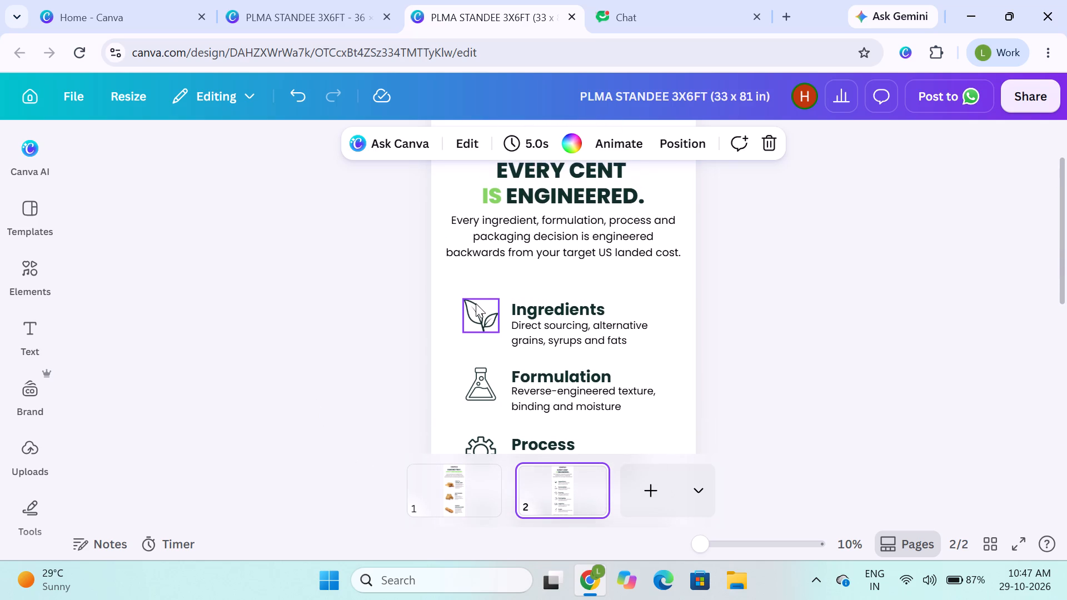
left_click(476, 303)
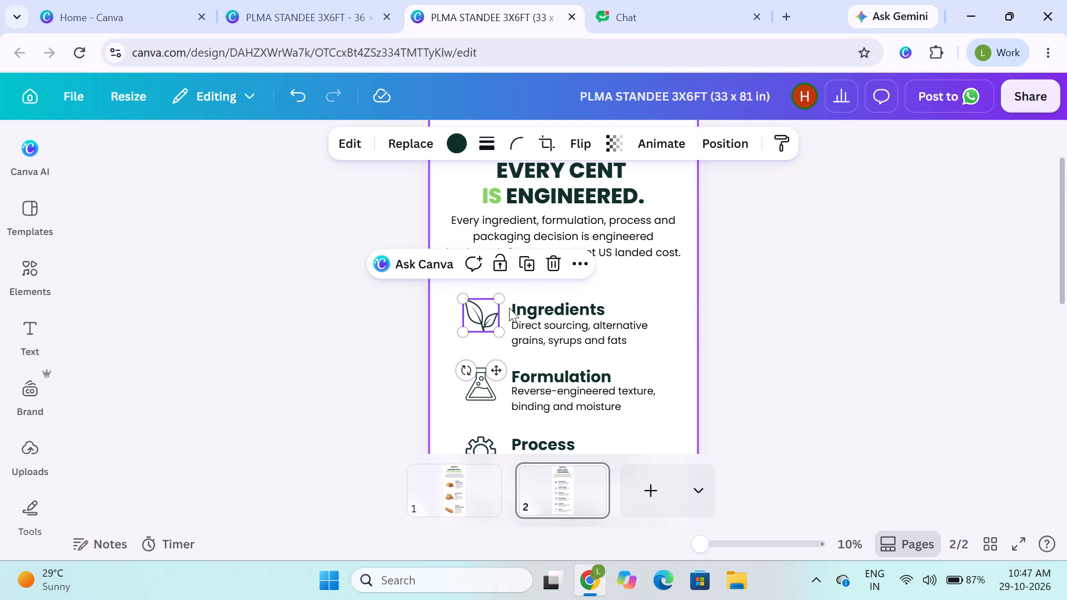
left_click(538, 299, "shift")
left_click(540, 324, "shift")
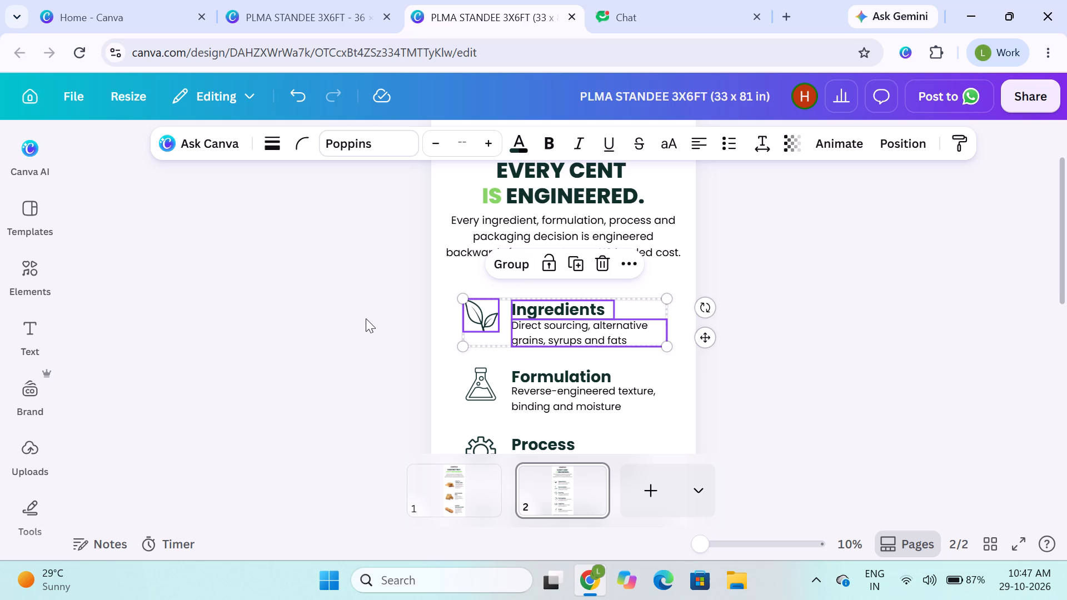
left_click(310, 343)
left_click(555, 305)
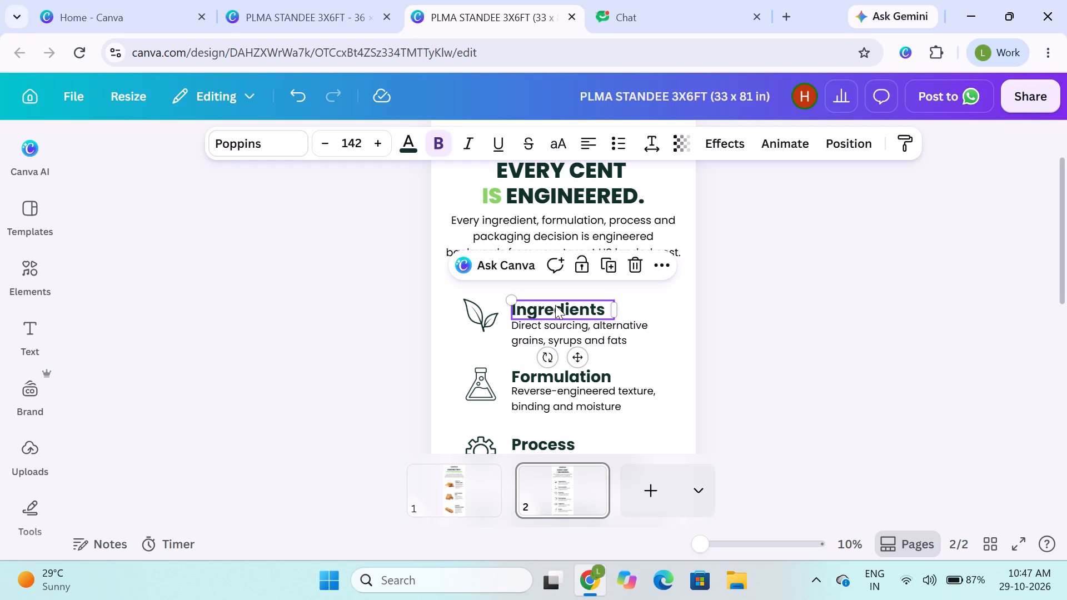
left_click(556, 329, "shift")
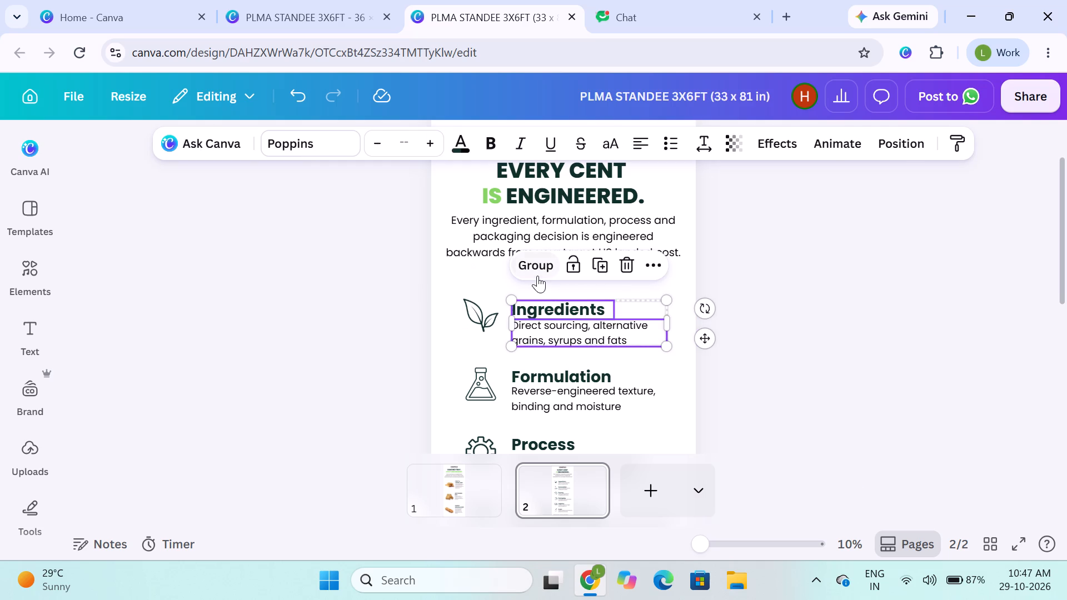
left_click(537, 276)
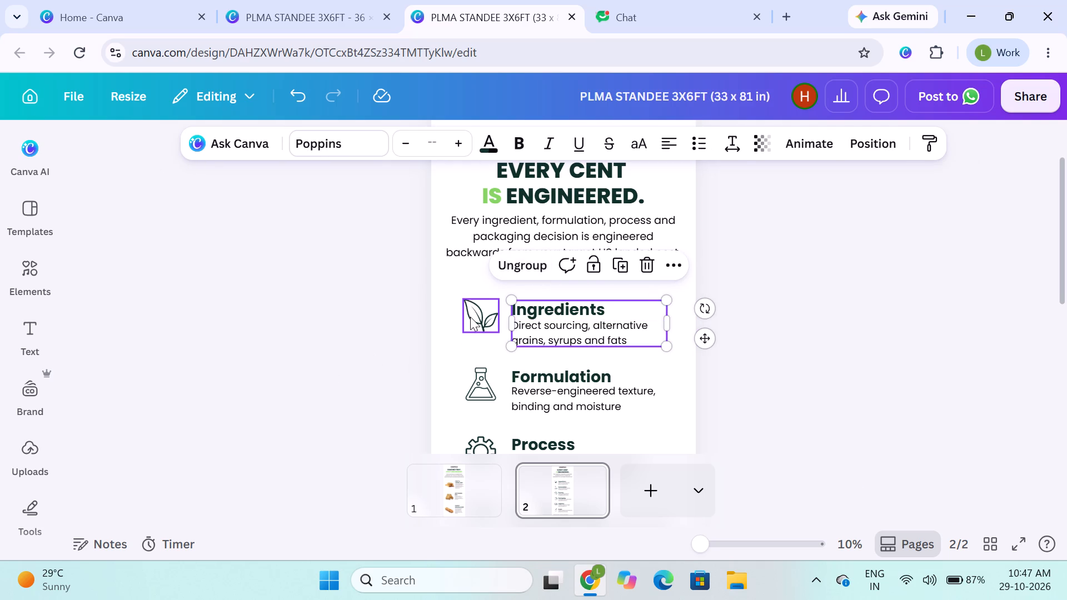
Align the leaf icon and the Ingredients text group to each other's vertical middle.
left_click(470, 317, "shift")
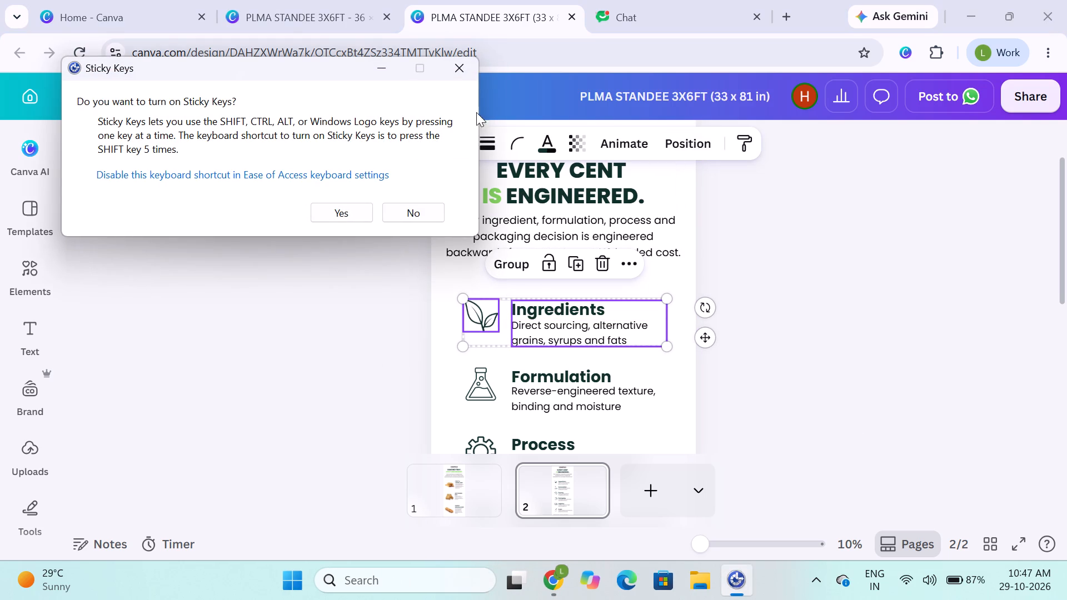
left_click(692, 157)
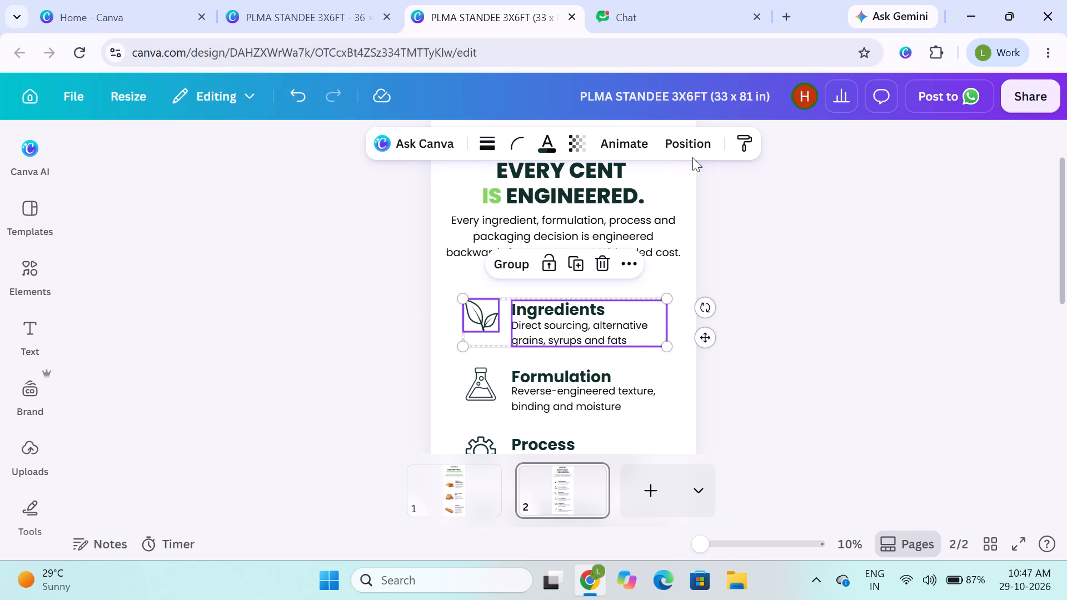
left_click(691, 153)
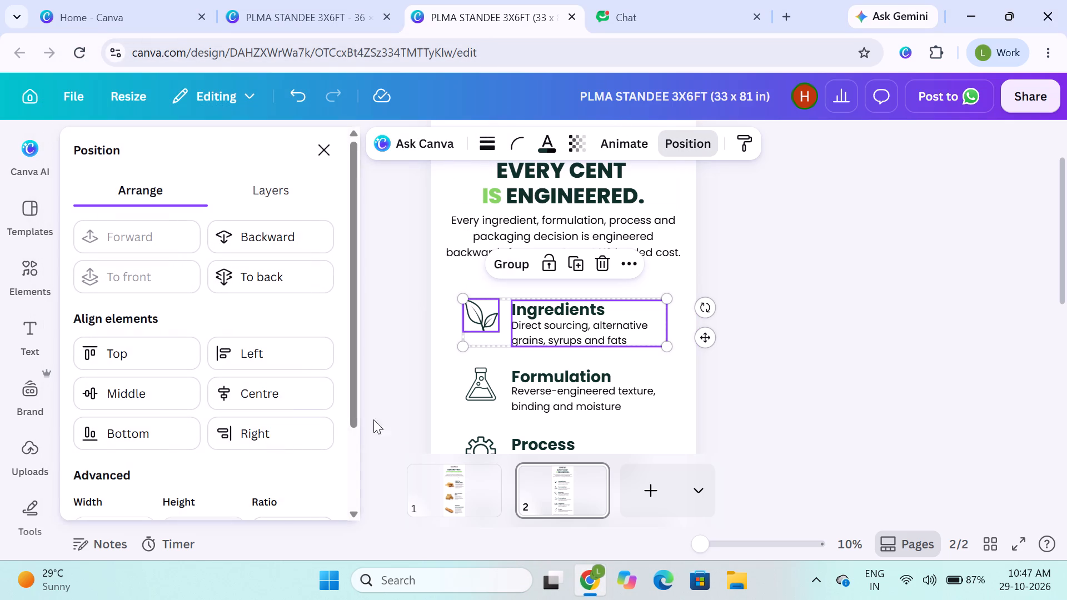
left_click(141, 395)
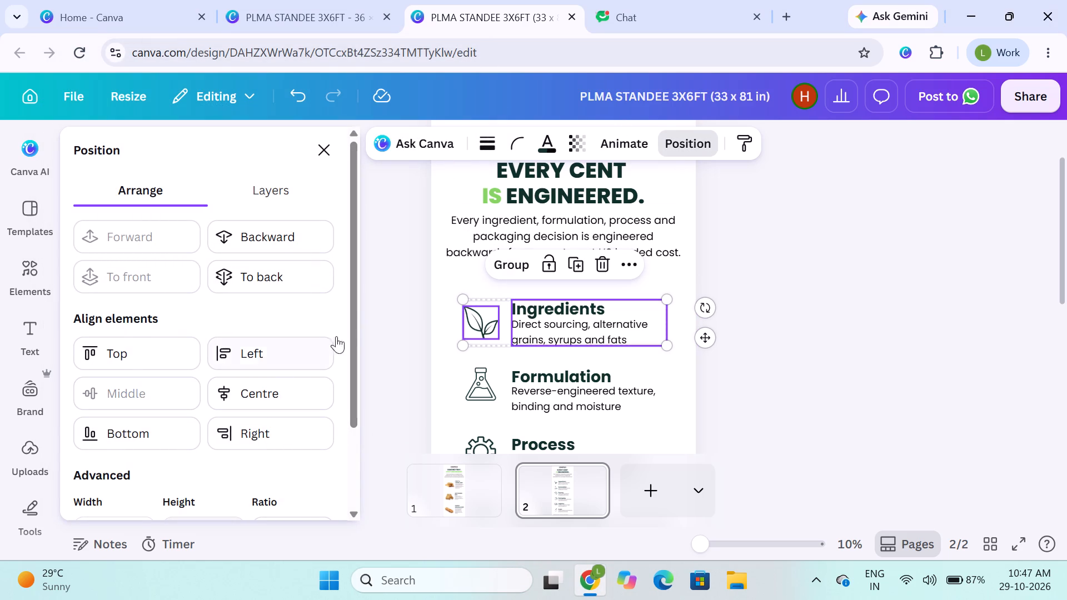
left_click(390, 317)
Ungroup the Formulation item and regroup only its heading and description, leaving the flask icon separate.
scroll(390, 317, "down", 2)
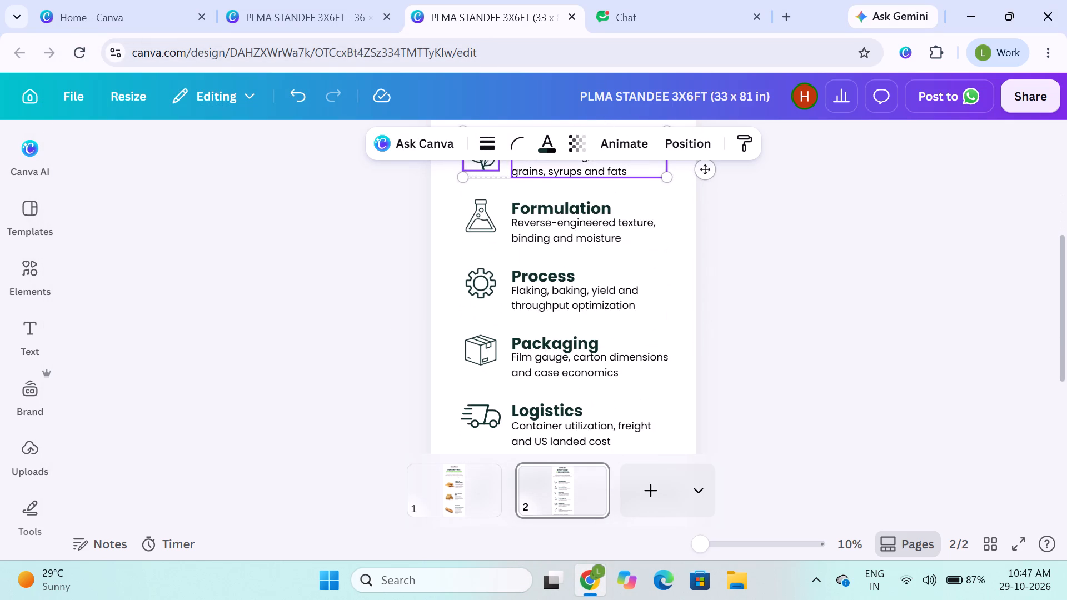
left_click(553, 208)
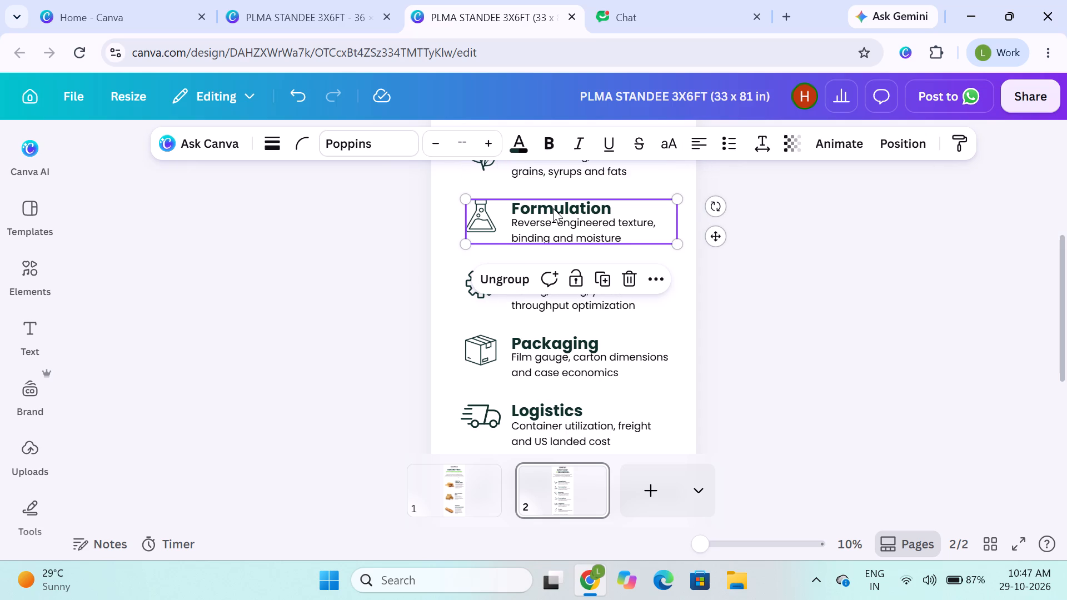
left_click(500, 275)
left_click(349, 246)
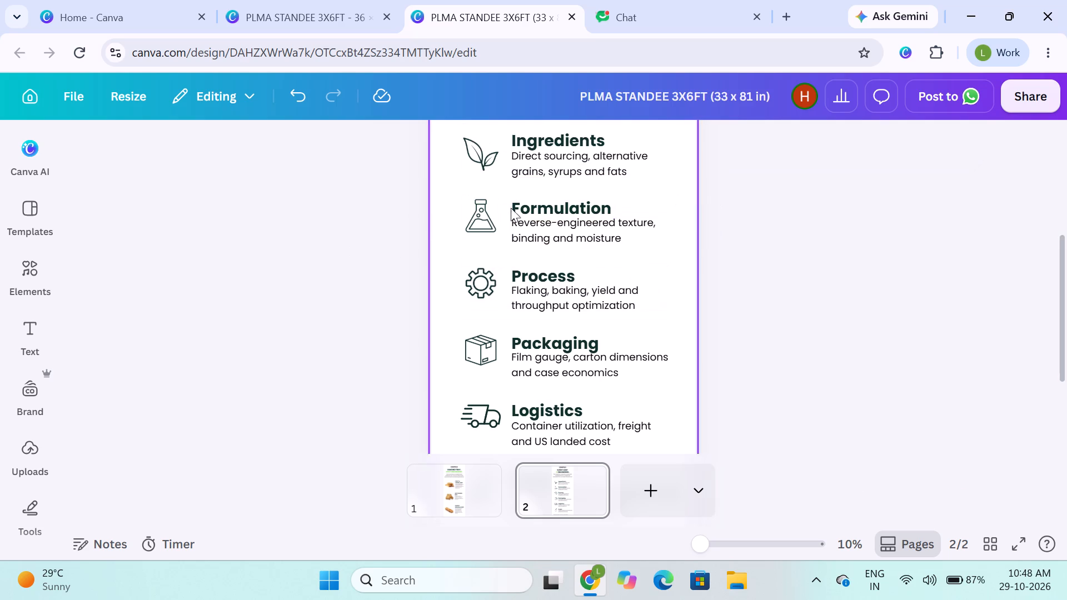
left_click(546, 206)
left_click(544, 222, "shift")
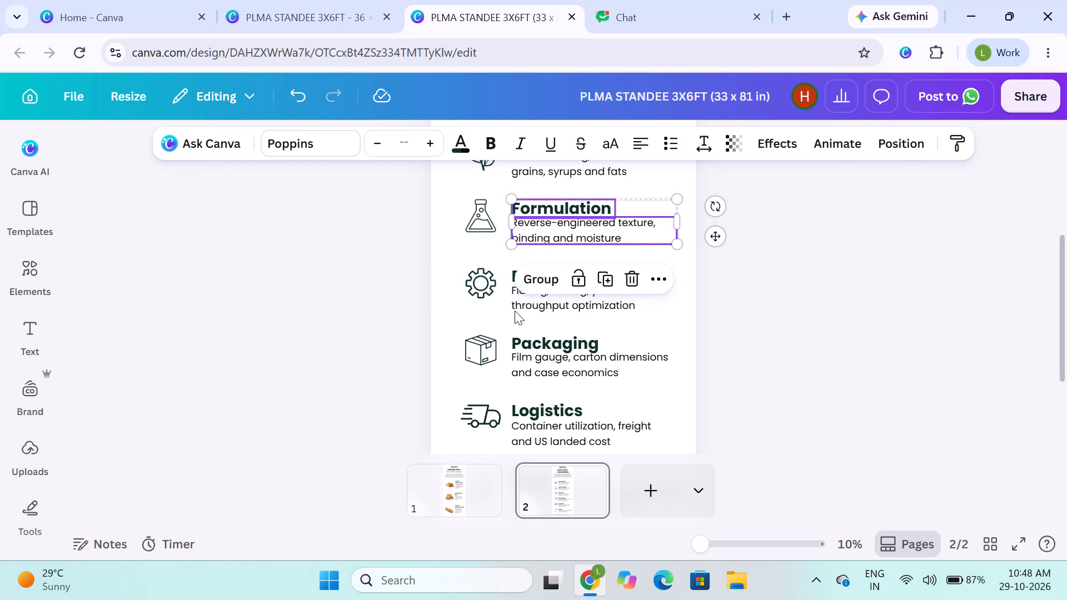
left_click(539, 271)
left_click(336, 230)
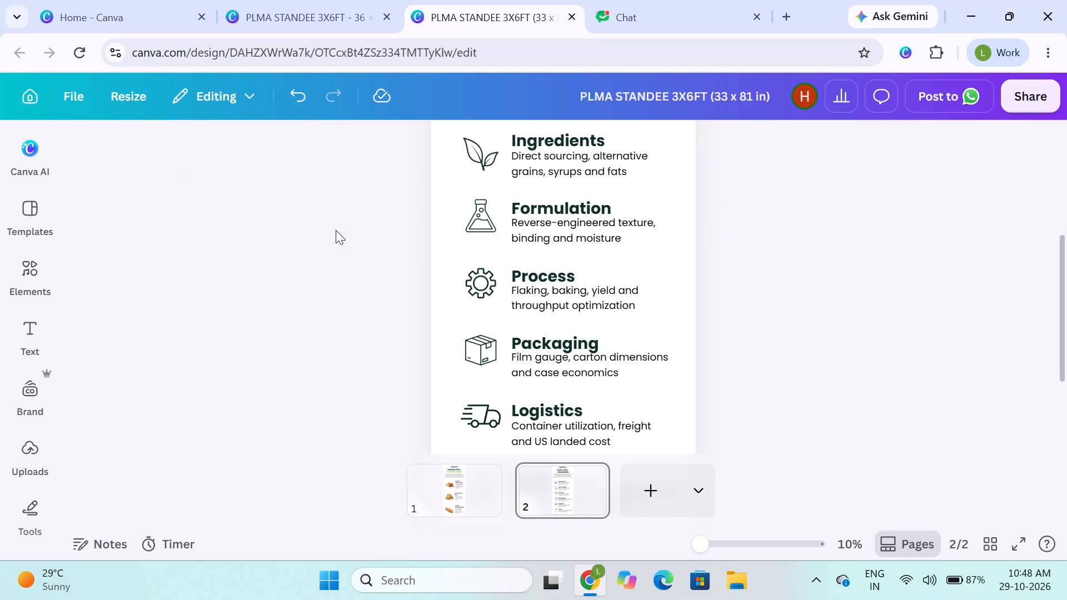
Align the flask icon and the Formulation text group to each other's vertical middle.
left_click(530, 197)
left_click(471, 208, "shift")
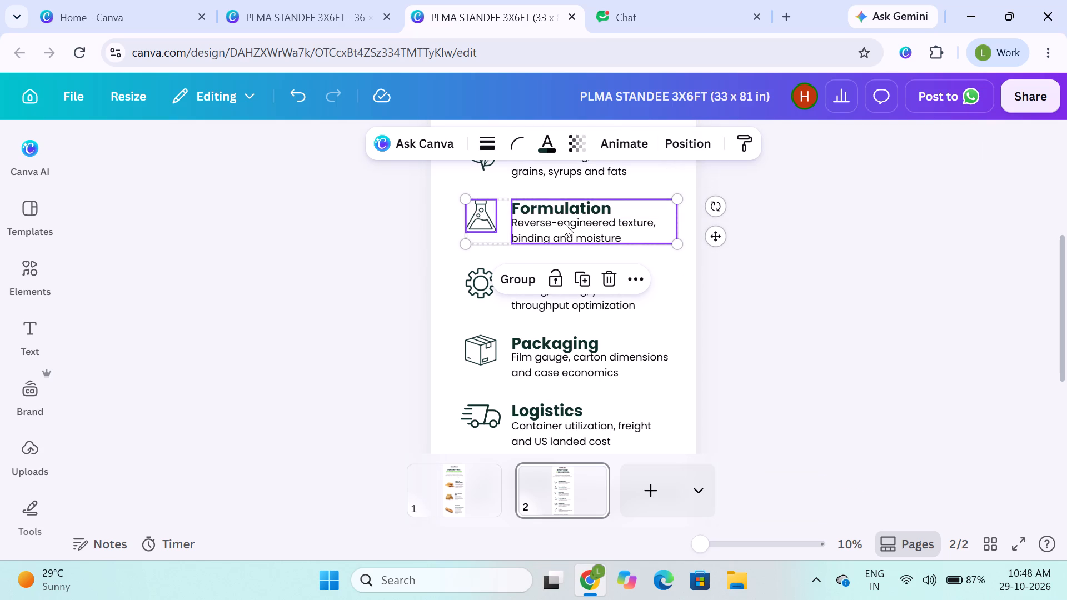
left_click(678, 146)
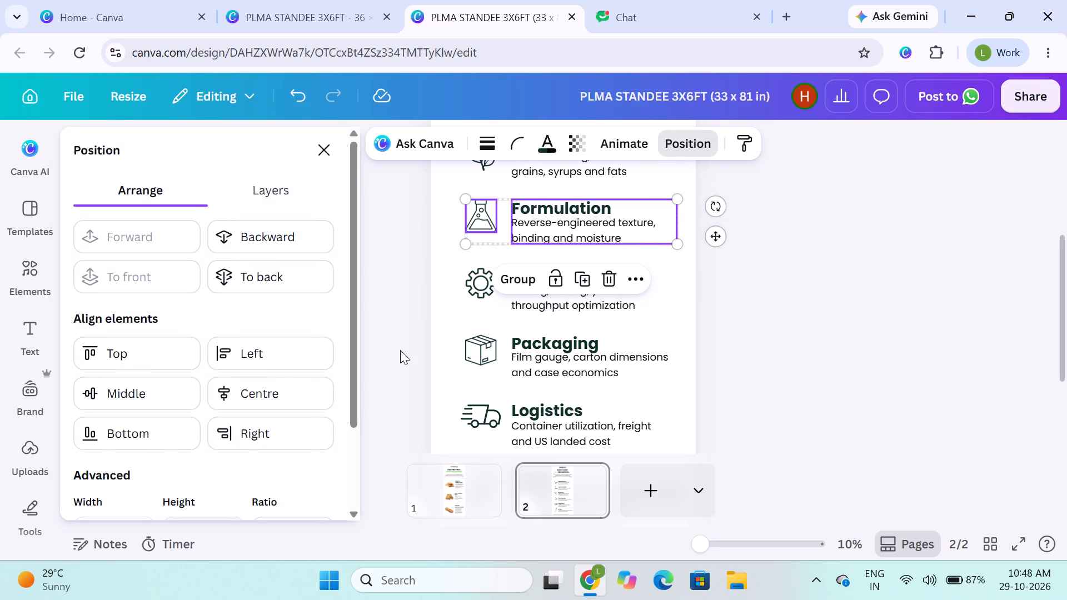
left_click(171, 385)
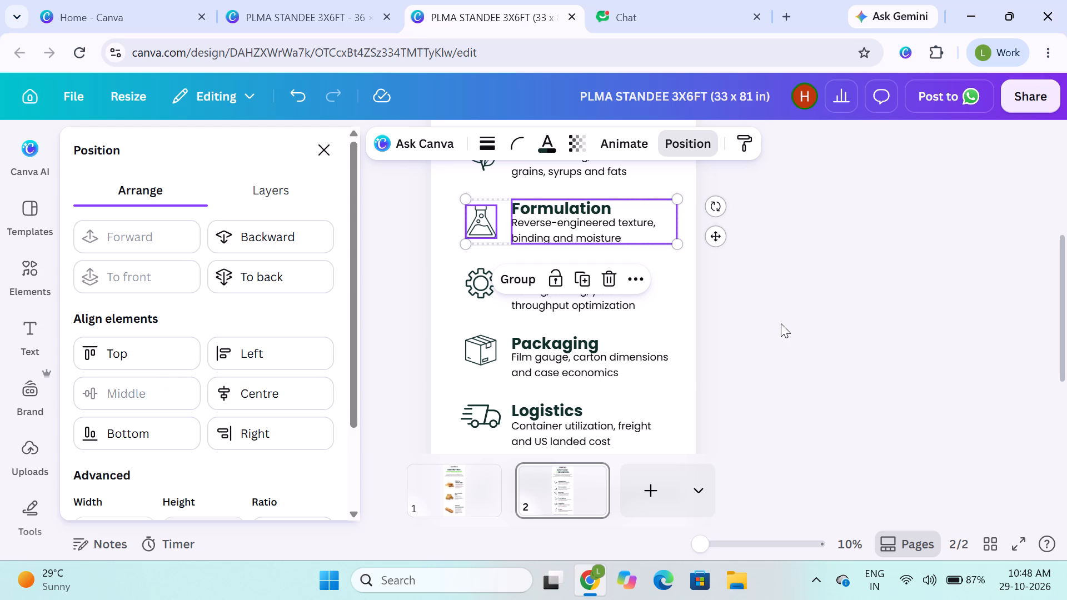
left_click(781, 323)
left_click(781, 323)
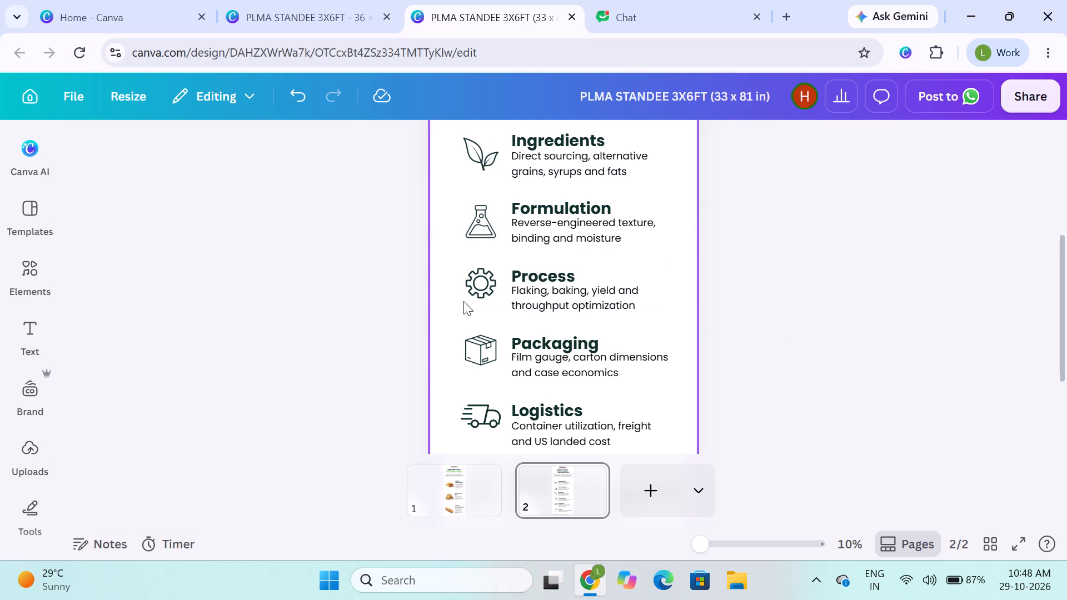
Ungroup the Process item and regroup only its heading and description, leaving the gear icon separate.
left_click(484, 283)
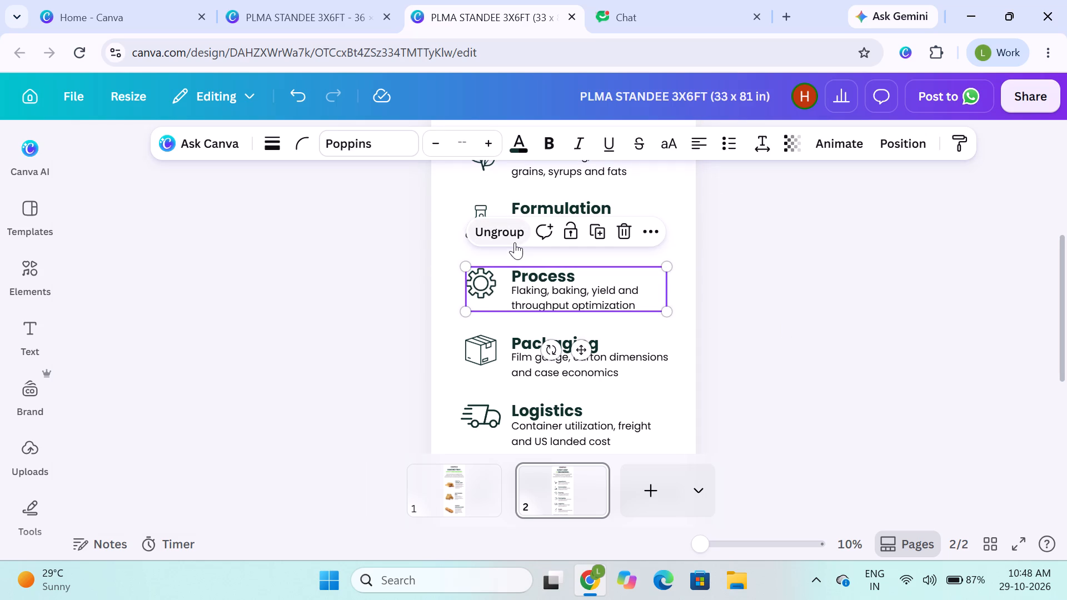
left_click(515, 242)
left_click(283, 303)
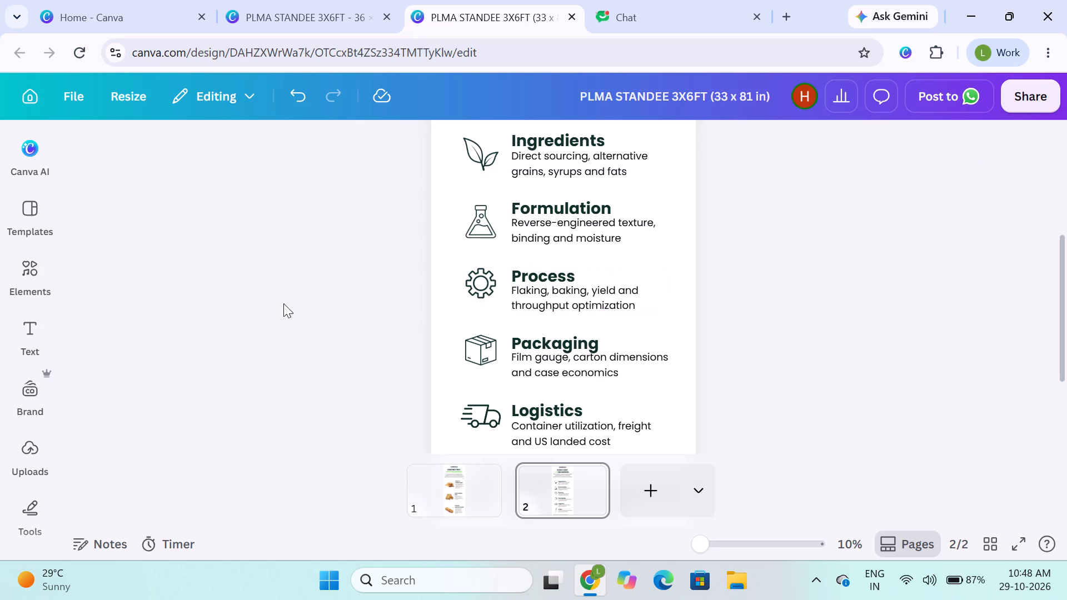
left_click(564, 294)
left_click(552, 274, "shift")
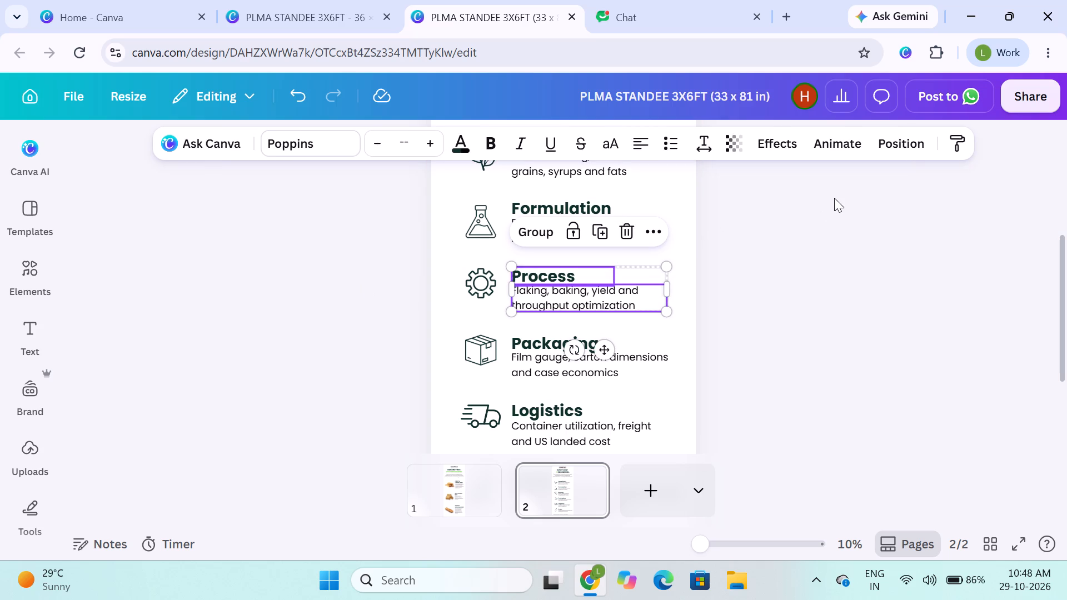
left_click(895, 147)
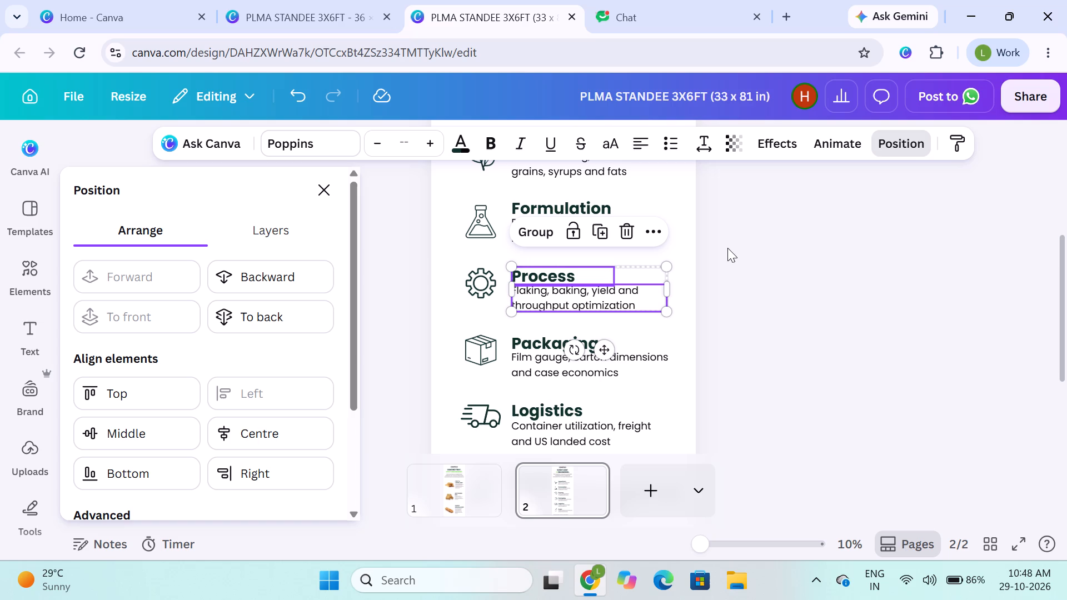
left_click(534, 228)
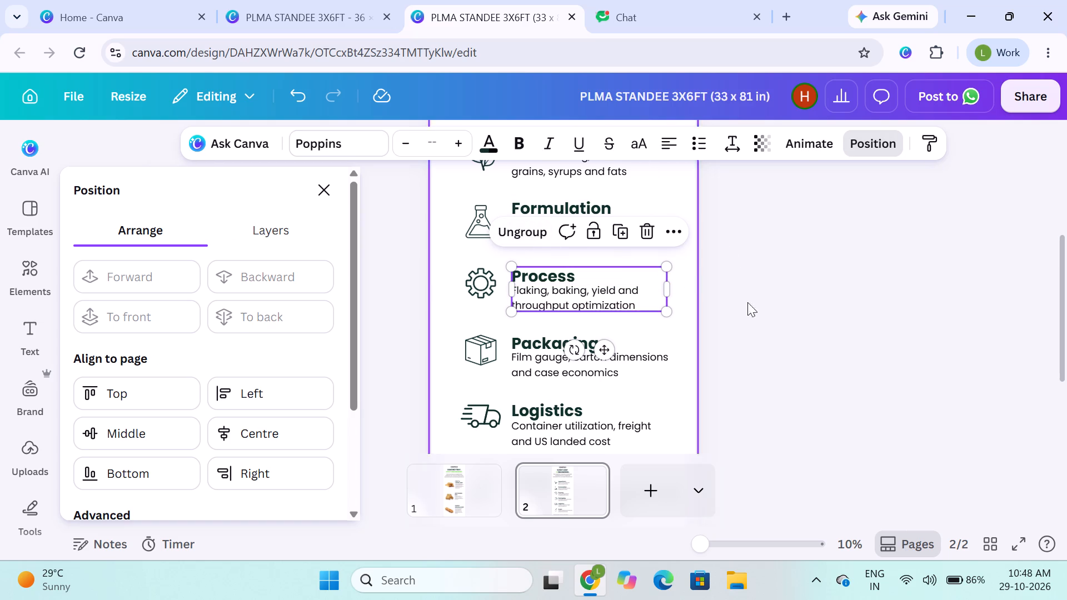
left_click(790, 297)
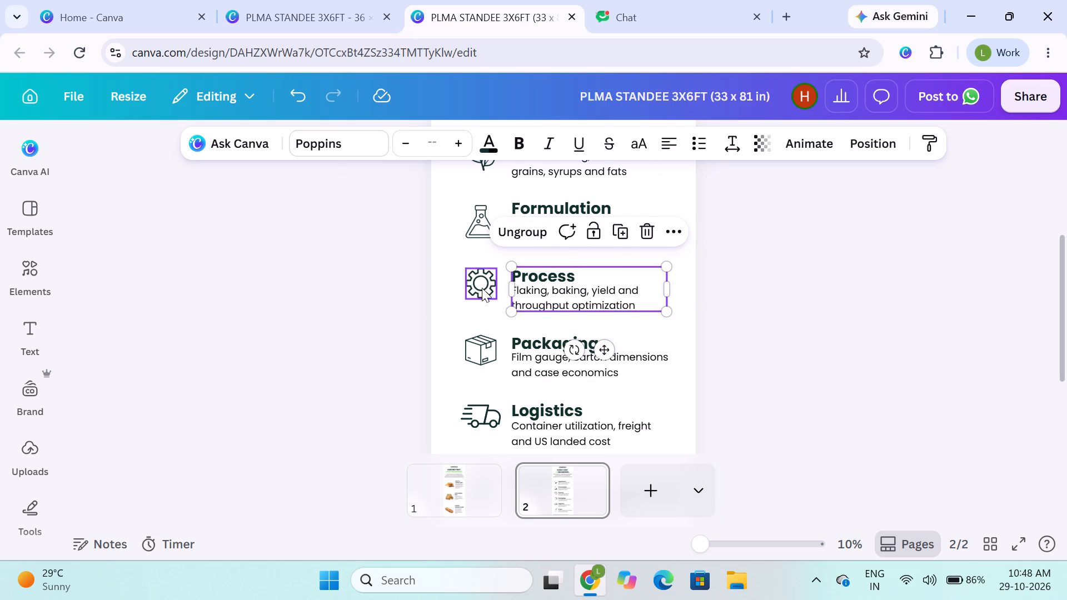
Align the gear icon and the Process text group to each other's vertical middle.
left_click(482, 288)
left_click(546, 288, "shift")
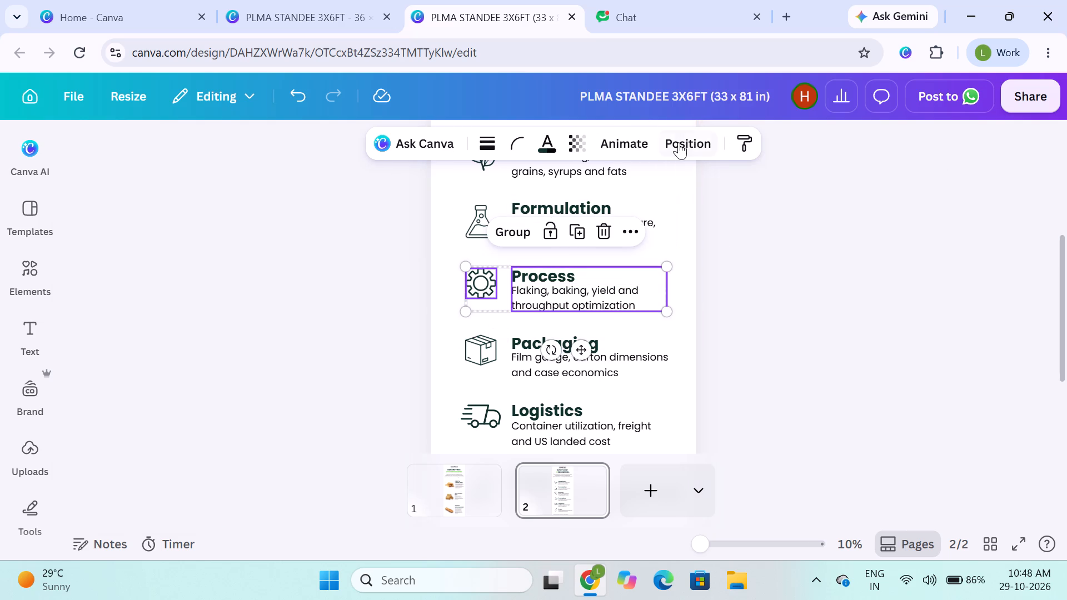
left_click(679, 144)
left_click(180, 398)
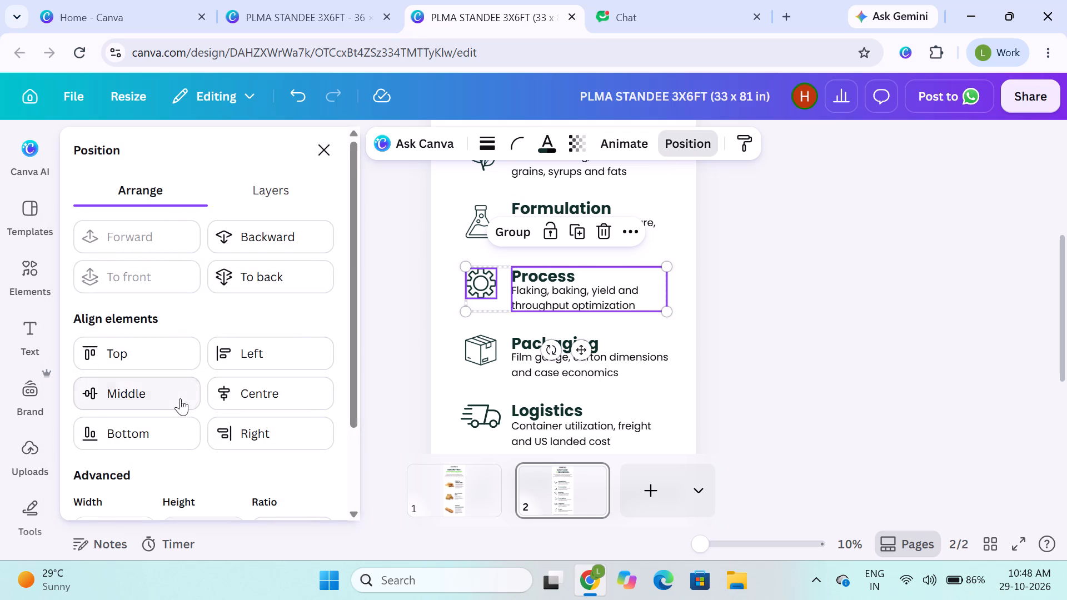
left_click(781, 393)
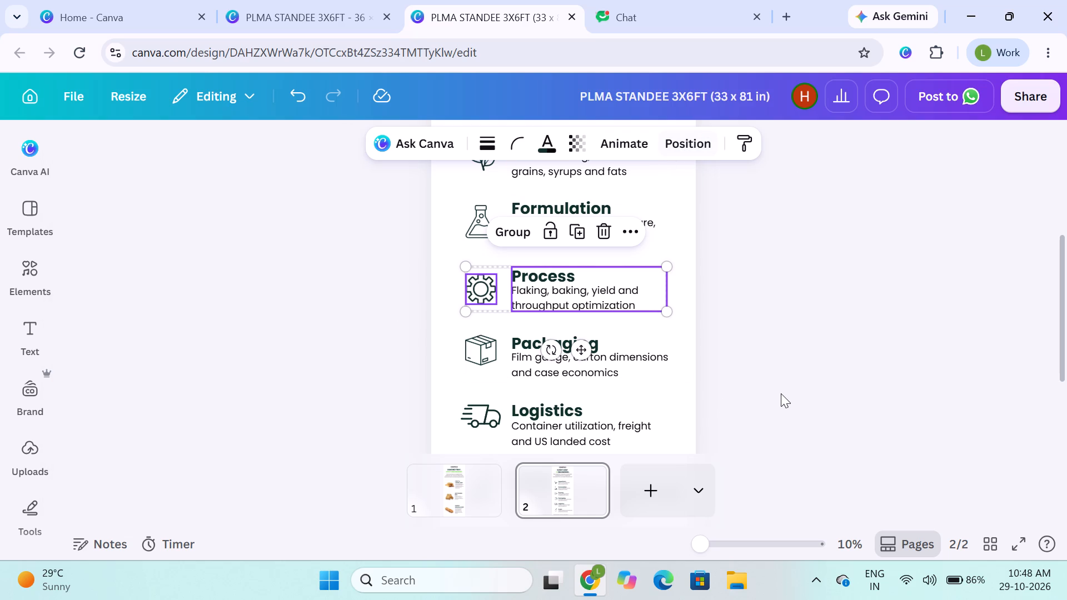
Ungroup the Packaging item and regroup only its heading and description, leaving the box icon separate.
left_click(762, 314)
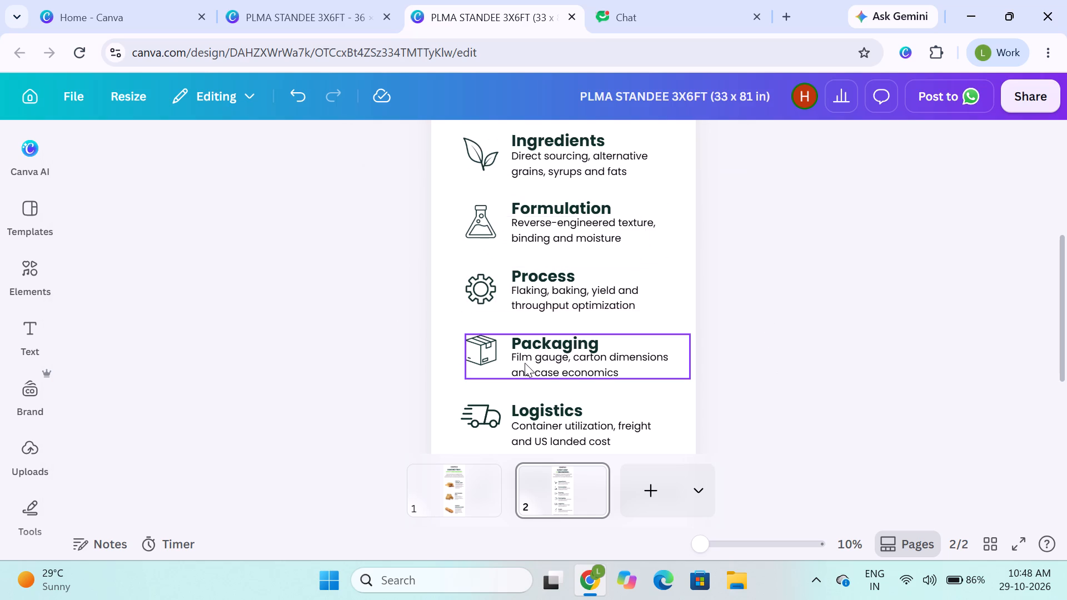
left_click(527, 363)
left_click(511, 296)
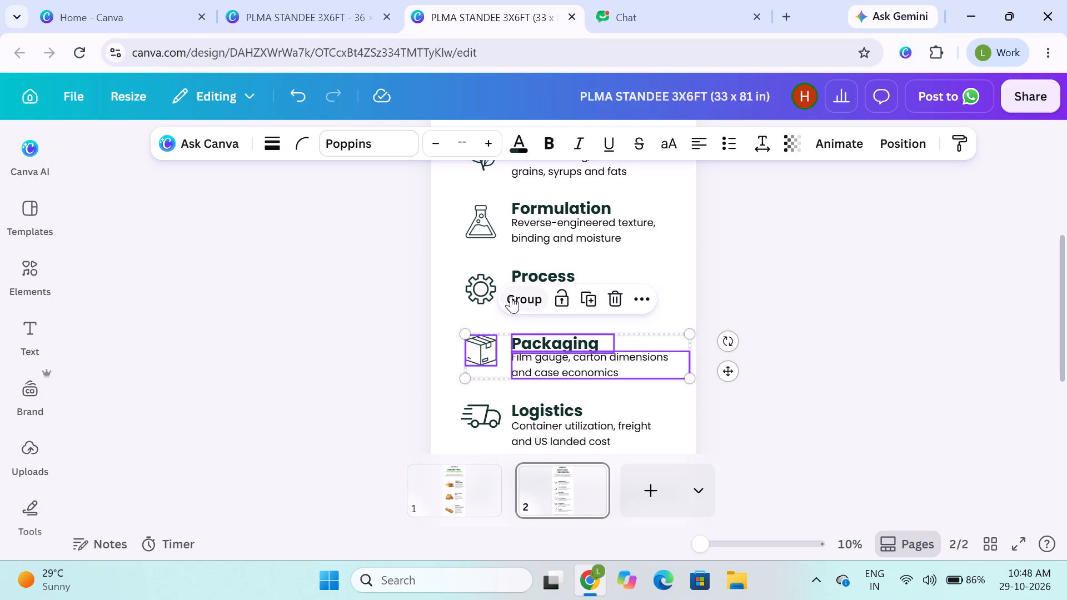
left_click(303, 361)
left_click(545, 358)
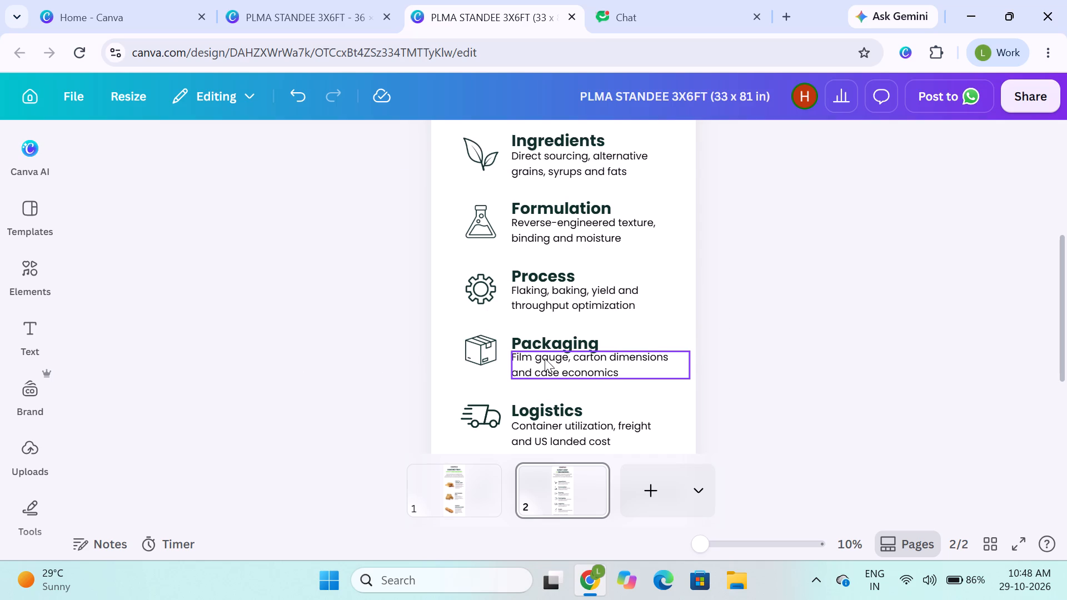
left_click(549, 343, "shift")
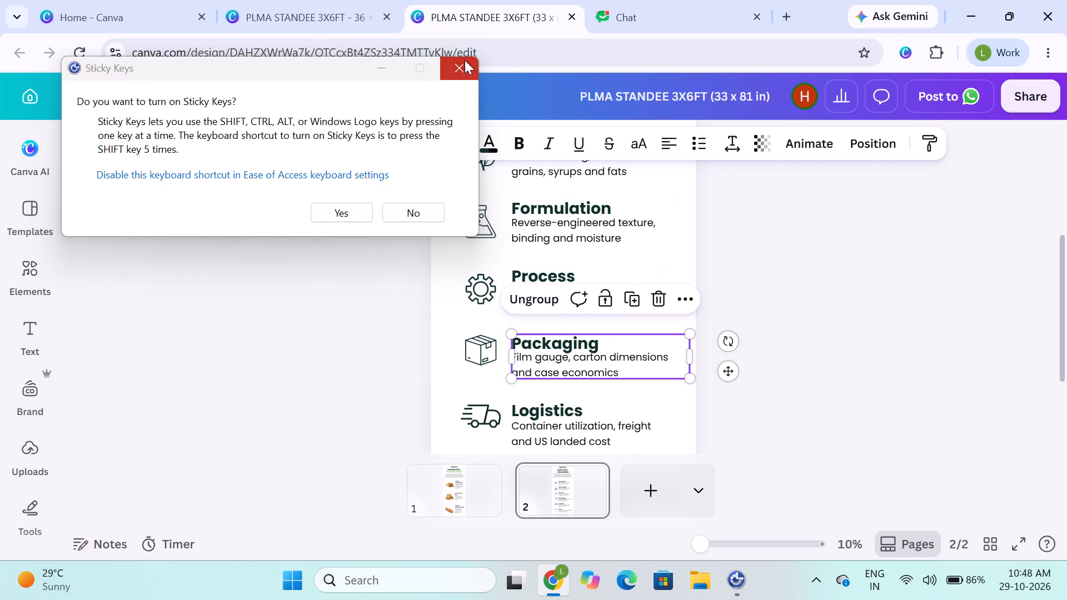
Align the box icon and the Packaging text group to each other's vertical middle.
left_click(473, 336, "shift")
left_click(700, 140)
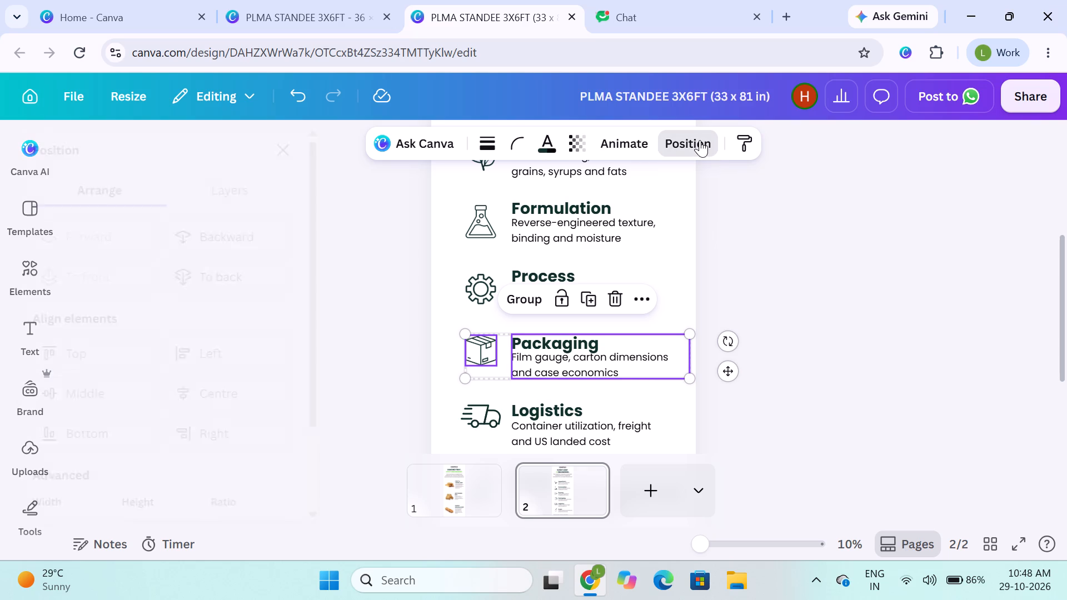
left_click(169, 401)
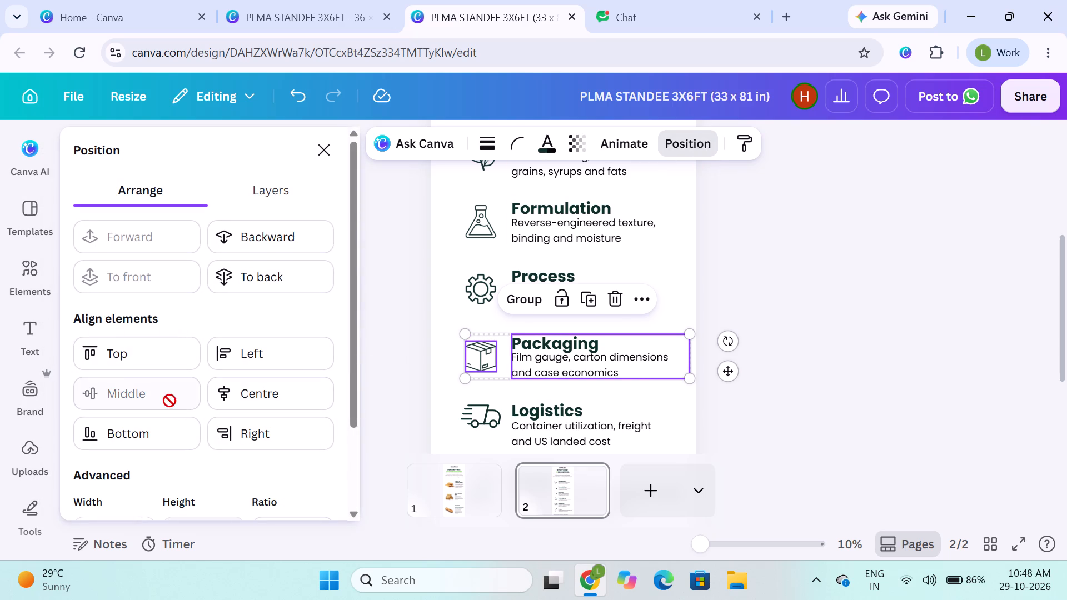
left_click(835, 326)
Group the Logistics heading with its description, leaving the truck icon separate.
scroll(835, 326, "down", 3)
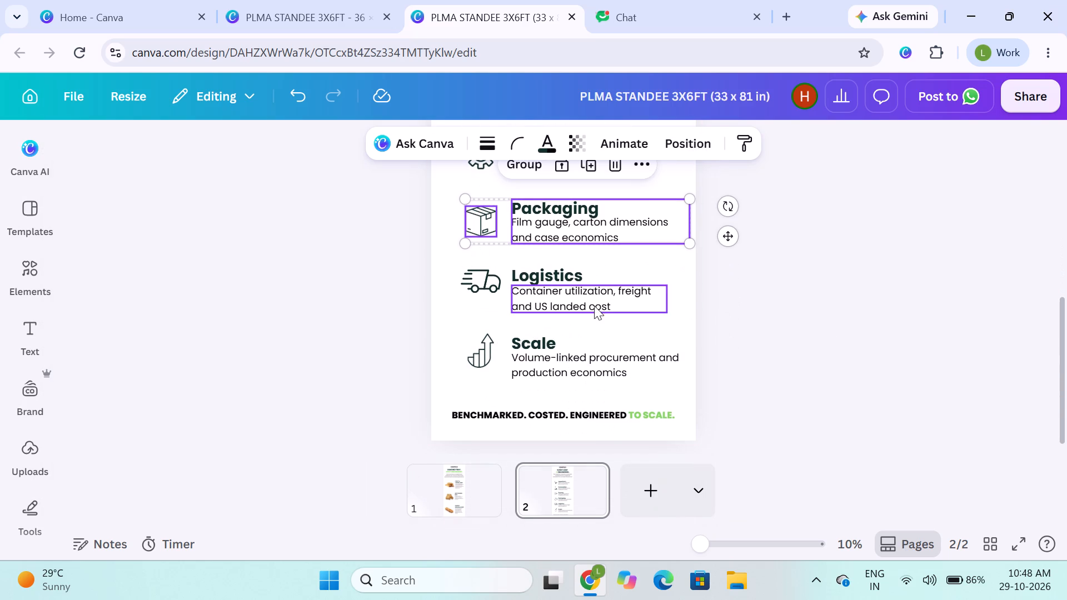
left_click(571, 291)
left_click(569, 281, "shift")
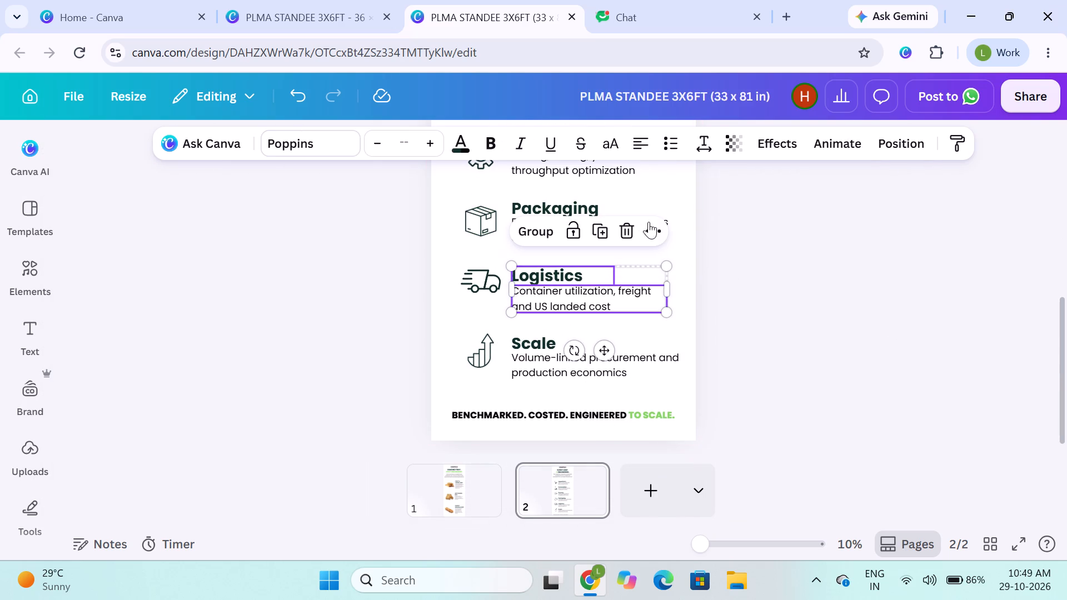
left_click(528, 239)
left_click(767, 284)
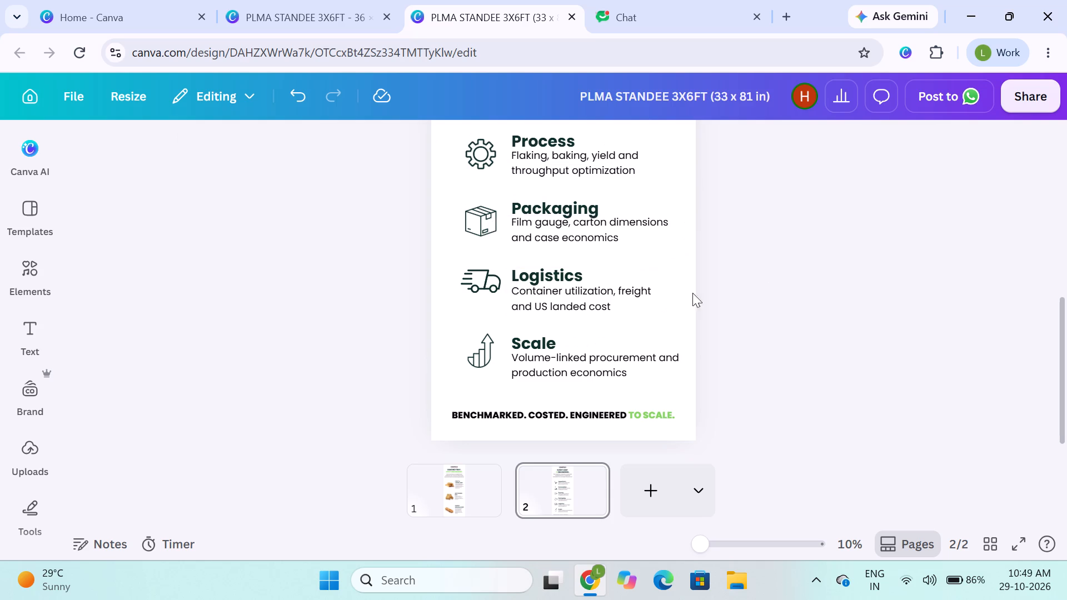
Align the truck icon and the Logistics text group to each other's vertical middle.
left_click(471, 284)
left_click(538, 284, "shift")
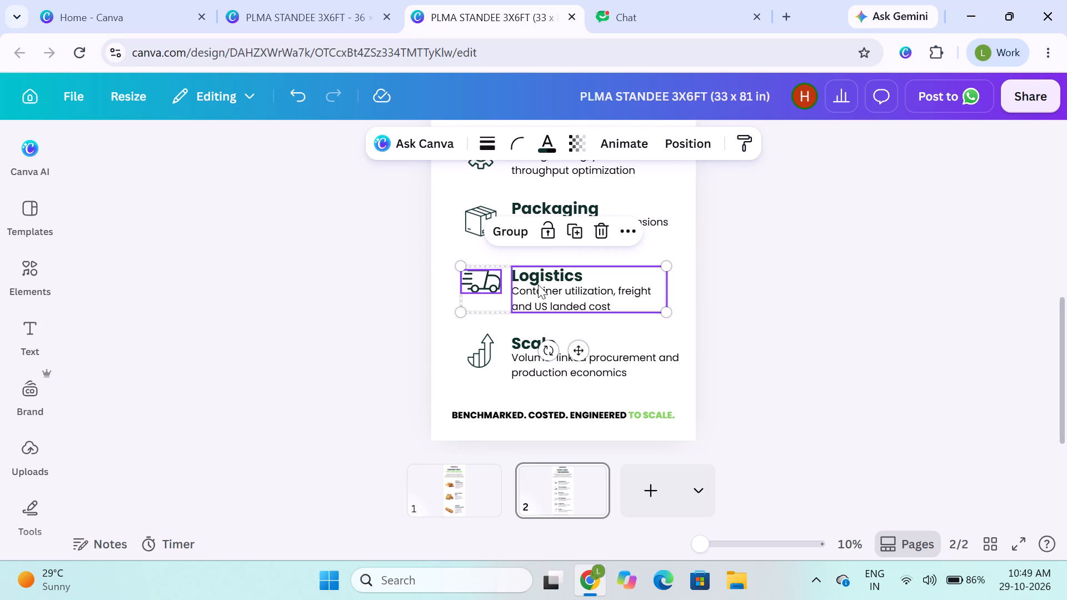
left_click(680, 131)
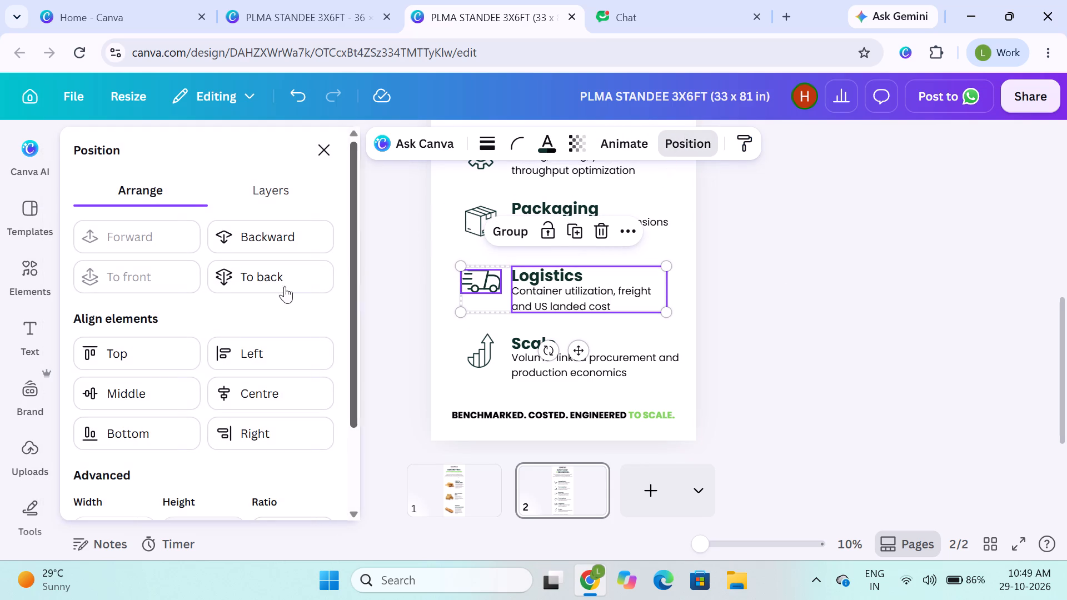
left_click(141, 387)
left_click(887, 378)
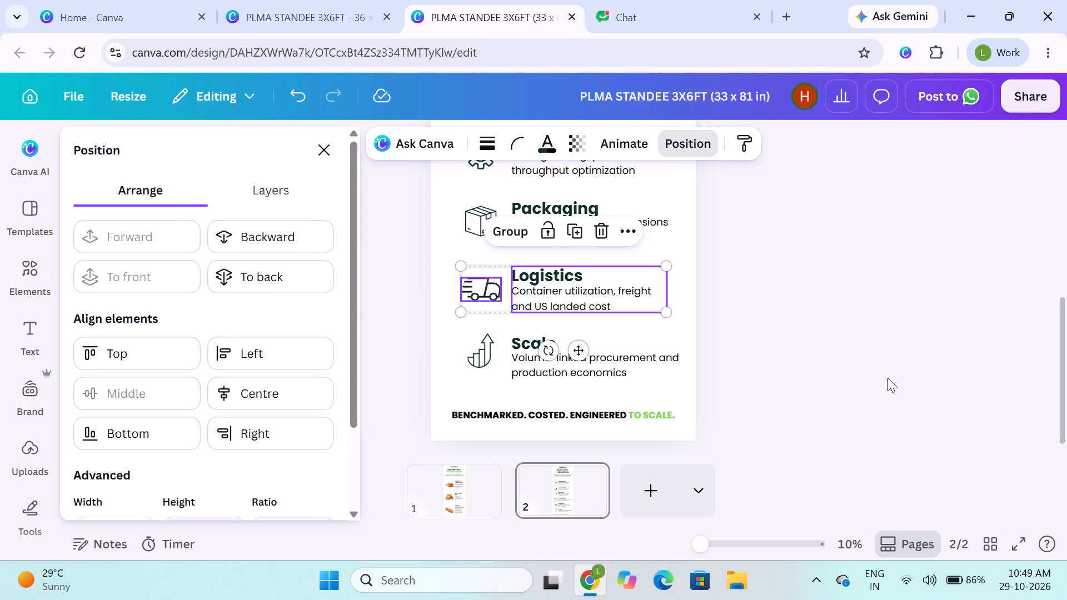
left_click(887, 378)
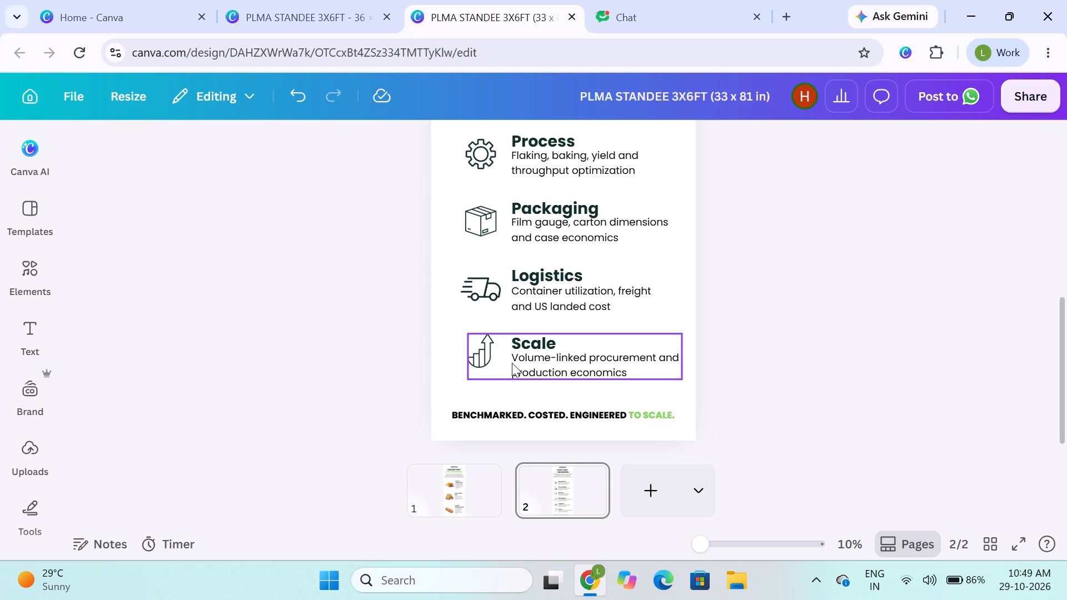
Ungroup the Scale item and regroup only its heading and description, leaving the chart icon separate.
left_click(512, 363)
left_click(498, 292)
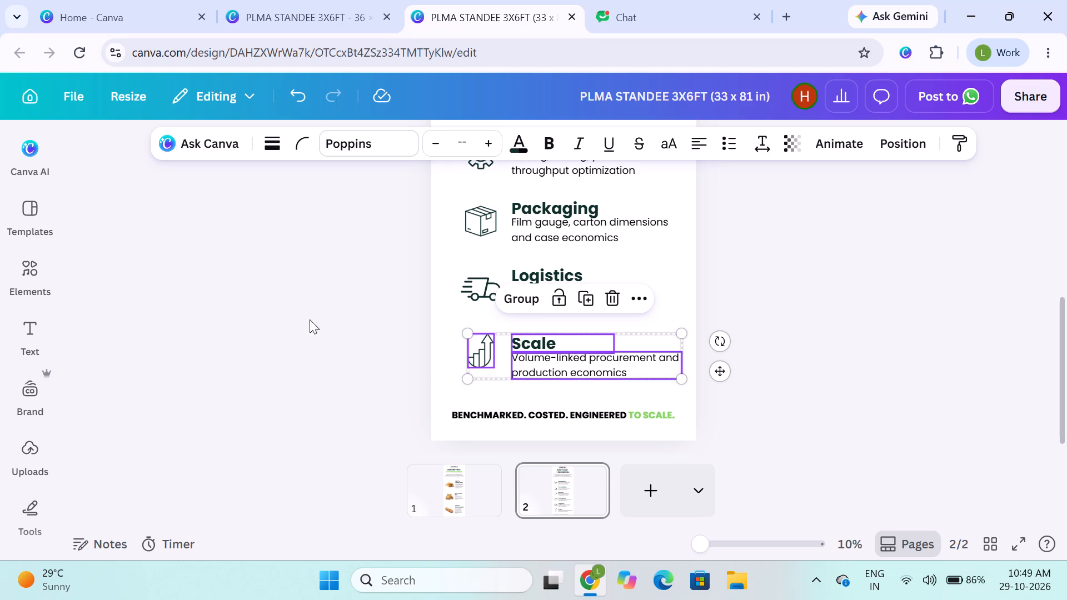
left_click(278, 328)
left_click(542, 371)
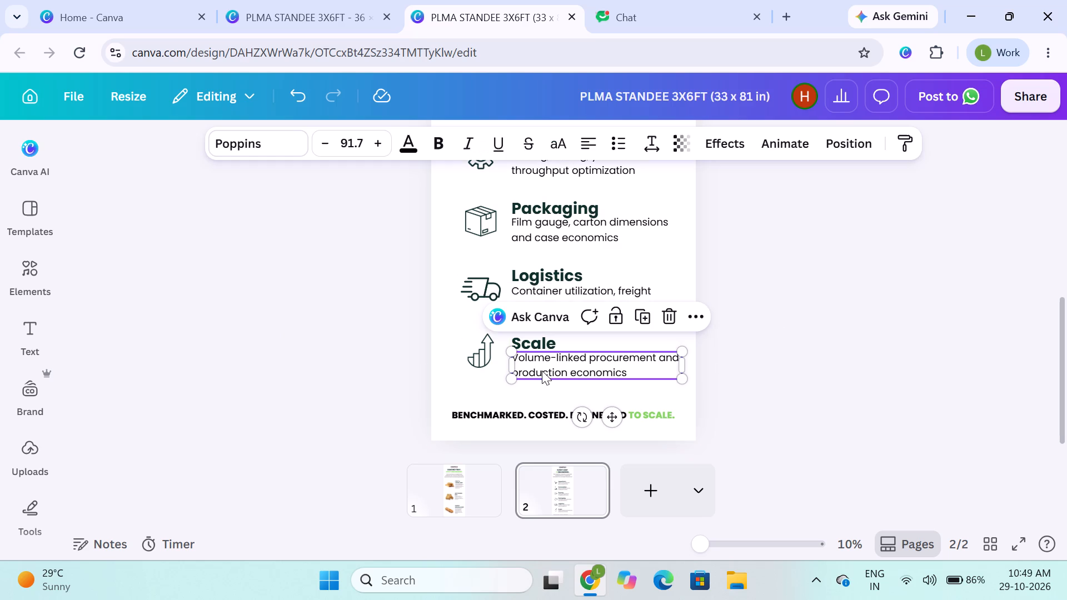
left_click(537, 344, "shift")
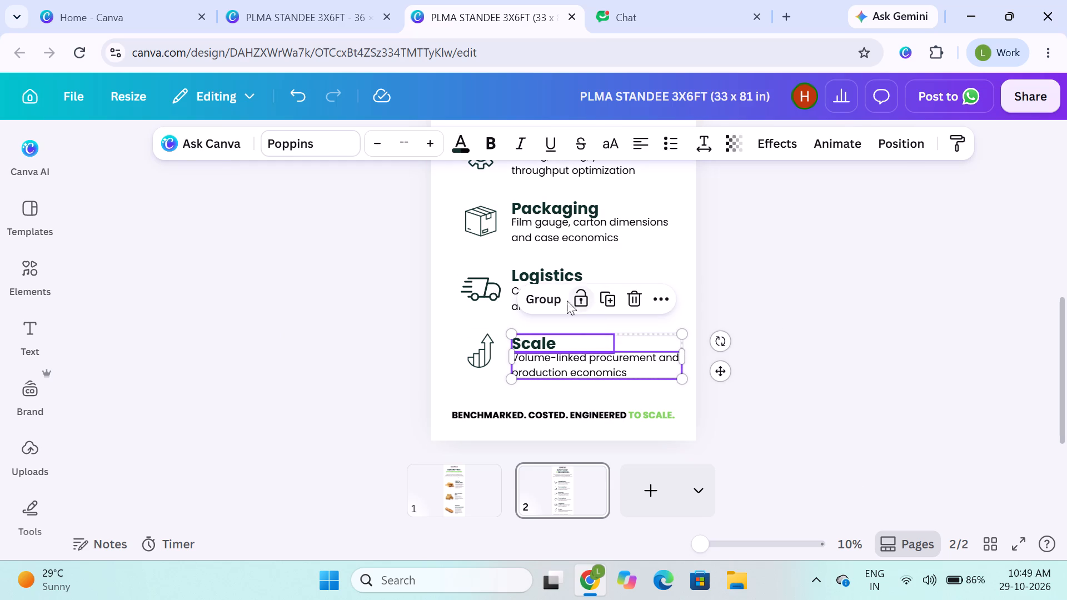
left_click(559, 298)
left_click(351, 336)
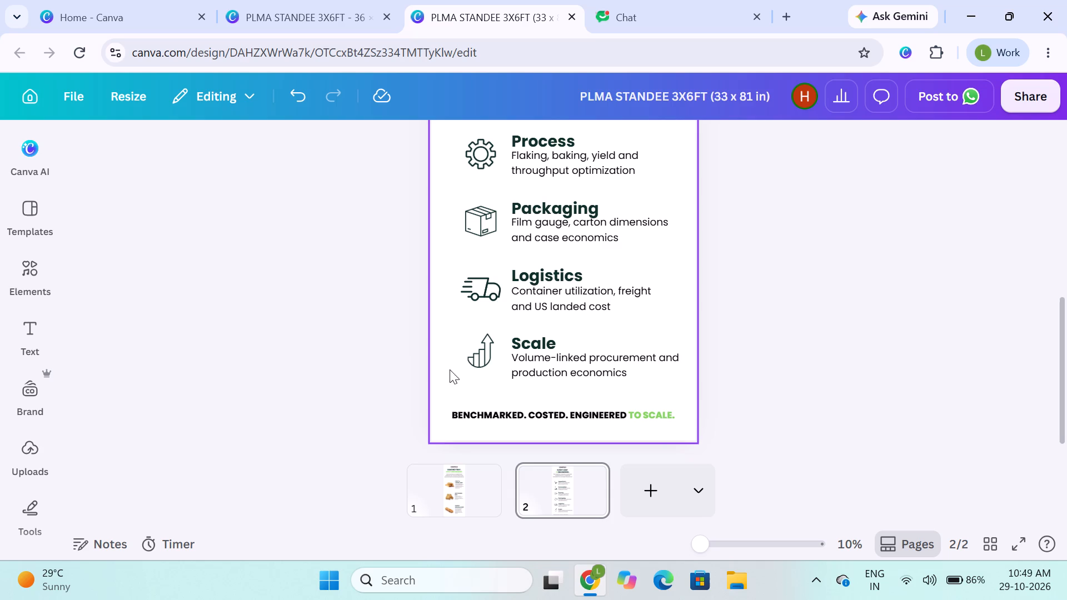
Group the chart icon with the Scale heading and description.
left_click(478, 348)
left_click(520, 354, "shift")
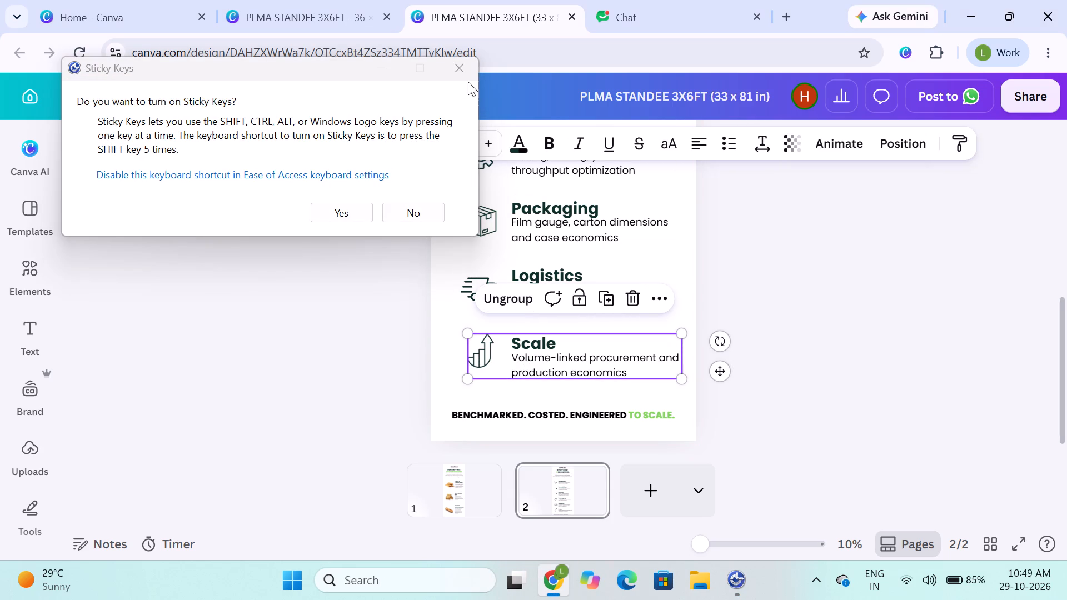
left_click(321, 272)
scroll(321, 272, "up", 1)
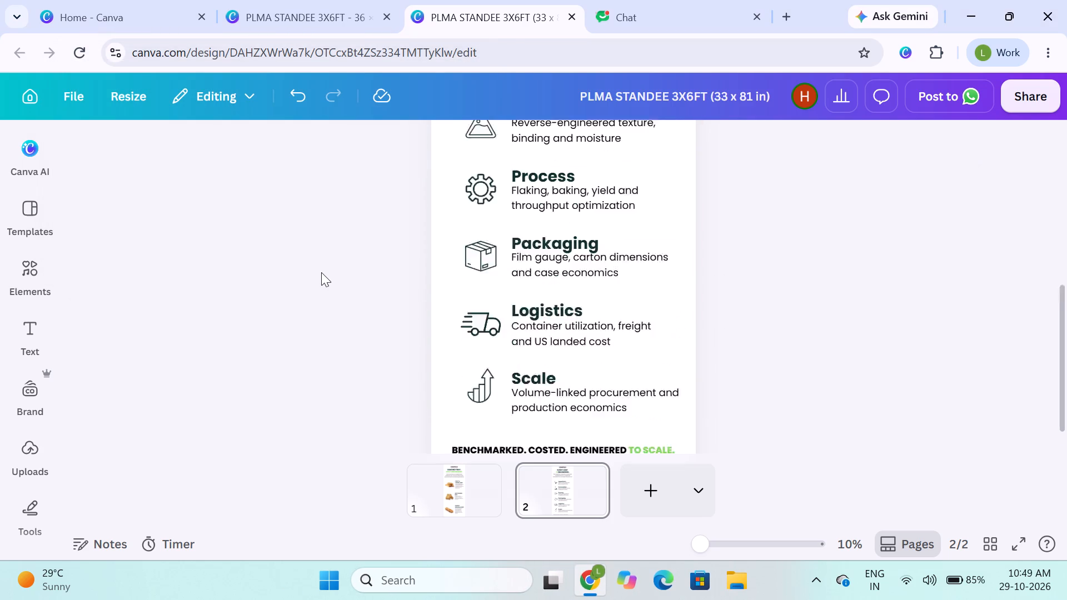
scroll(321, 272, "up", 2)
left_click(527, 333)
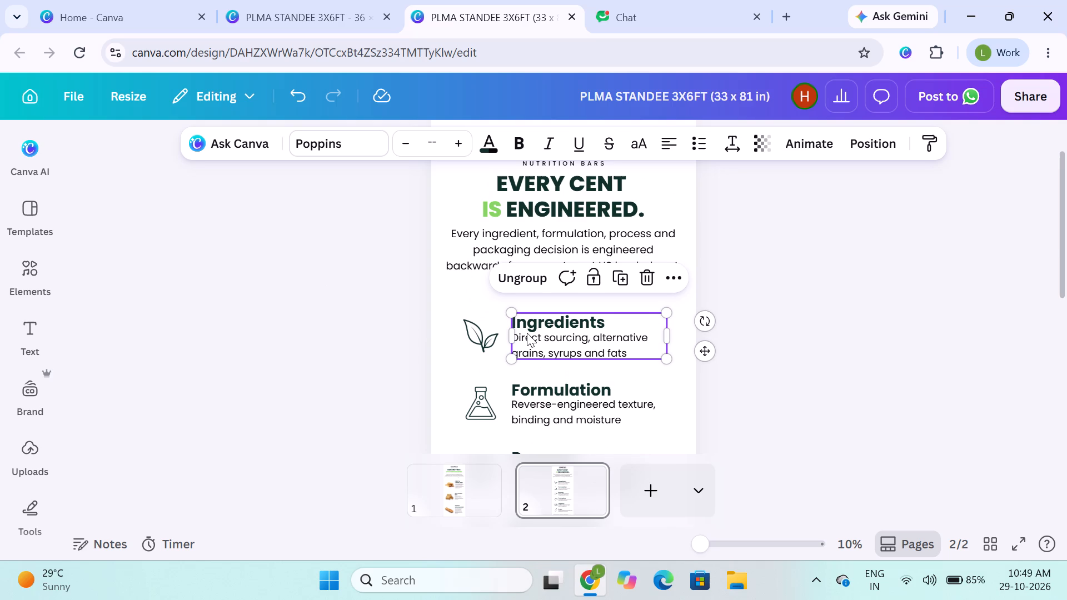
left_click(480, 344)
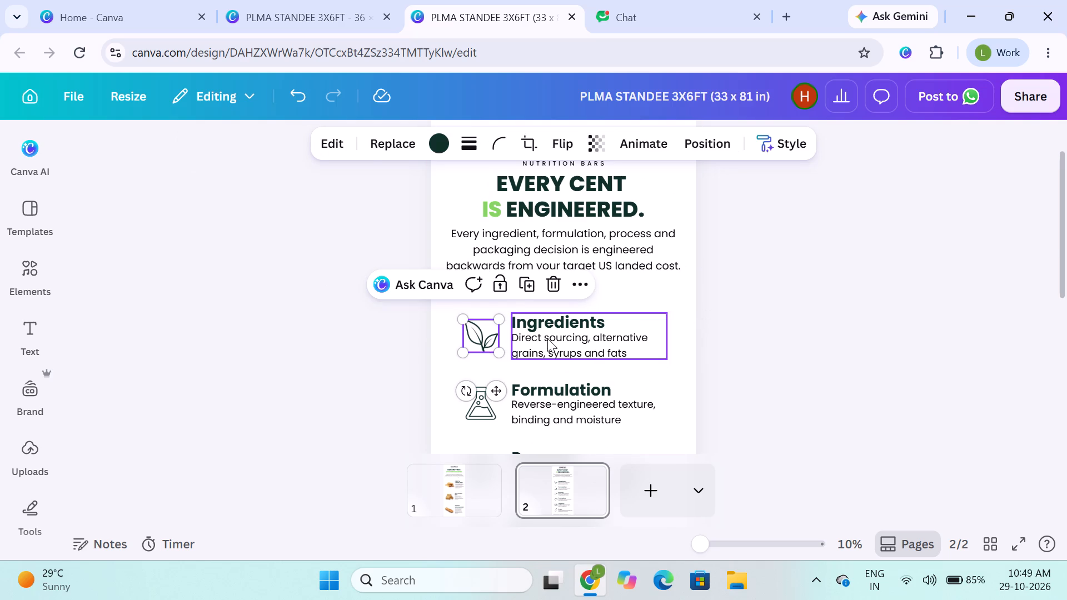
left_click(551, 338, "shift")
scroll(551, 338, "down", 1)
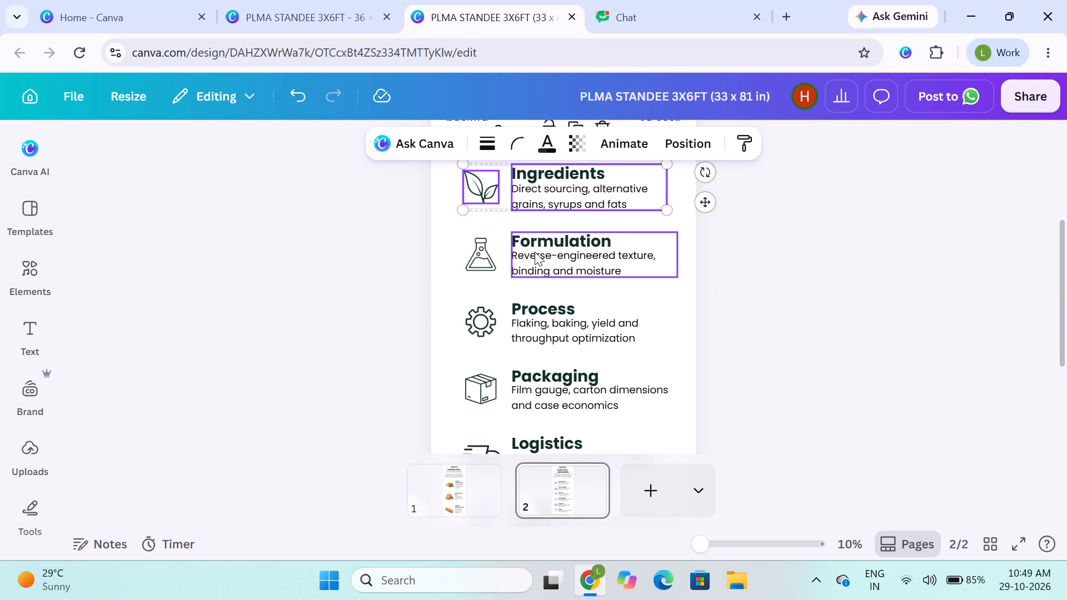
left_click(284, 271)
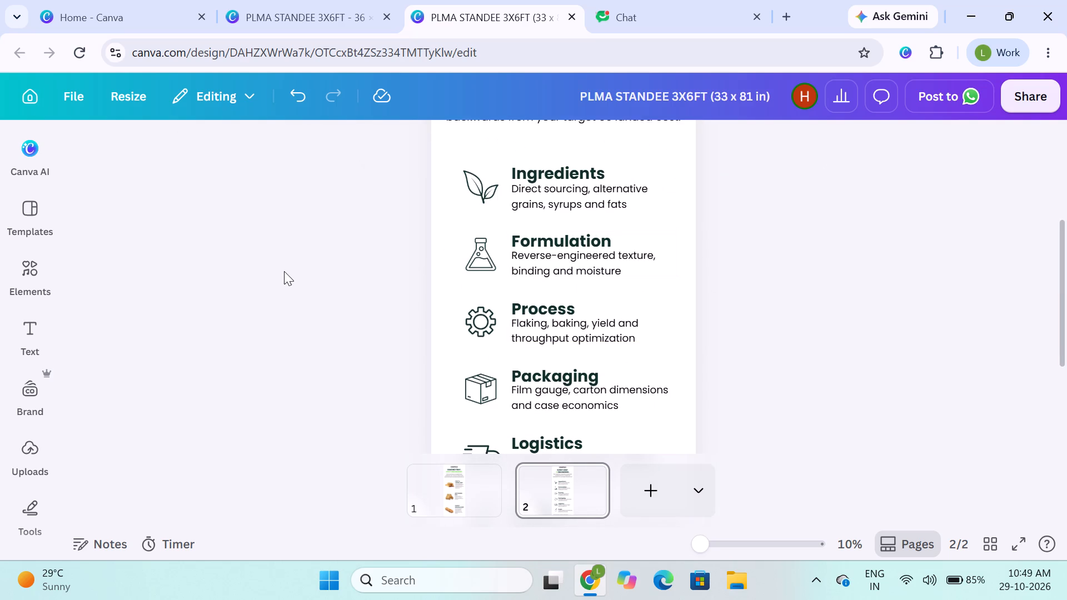
Align the leaf, flask, gear, box and truck icons to a common horizontal centre.
left_click(478, 190)
scroll(478, 254, "down", 1)
scroll(478, 254, "up", 1)
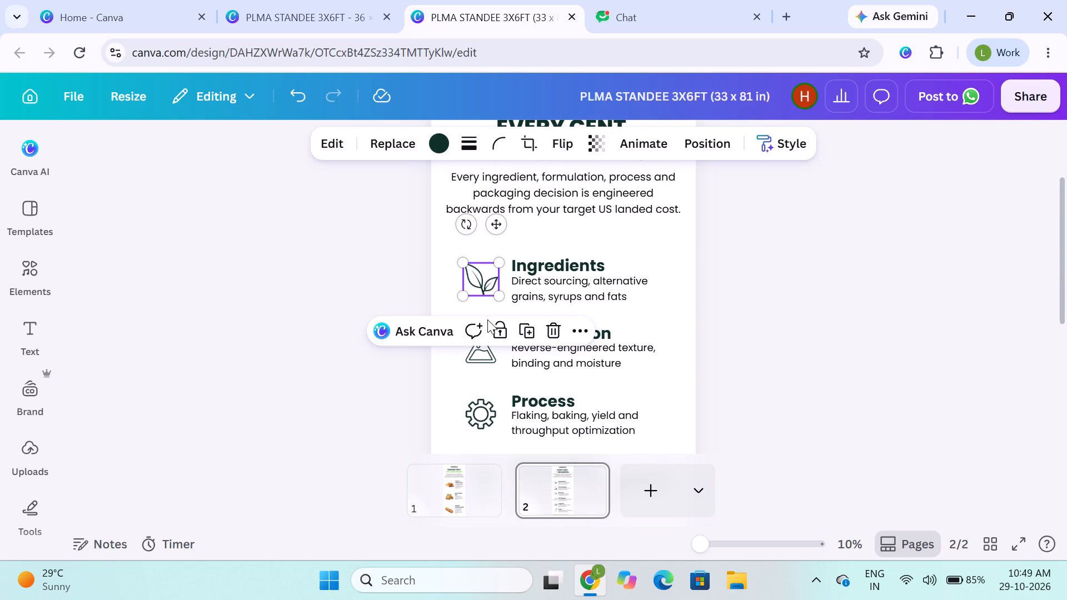
left_click(486, 360, "shift")
left_click(482, 420, "shift")
scroll(482, 420, "down", 1)
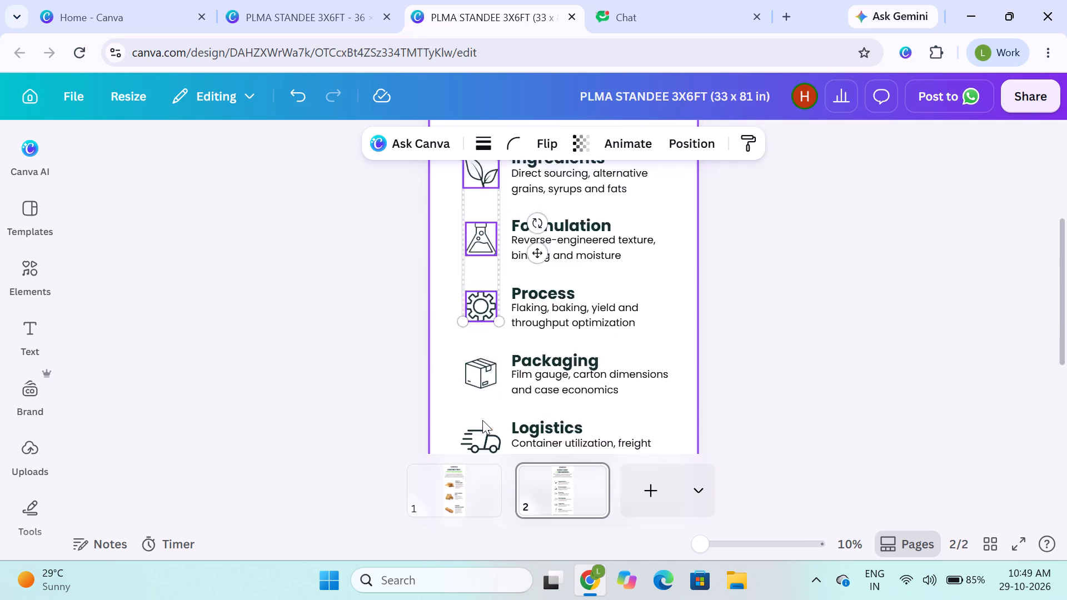
scroll(482, 420, "down", 1)
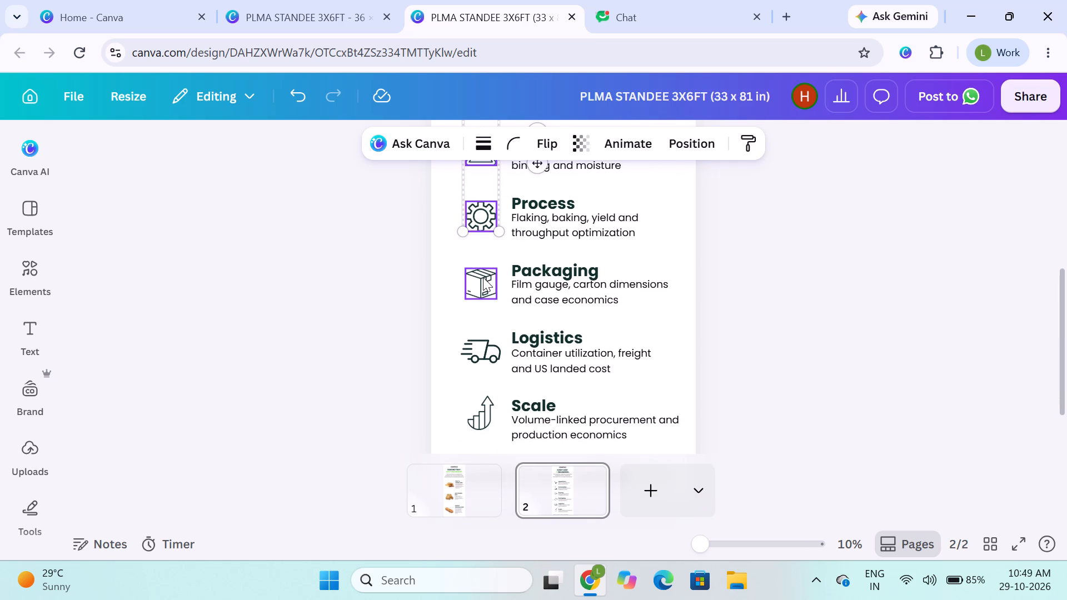
left_click(483, 277, "shift")
left_click(481, 352, "shift")
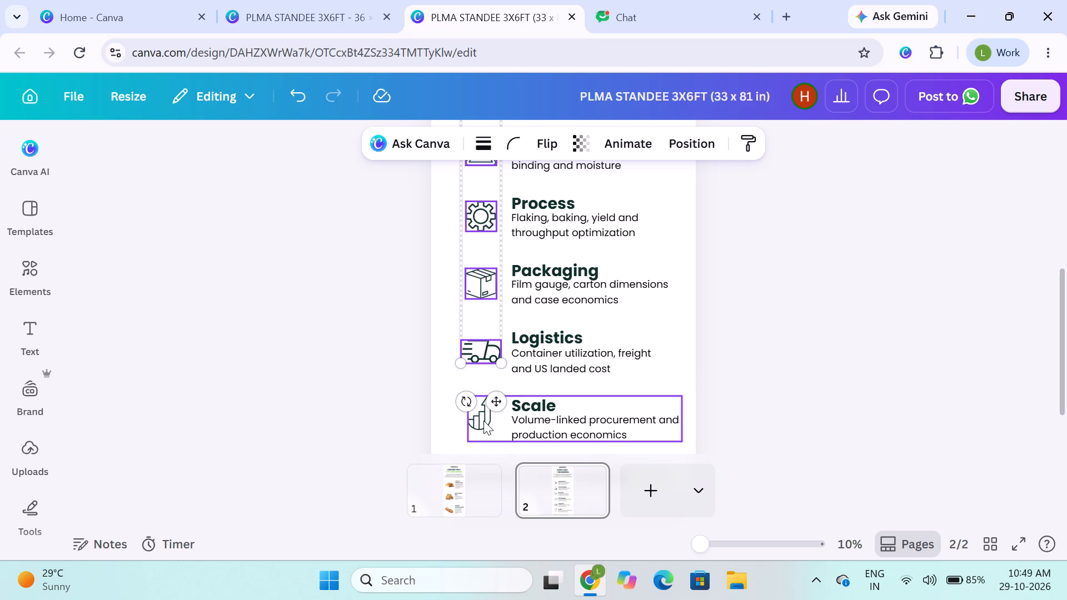
left_click(483, 426, "shift")
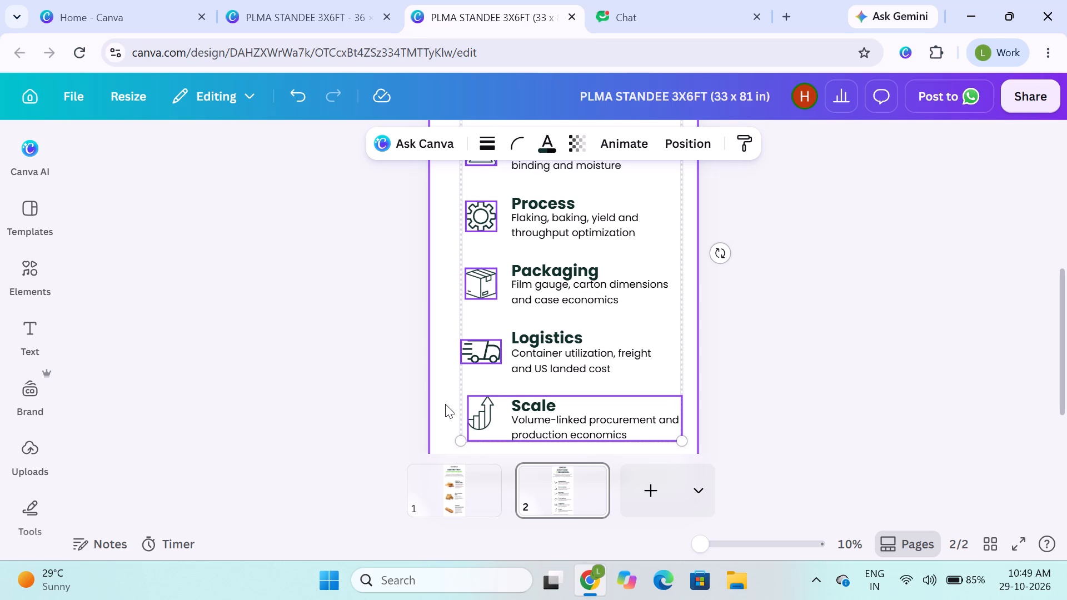
left_click(517, 434, "shift")
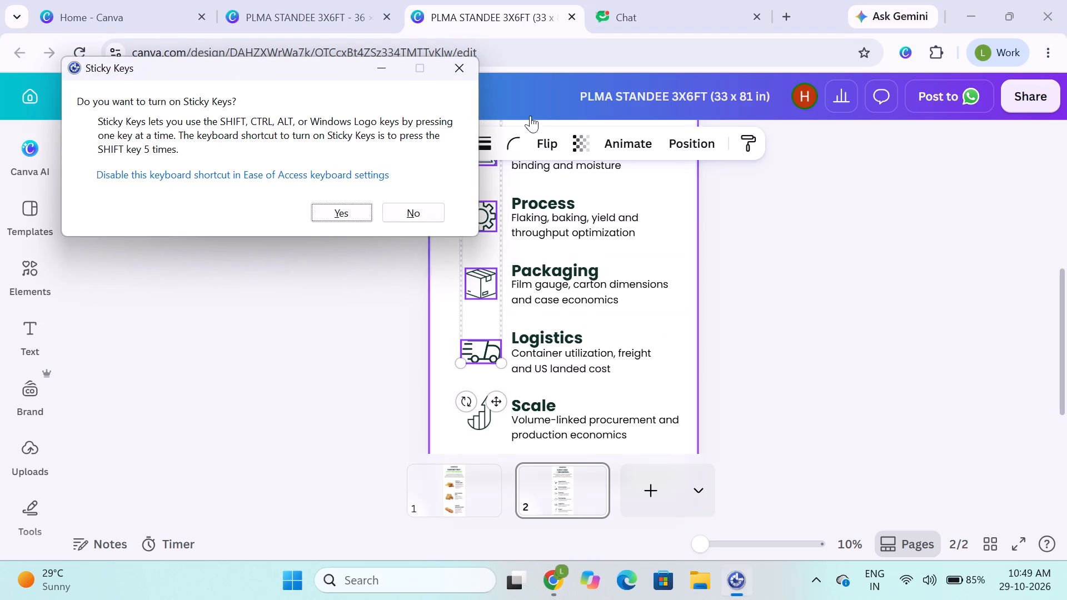
left_click(695, 146)
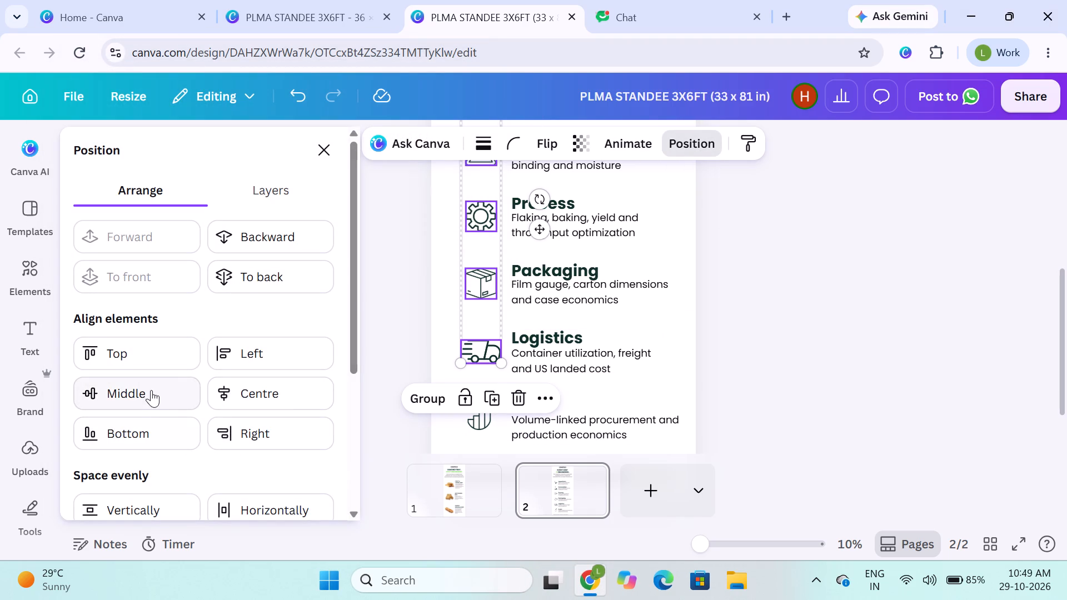
triple_click(151, 390)
left_click(151, 390)
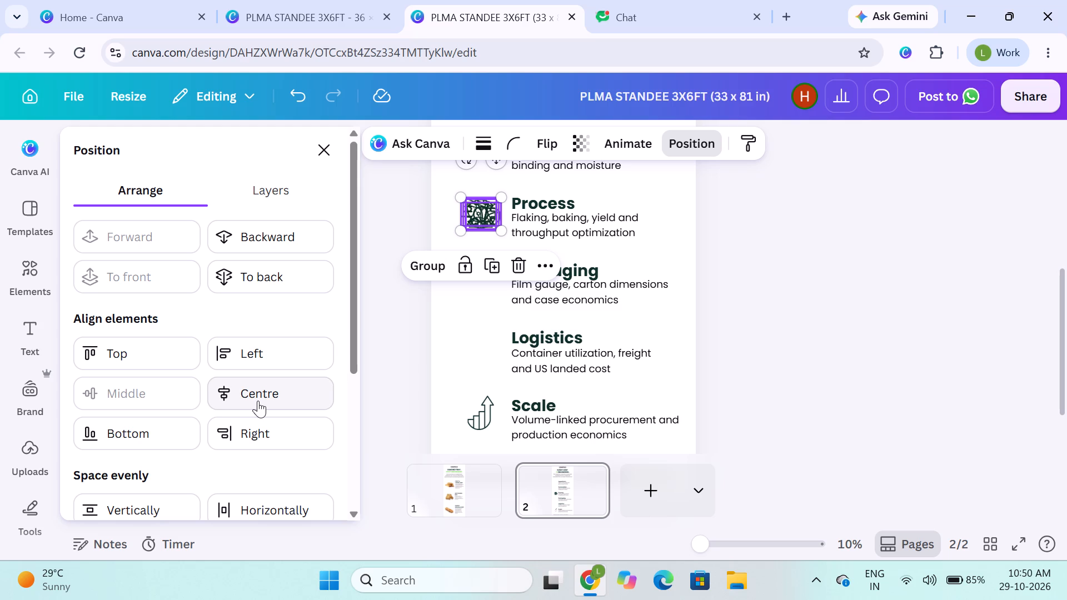
key("ctrl+z")
left_click(258, 401)
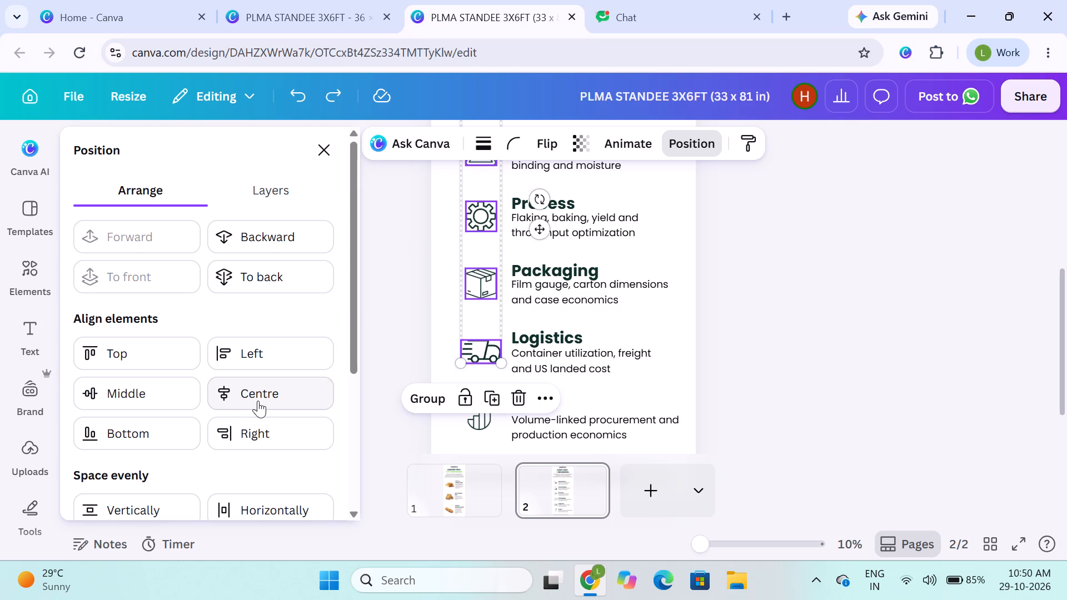
left_click(382, 339)
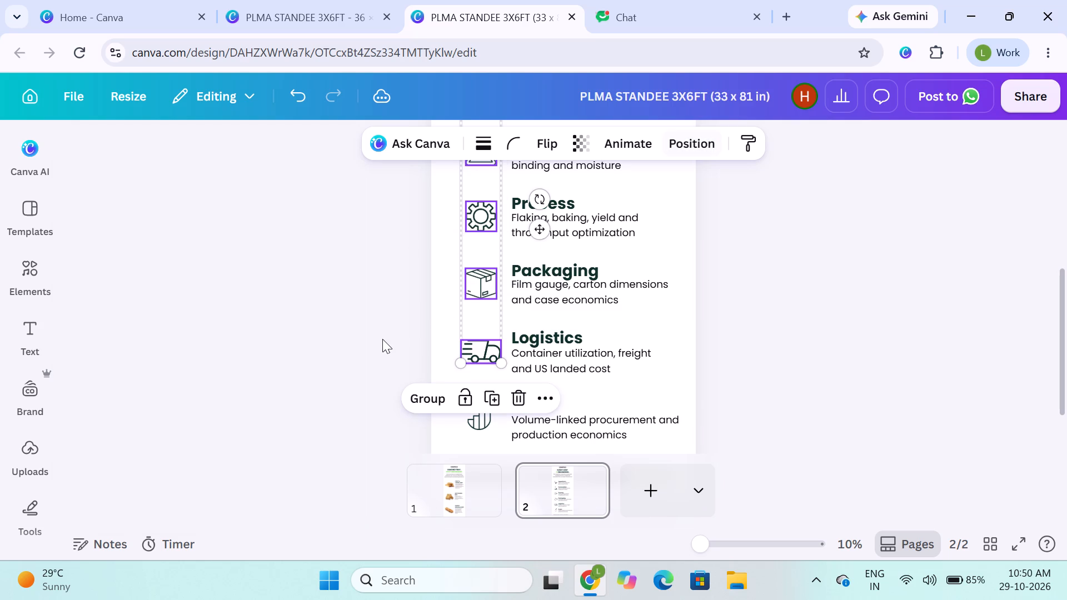
Ungroup the Scale item so its chart icon is separate from its text.
left_click(619, 417)
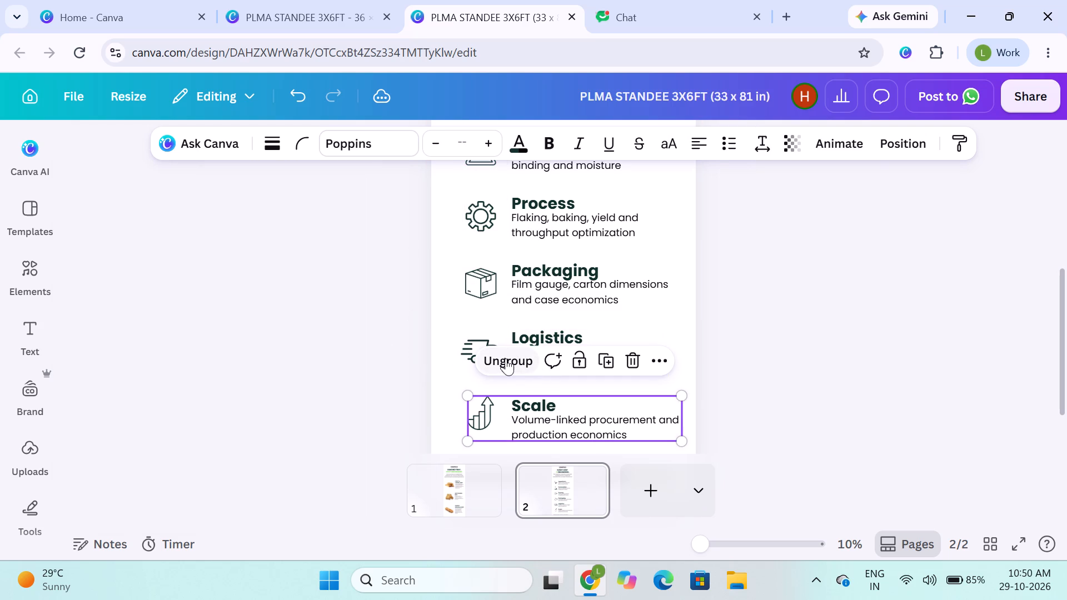
left_click(506, 358)
left_click(343, 398)
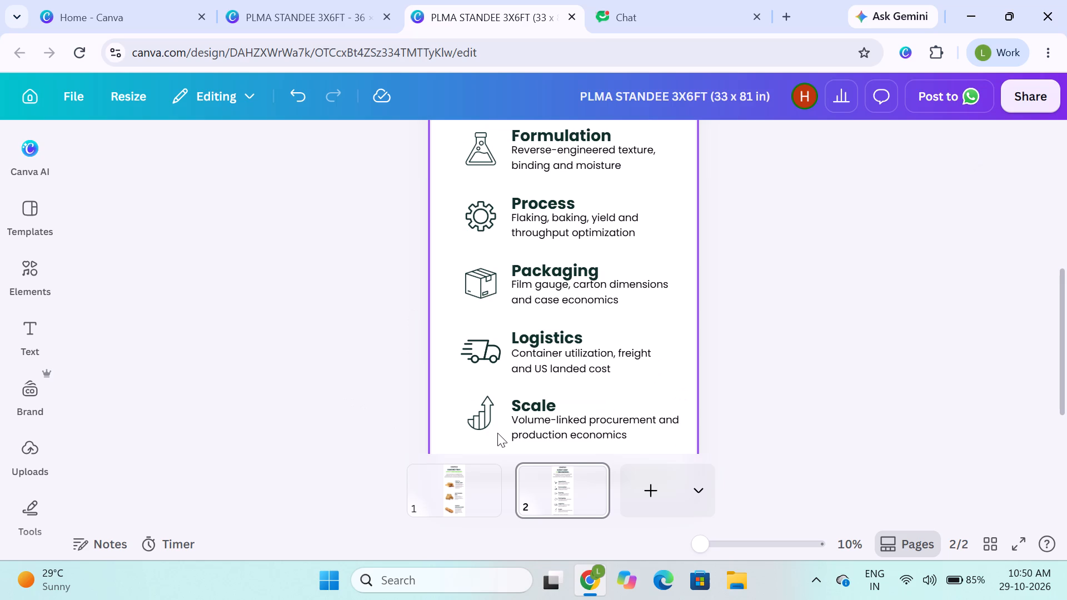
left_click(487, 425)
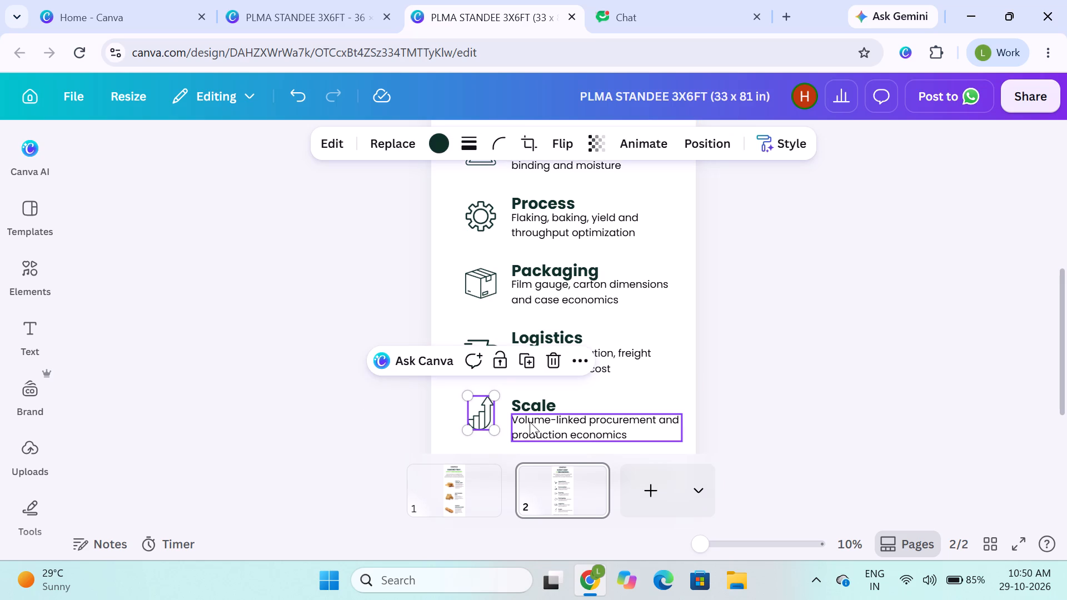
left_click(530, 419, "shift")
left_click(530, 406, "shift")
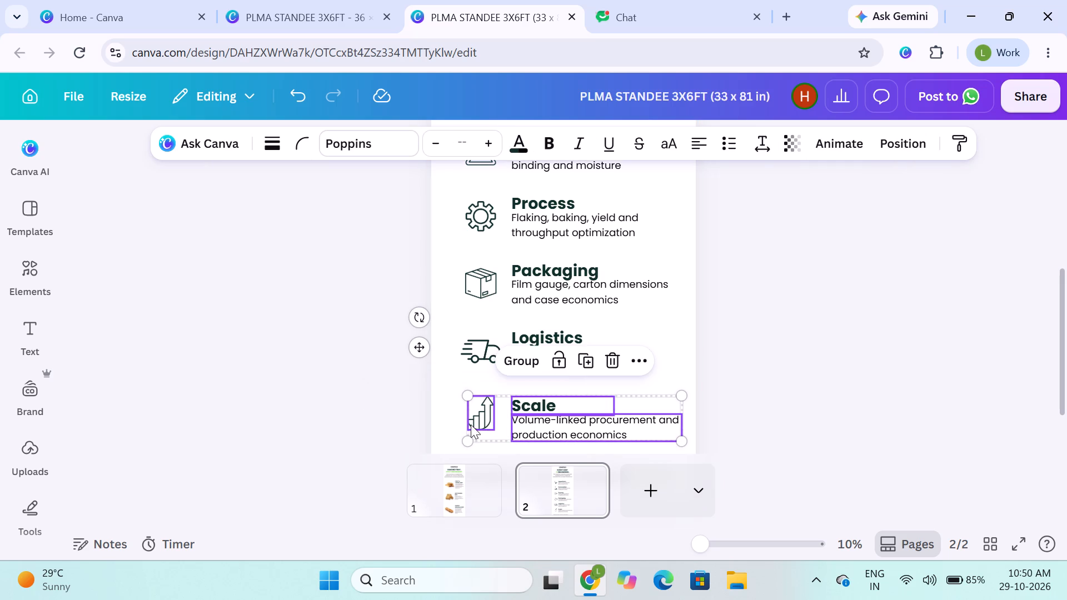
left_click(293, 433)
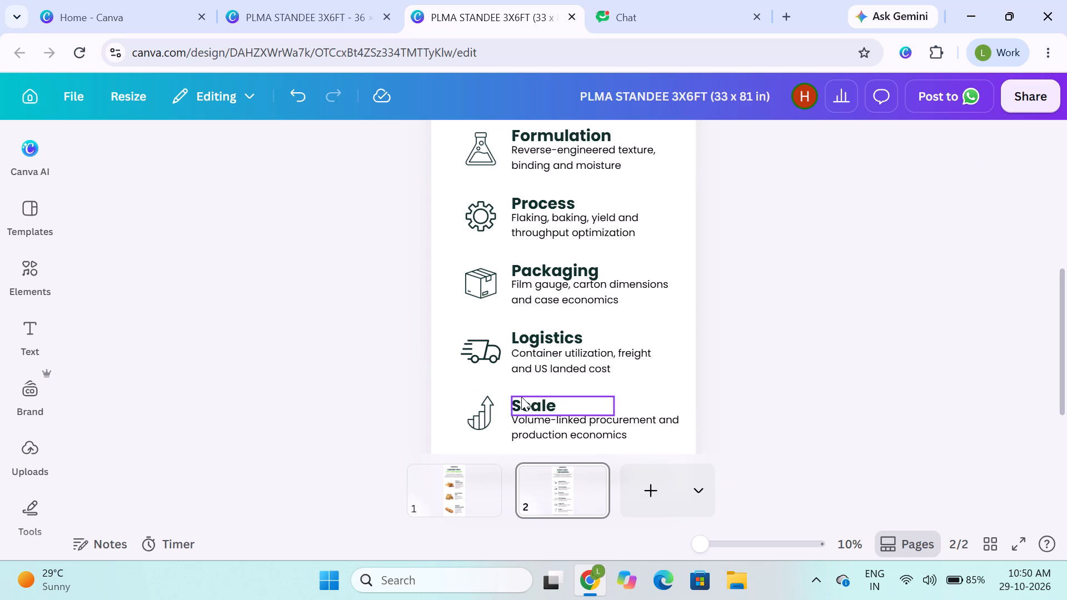
Group the Scale heading with its description, leaving the chart icon separate.
left_click(521, 397)
left_click(531, 423, "shift")
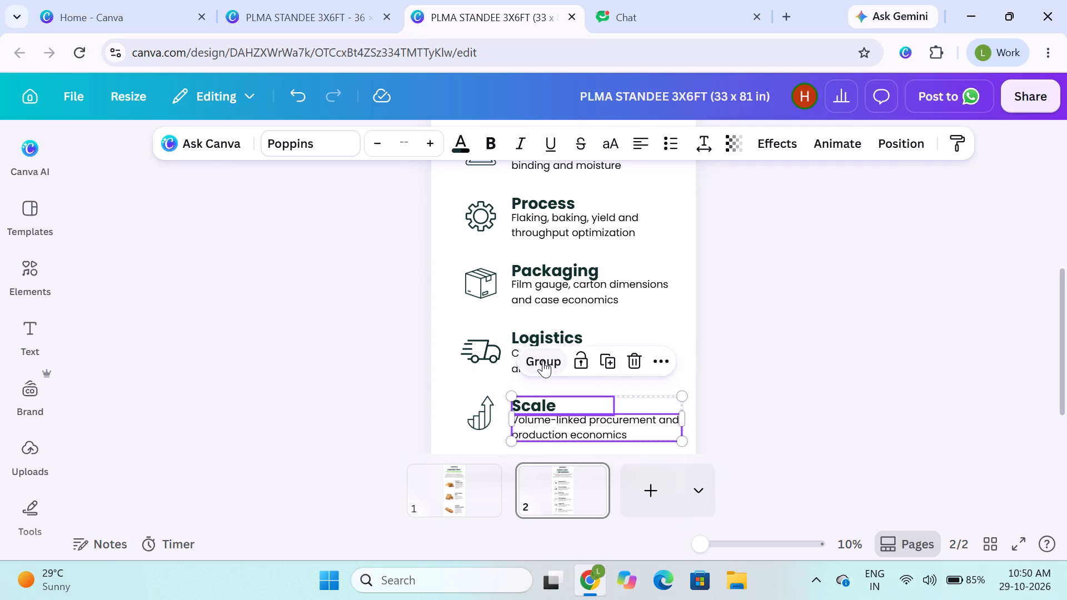
left_click(543, 361)
Align the chart icon and the Scale text group to a common vertical middle.
scroll(466, 437, "down", 1)
left_click(473, 348)
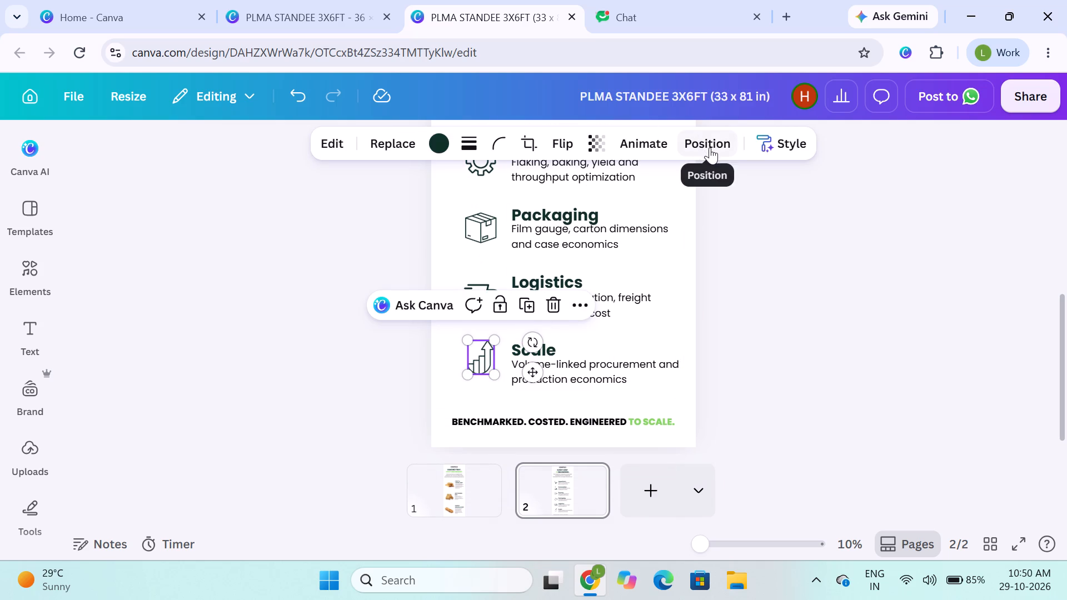
left_click(587, 362)
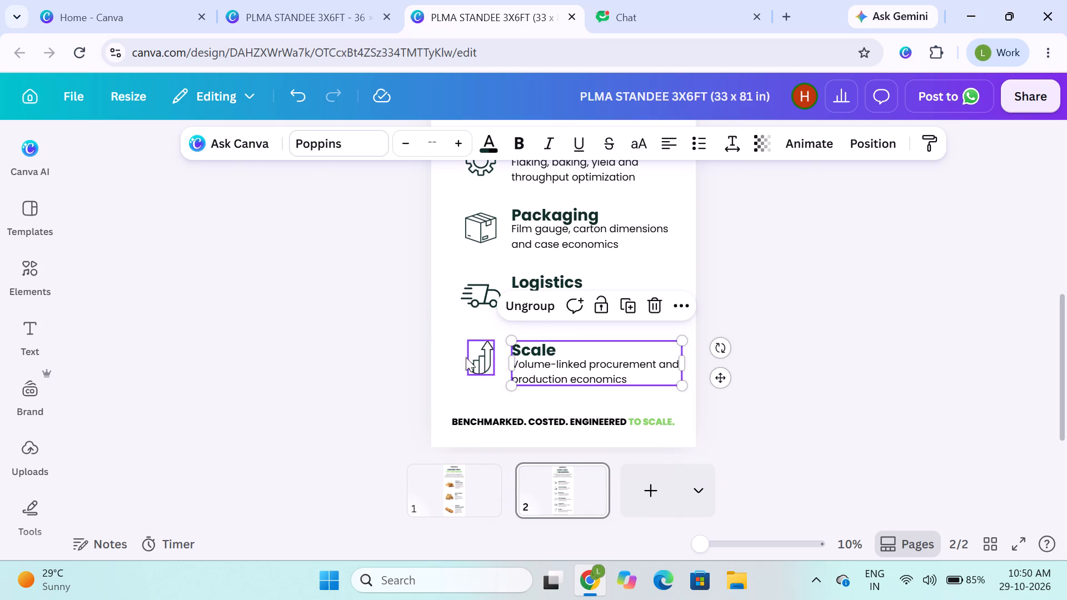
left_click(485, 357, "shift")
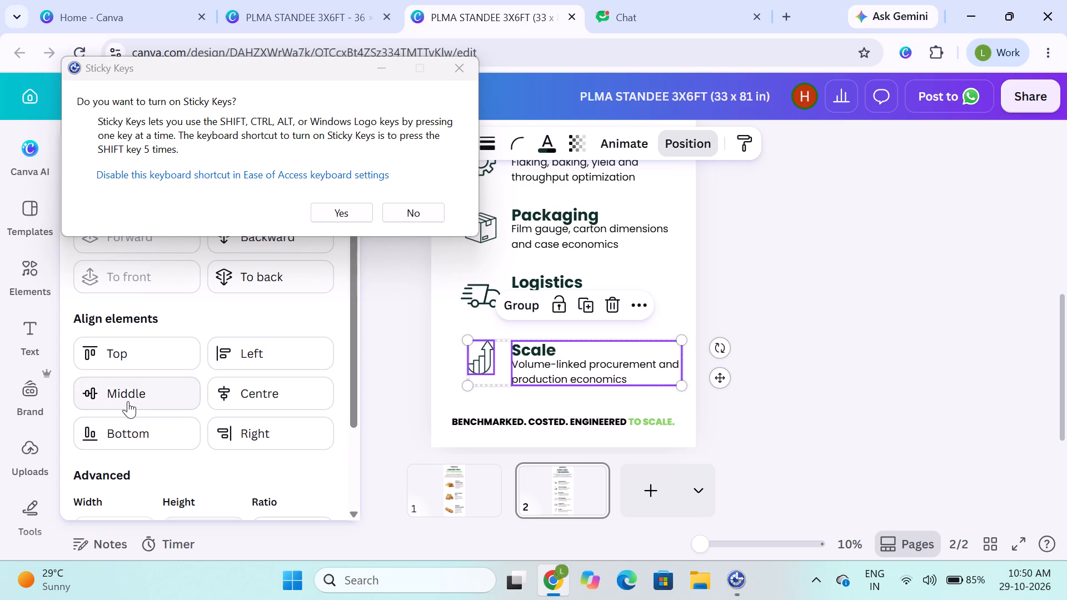
left_click(128, 401)
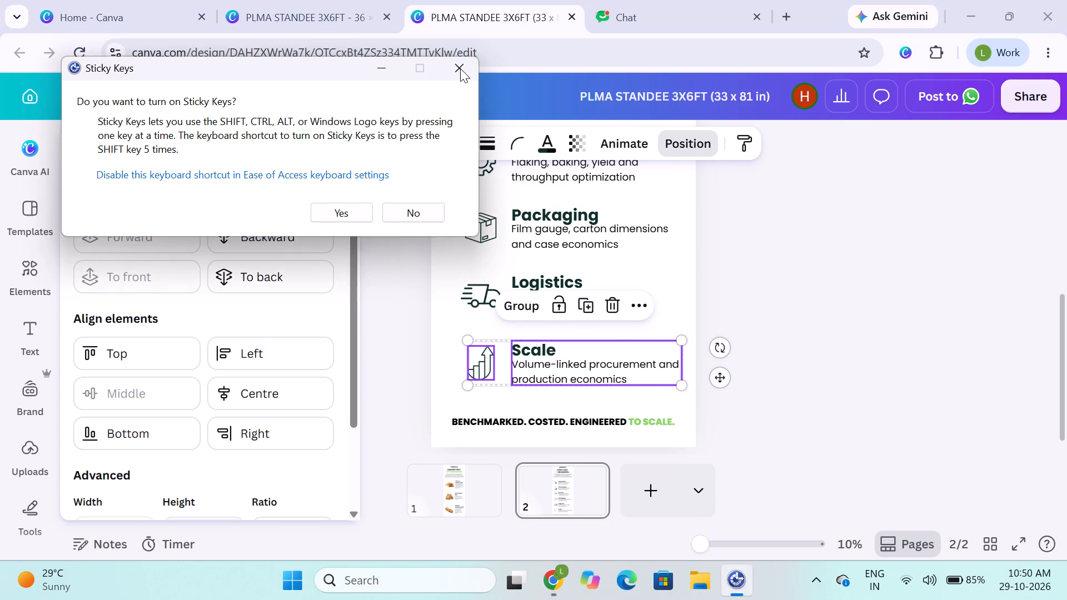
left_click(751, 238)
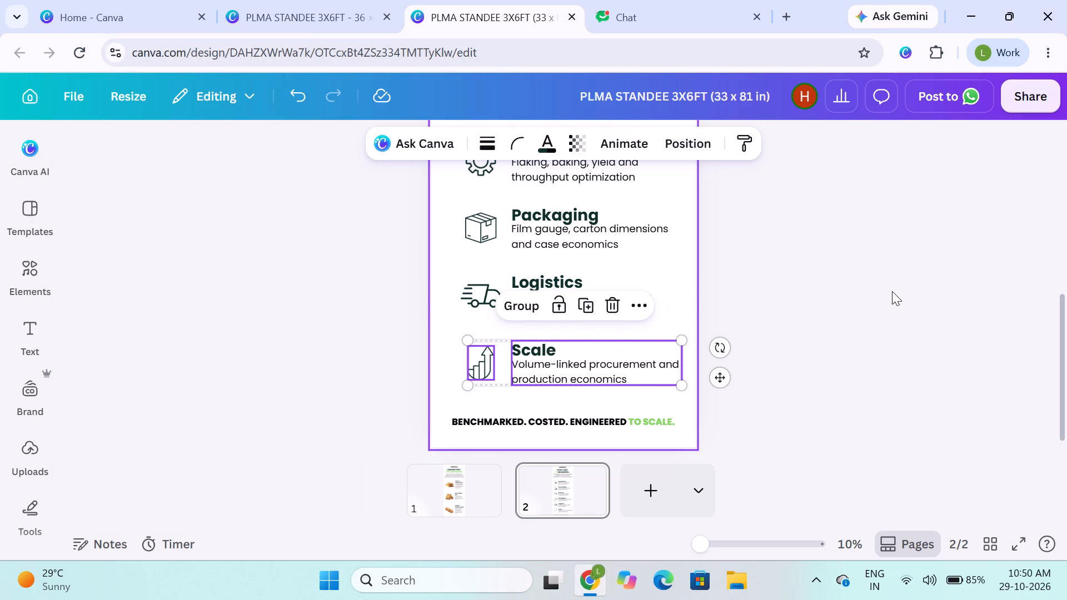
left_click(892, 291)
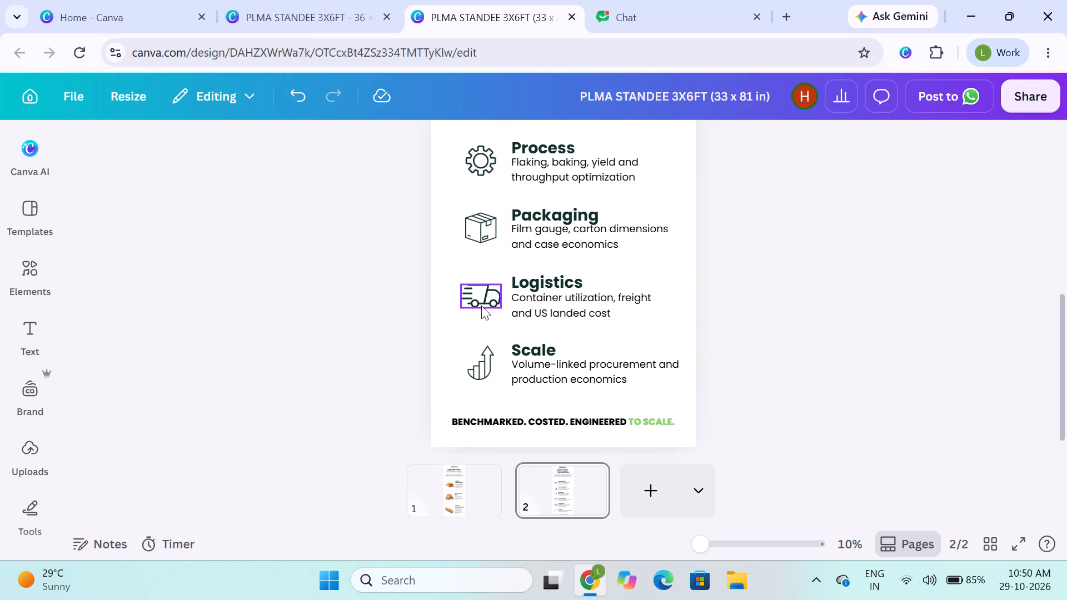
Align the leaf, flask, gear, box, truck and chart icons on page 2 to a common horizontal centre.
left_click(480, 306)
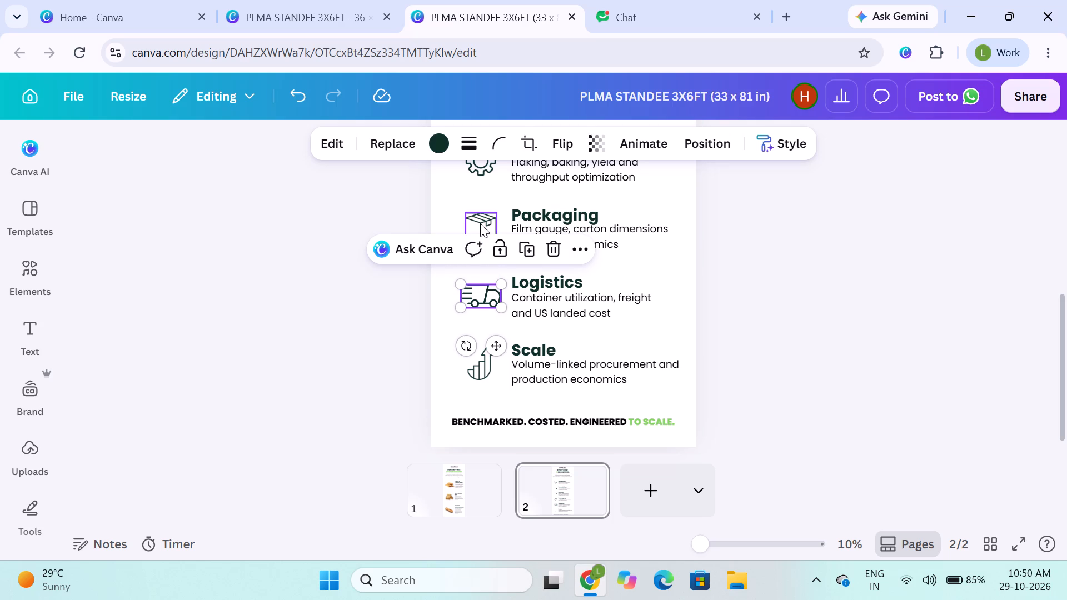
scroll(480, 223, "up", 3)
scroll(480, 223, "down", 1)
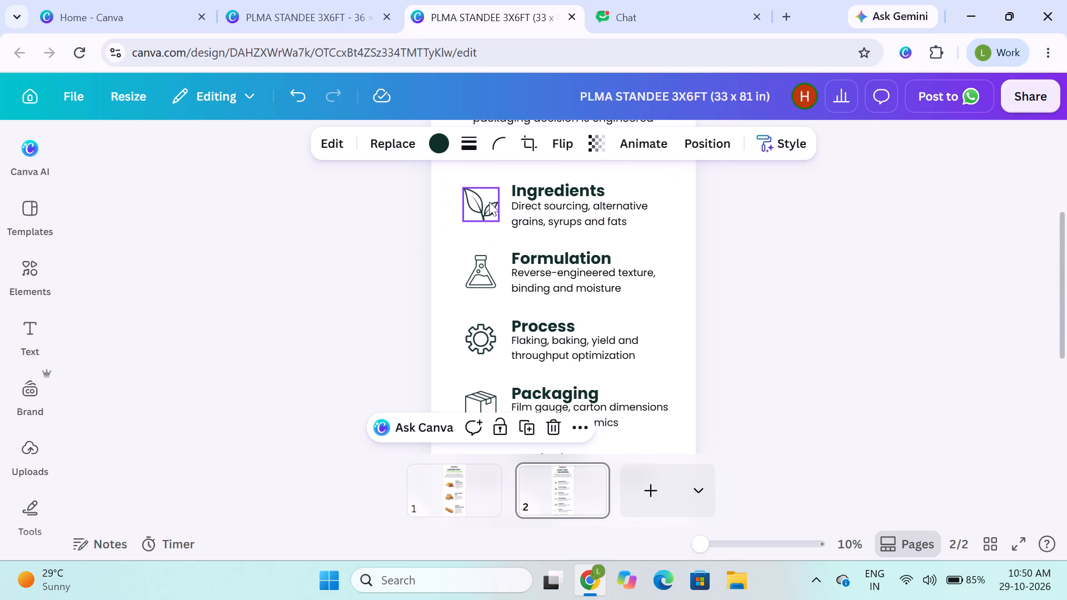
left_click(491, 197, "shift")
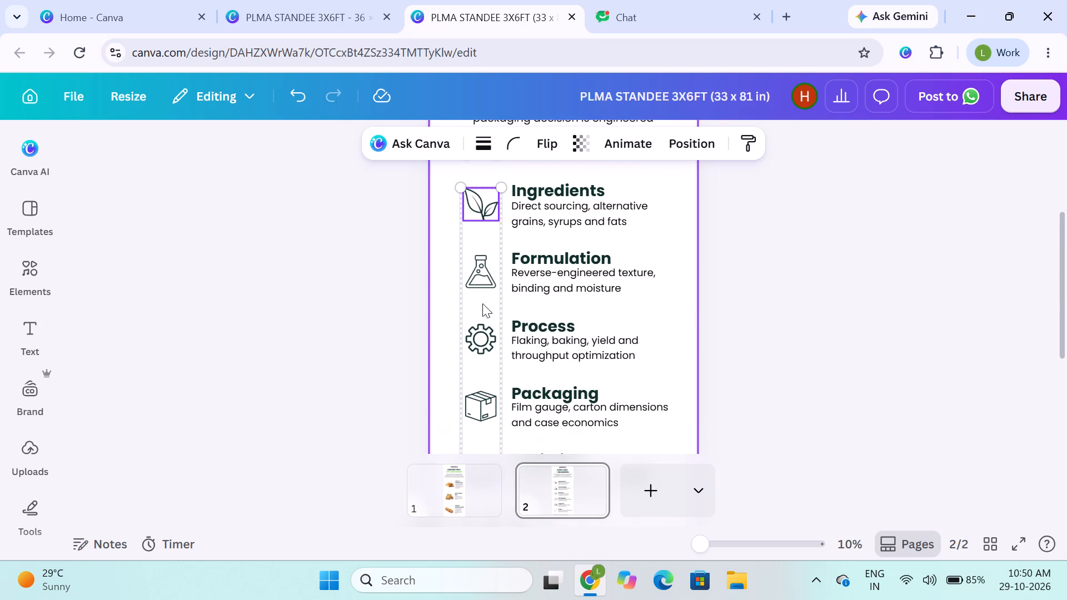
left_click(484, 283, "shift")
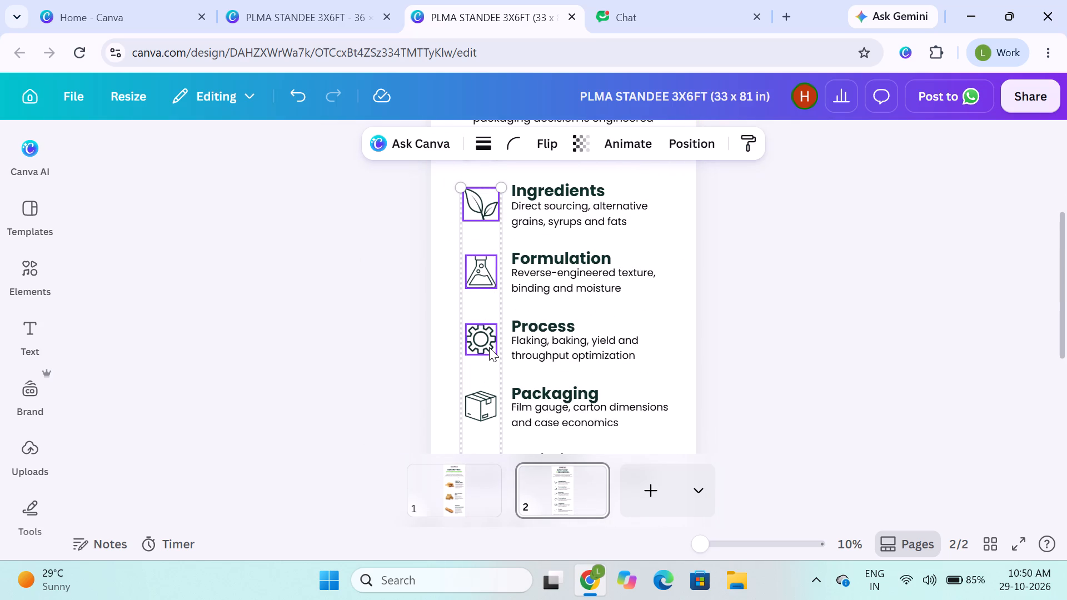
left_click(489, 347, "shift")
left_click(485, 406, "shift")
scroll(485, 406, "down", 4)
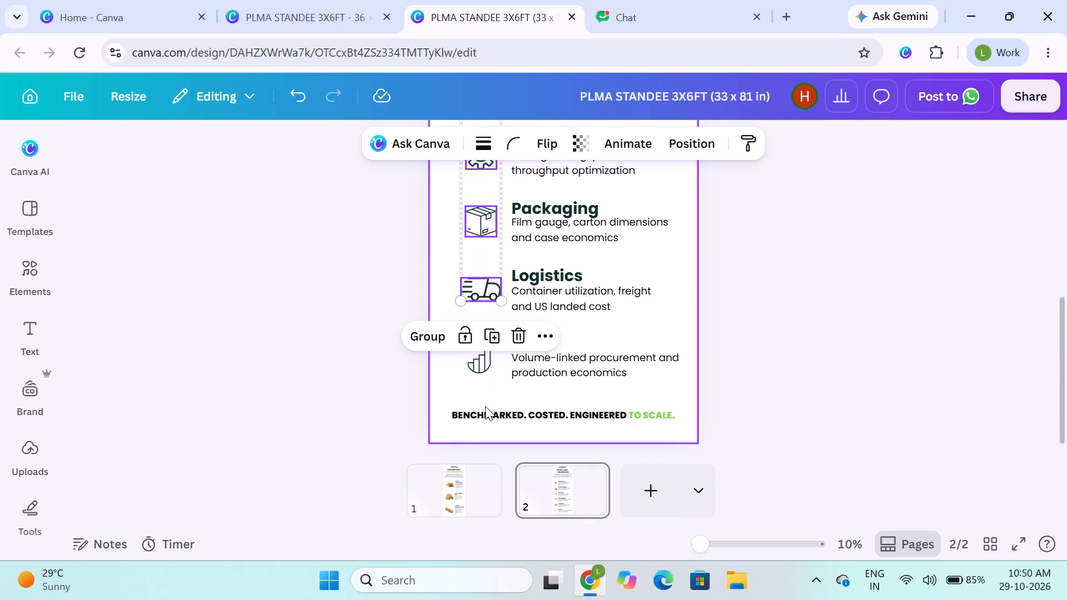
left_click(484, 370, "shift")
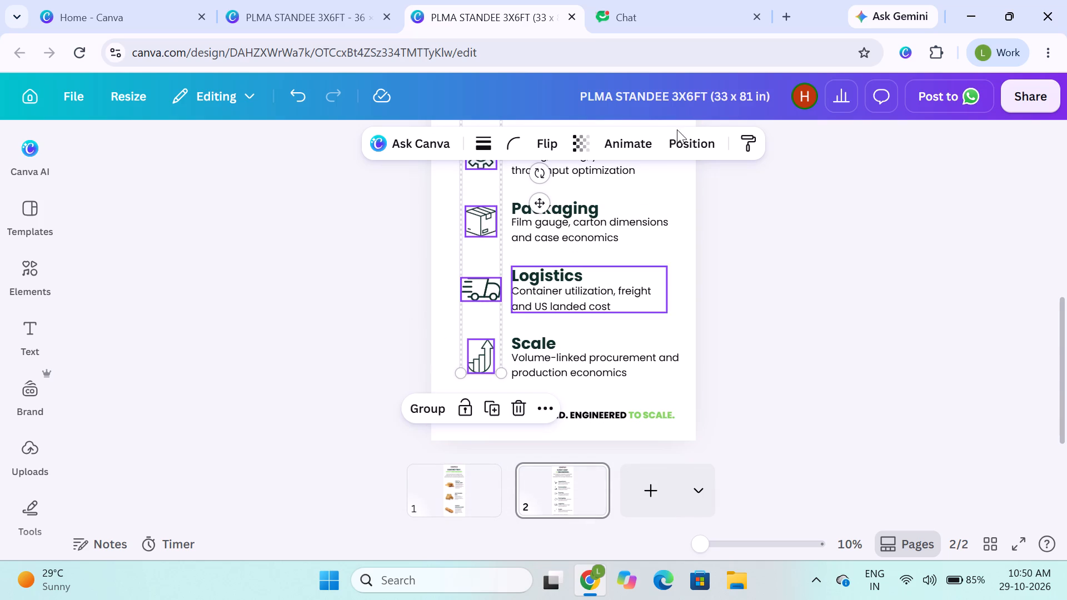
left_click(691, 143)
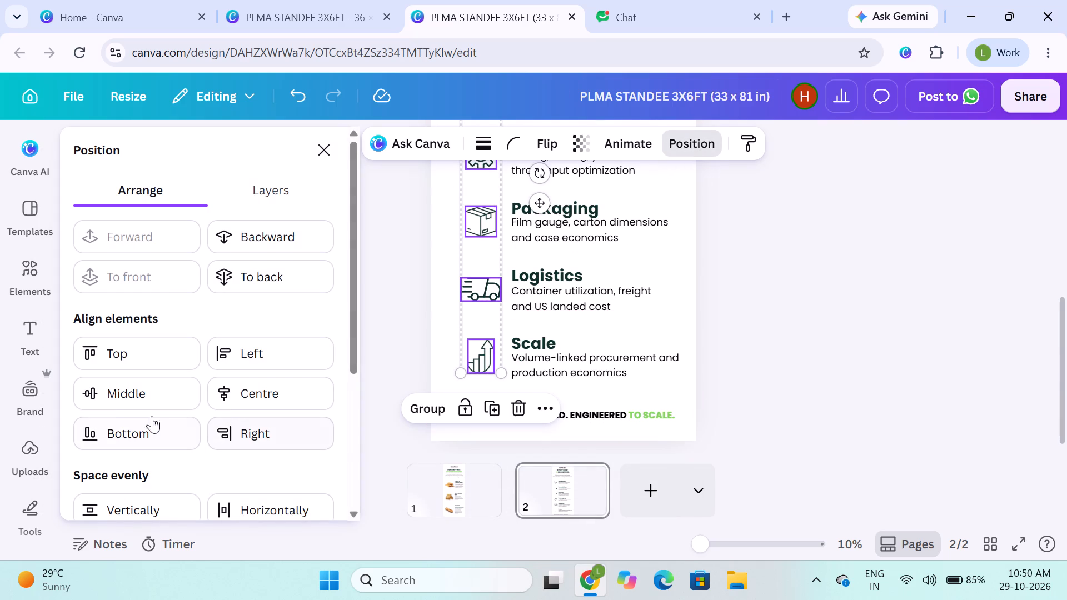
left_click(245, 388)
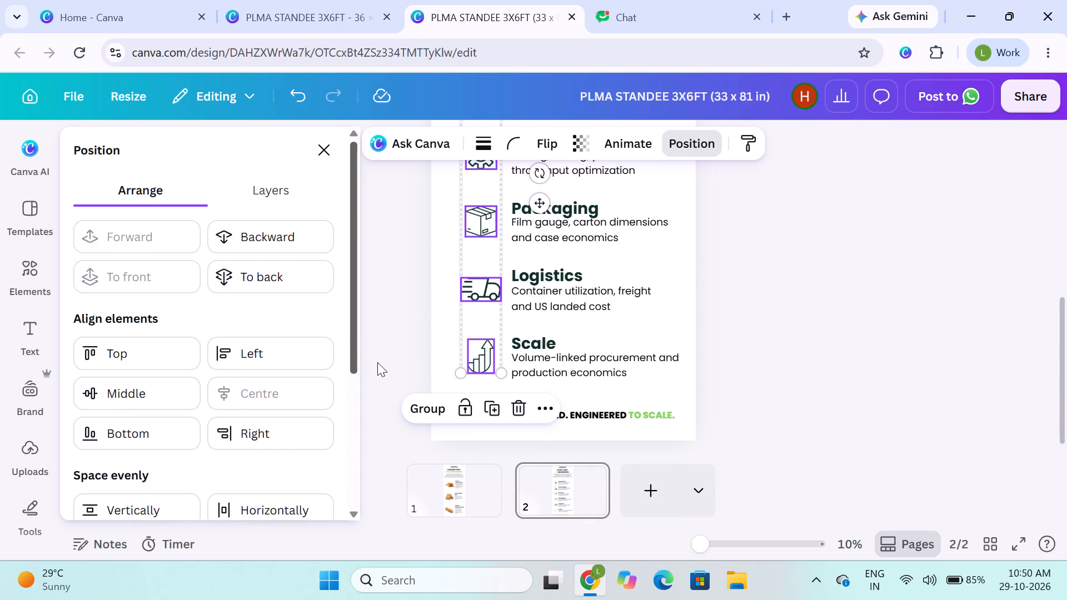
Group the six aligned icons into one icon column.
left_click(416, 404)
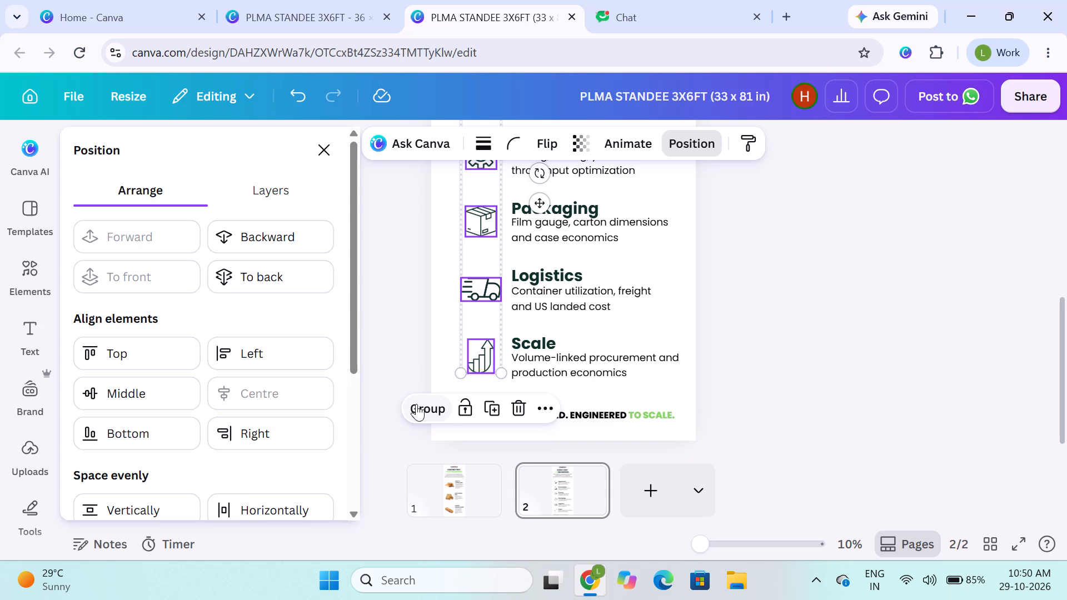
left_click(807, 341)
scroll(807, 341, "up", 1)
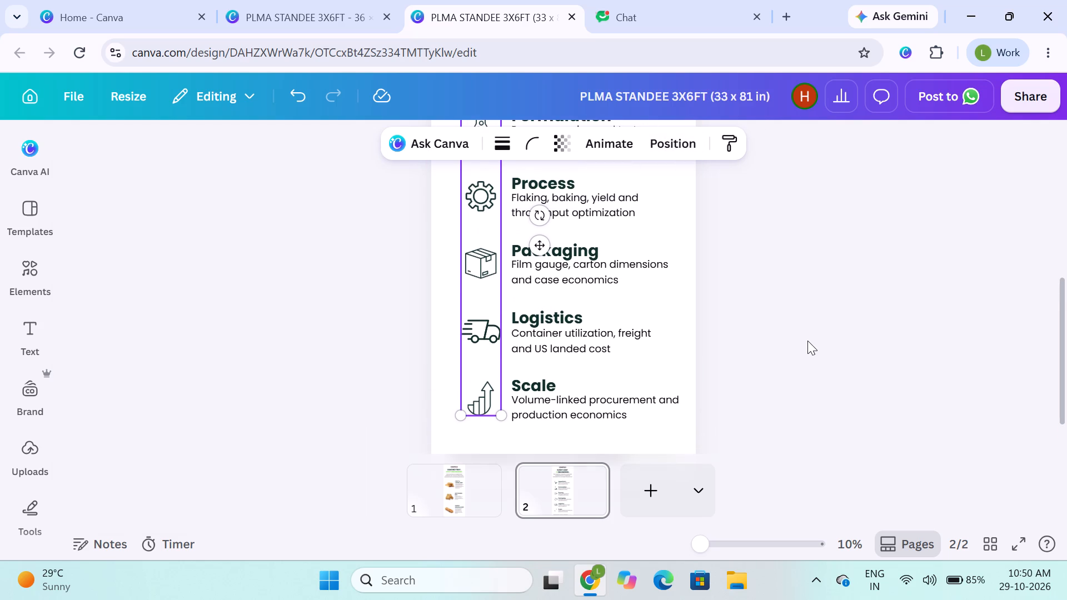
left_click(807, 341)
Left-align the Ingredients, Formulation, Process, Packaging, Logistics and Scale text groups with each other.
scroll(807, 341, "up", 2)
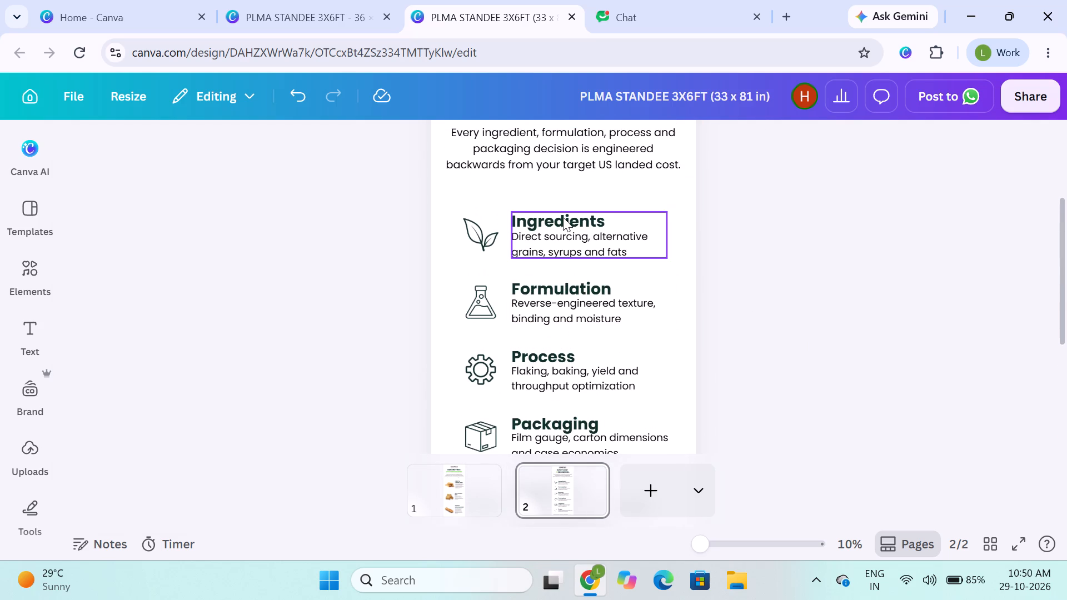
left_click(561, 216)
scroll(561, 216, "down", 4)
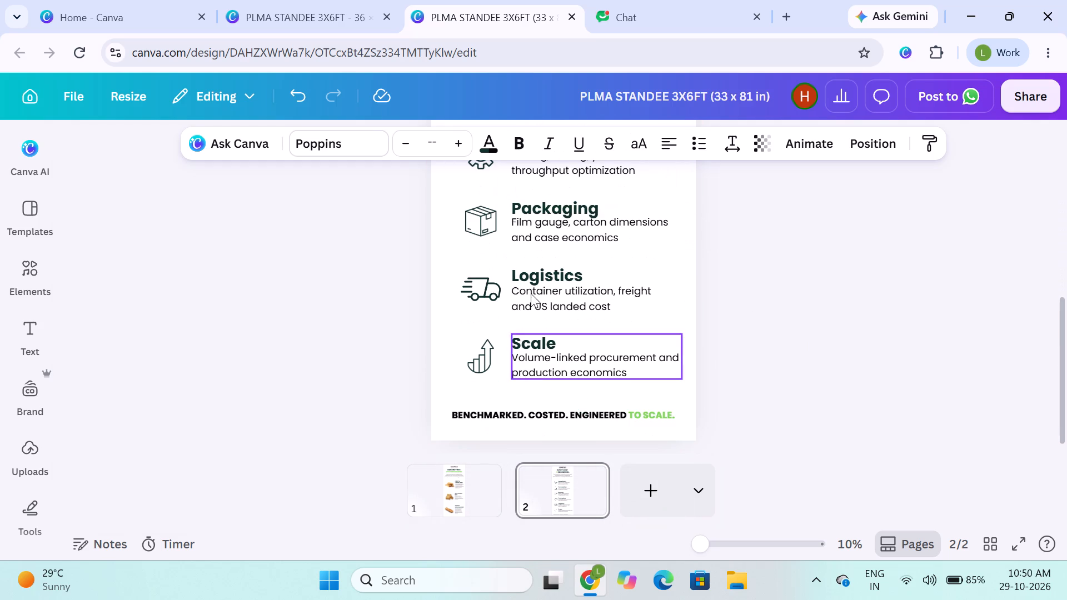
scroll(534, 361, "up", 2)
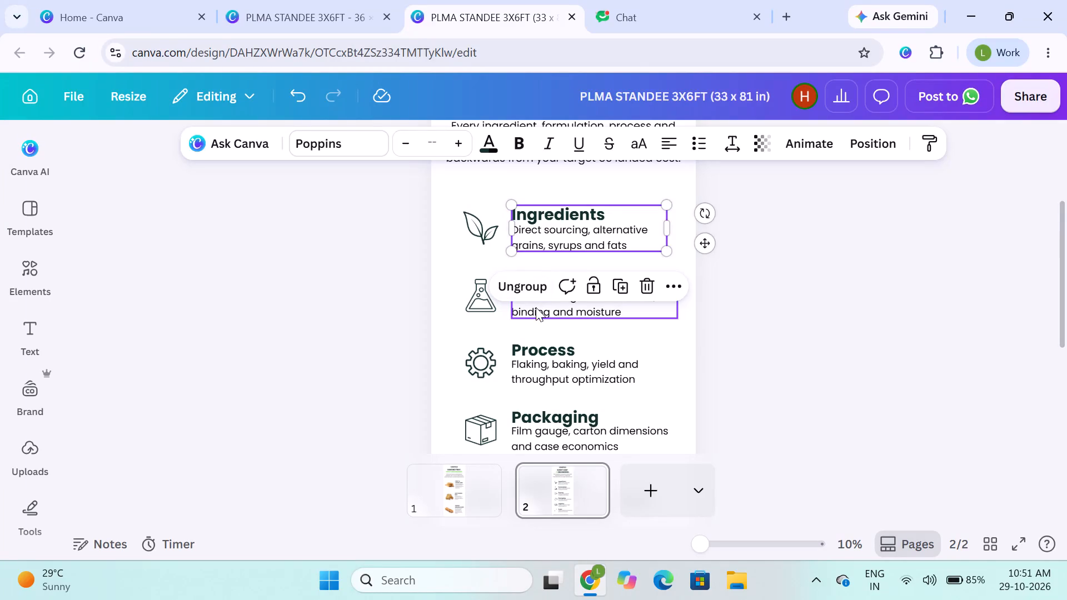
left_click(536, 307, "shift")
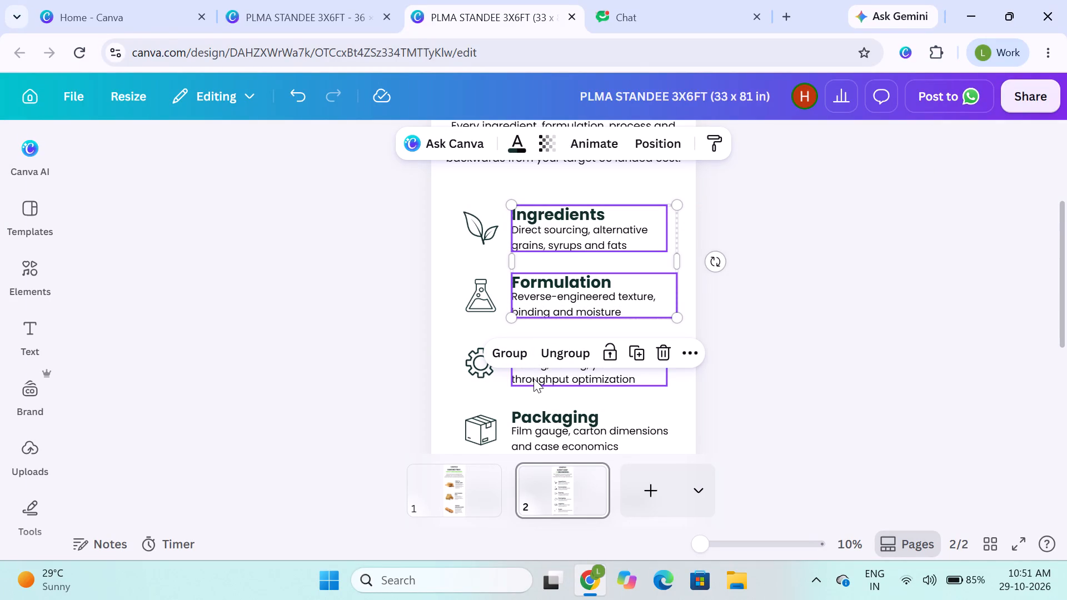
left_click(533, 378, "shift")
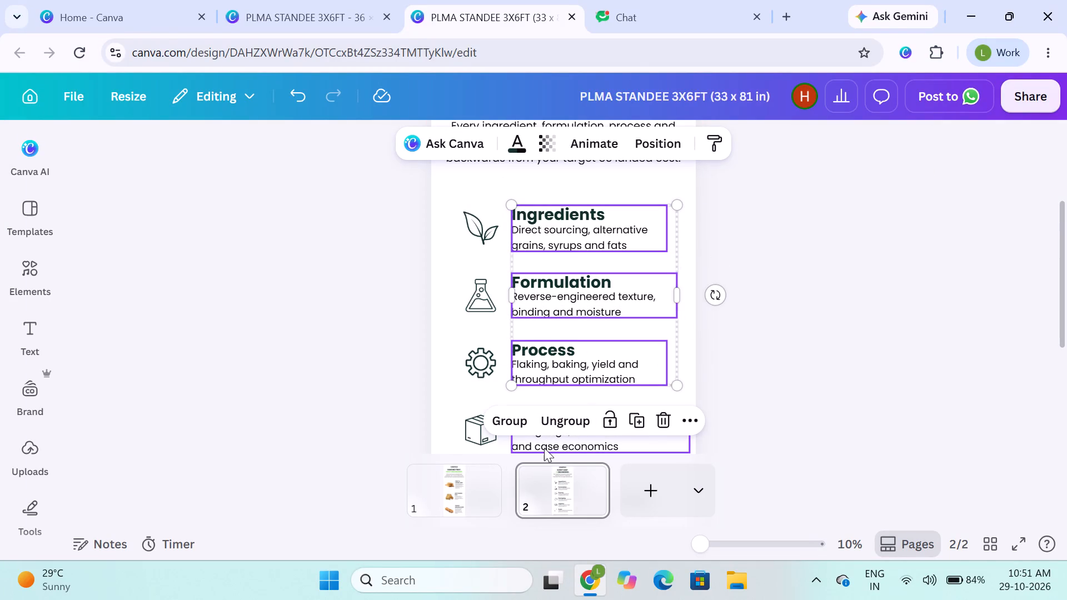
left_click(544, 448, "shift")
scroll(544, 448, "down", 2)
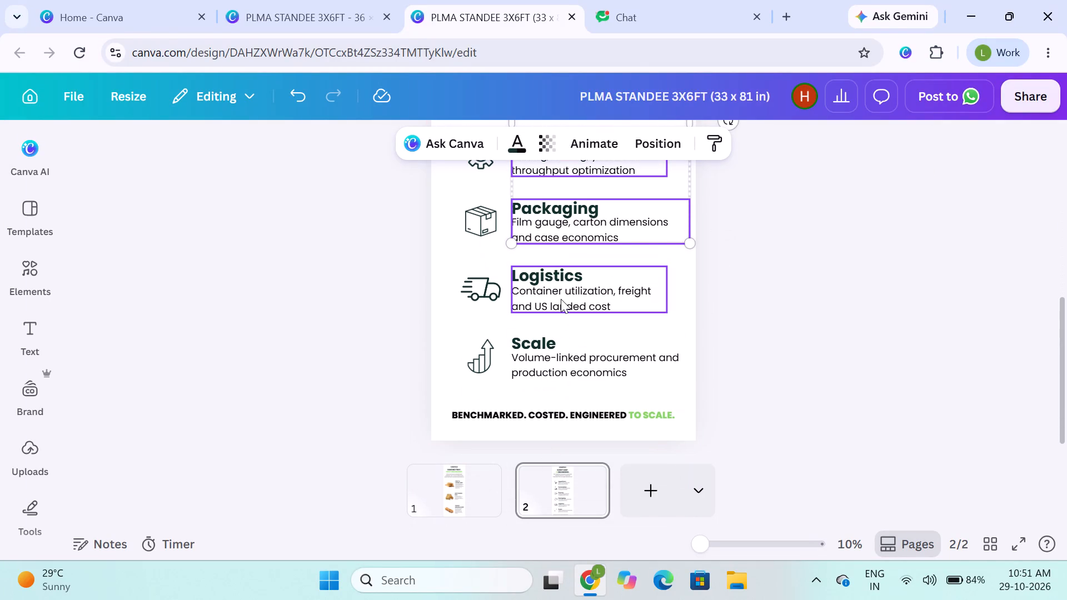
left_click(561, 299, "shift")
left_click(557, 347, "shift")
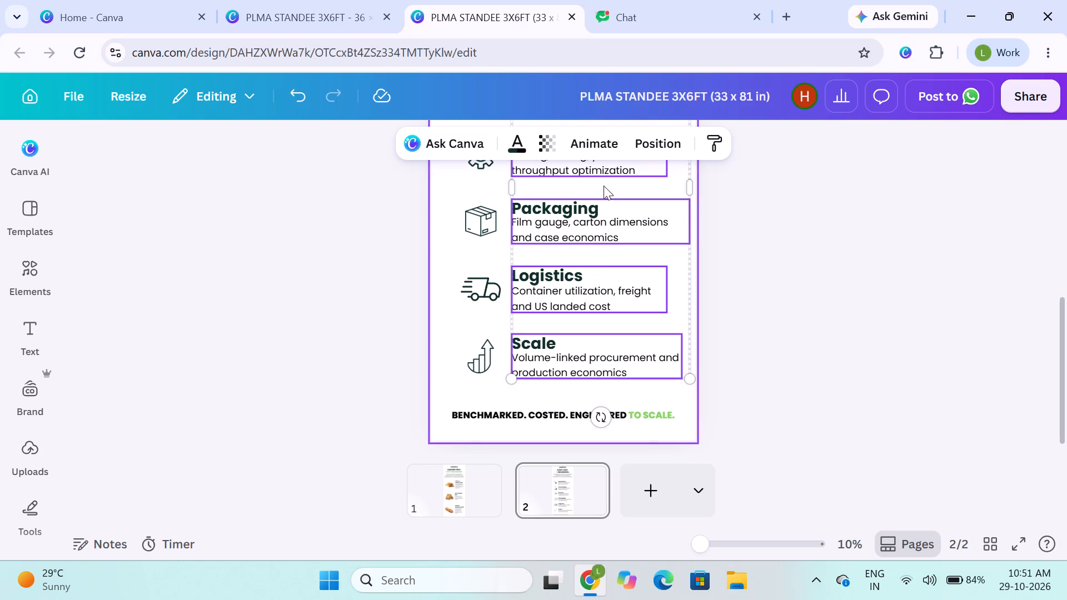
left_click(644, 143)
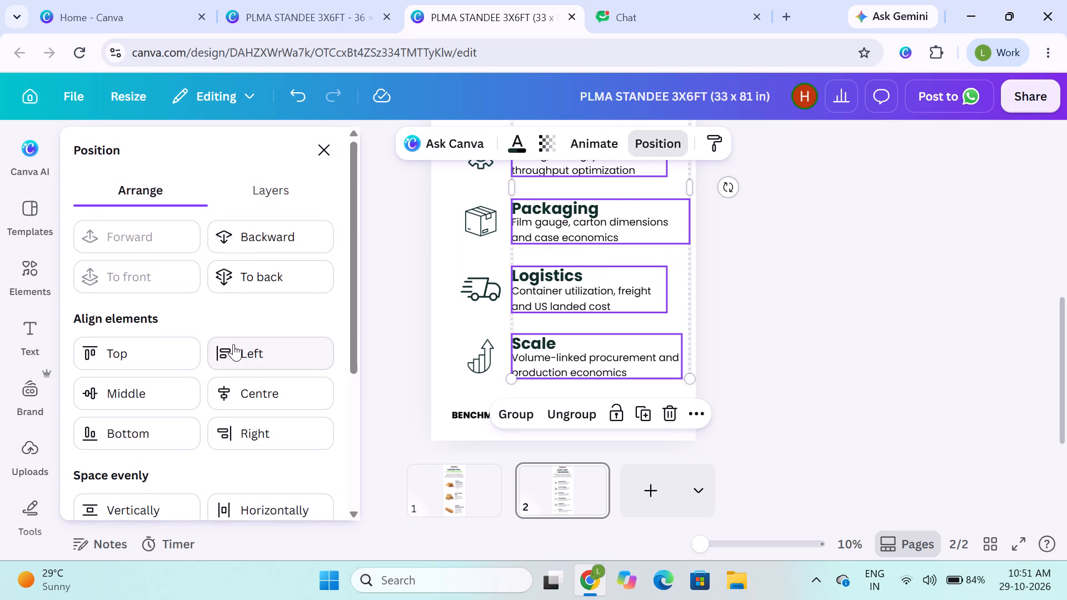
left_click(232, 346)
Group the six left-aligned text blocks into one text column.
left_click(516, 418)
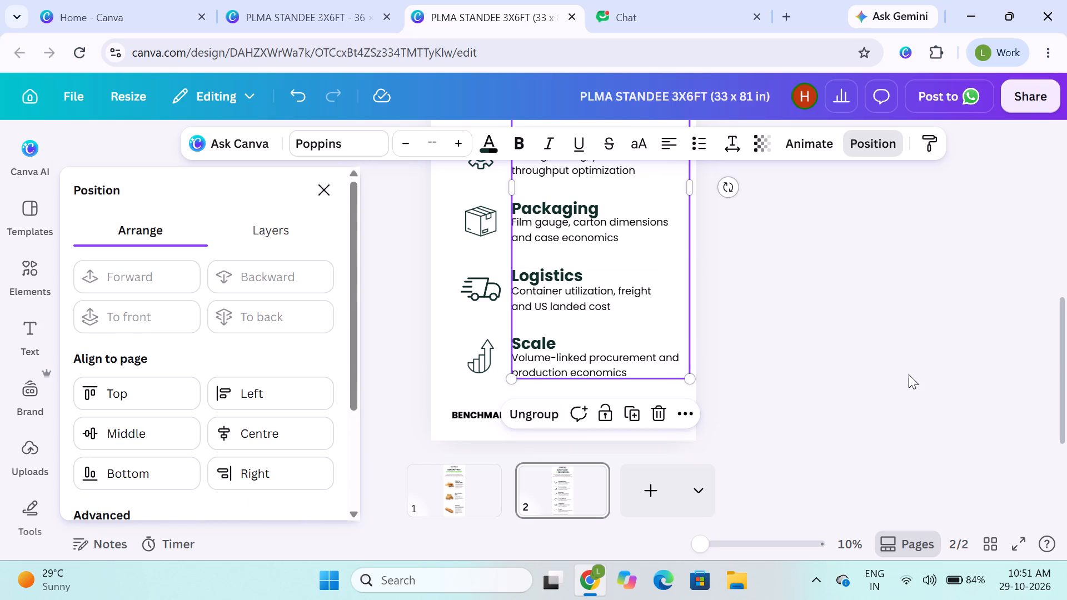
left_click(909, 374)
left_click(909, 374)
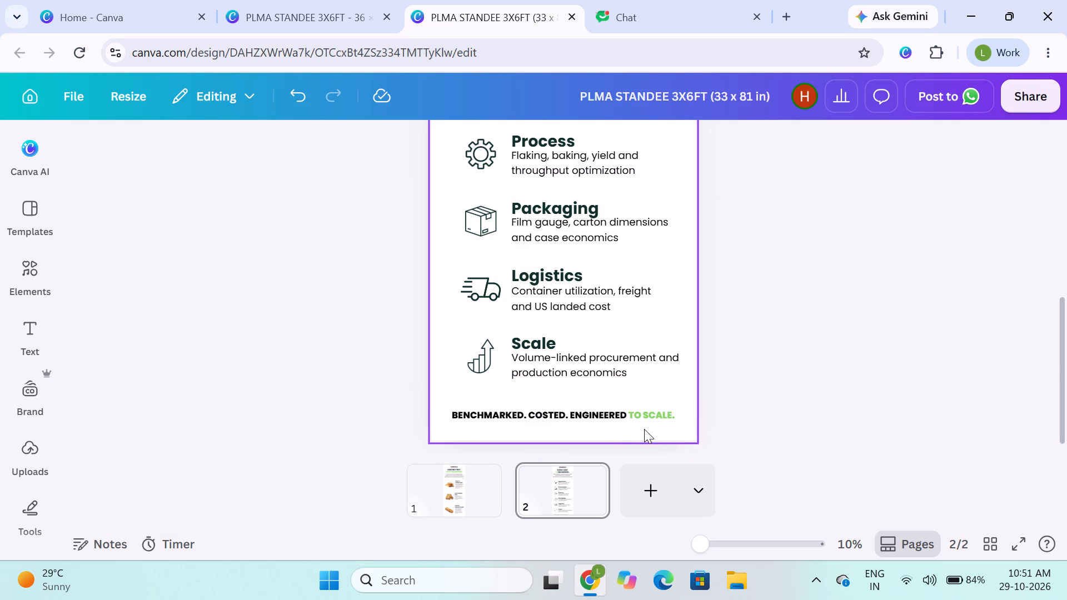
Nudge the "BENCHMARKED. COSTED. ENGINEERED TO SCALE." tagline slightly upward, closer to the Scale item.
left_click(608, 421)
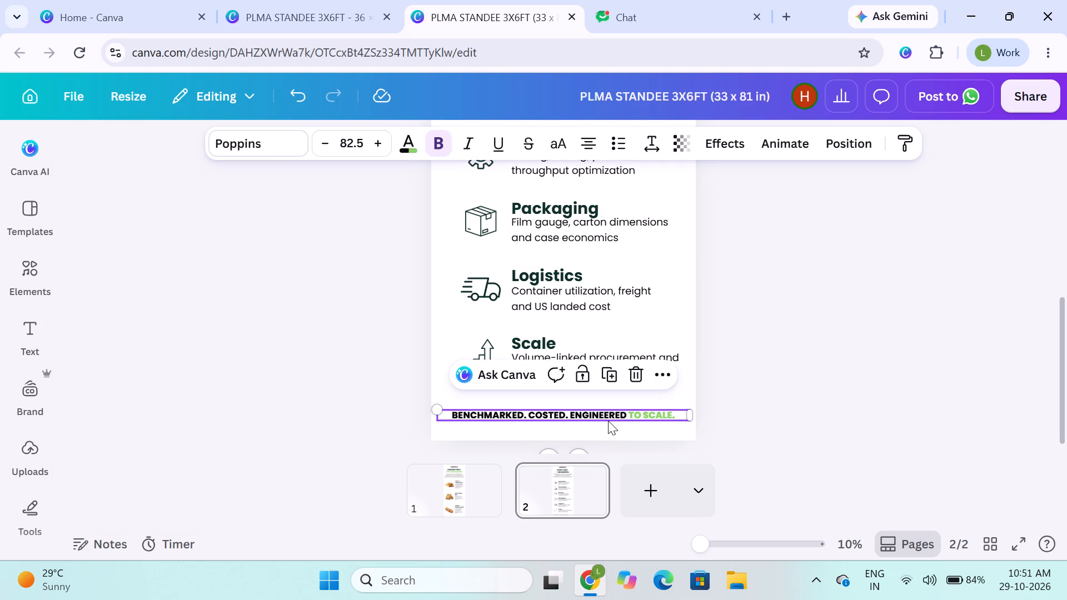
key("Up")
key("Up")
key("Up")
key("Up")
key("Up")
key("Up")
key("Up")
key("Up")
key("Up")
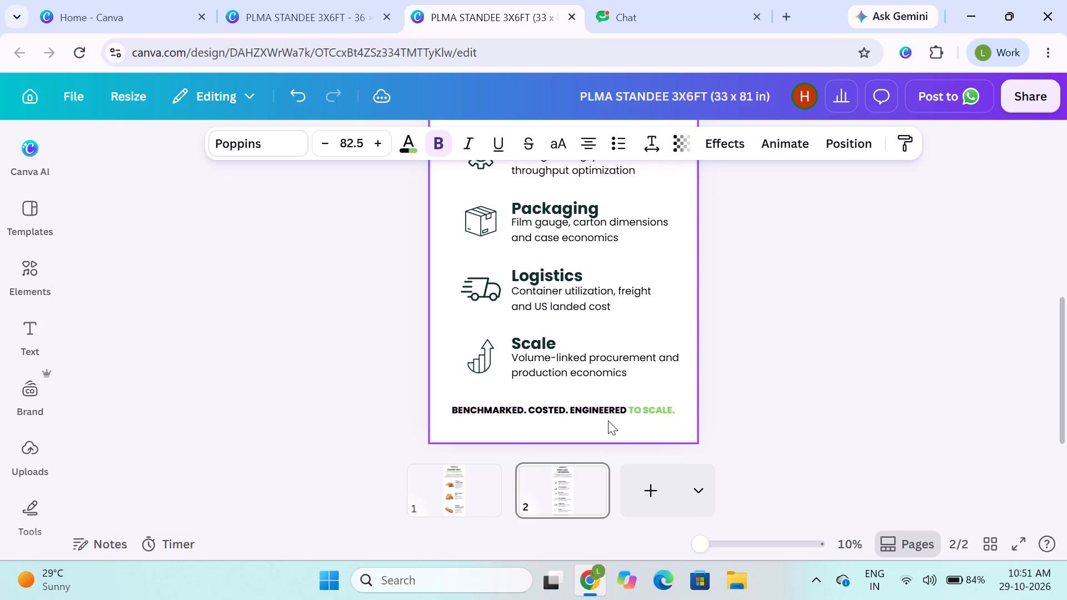
key("Up")
key("Up")
key("Up")
key("Up")
key("Down")
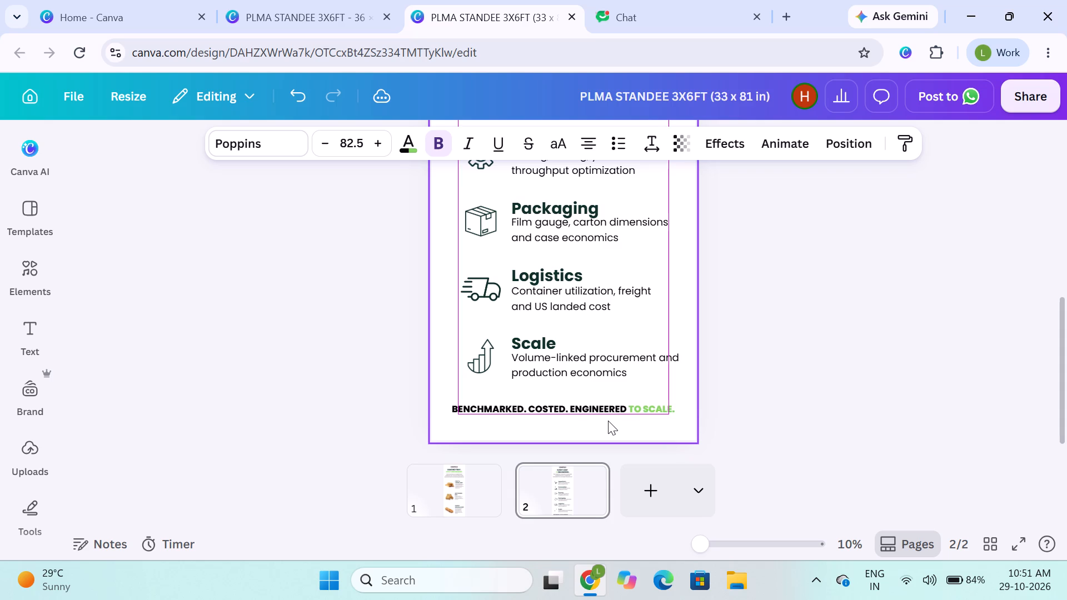
left_click(789, 383)
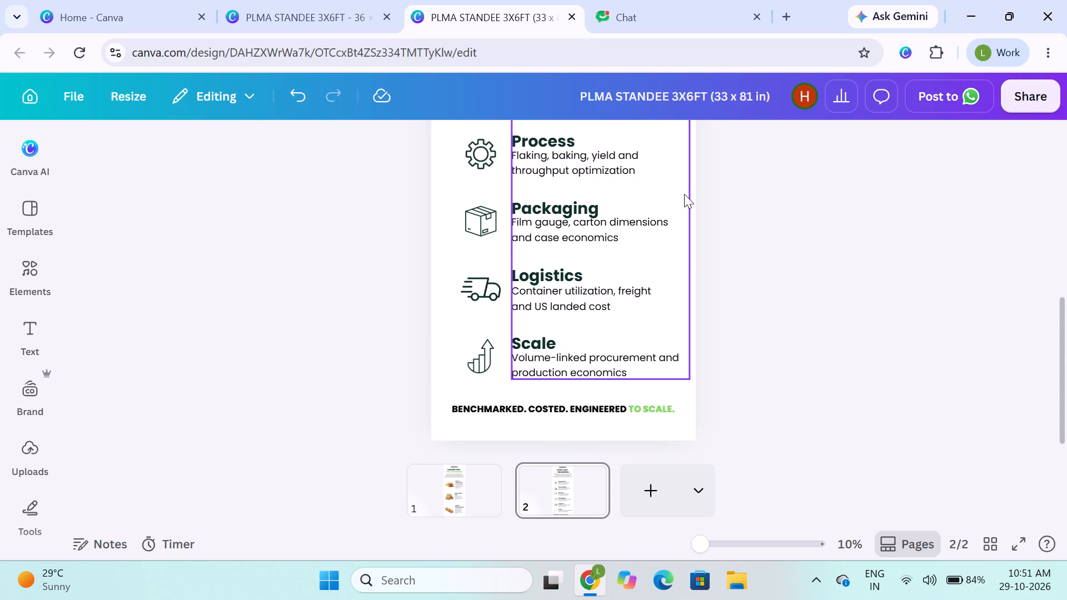
Group the icon column and the text column on page 2 into one block.
left_click(478, 361)
left_click(535, 343)
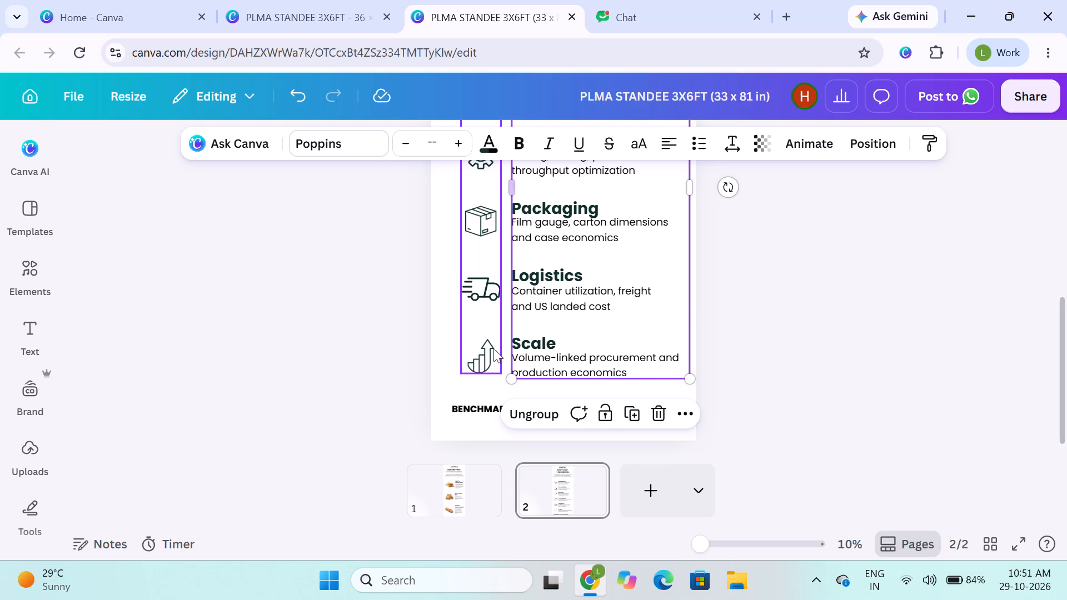
left_click(491, 348, "shift")
left_click(491, 418)
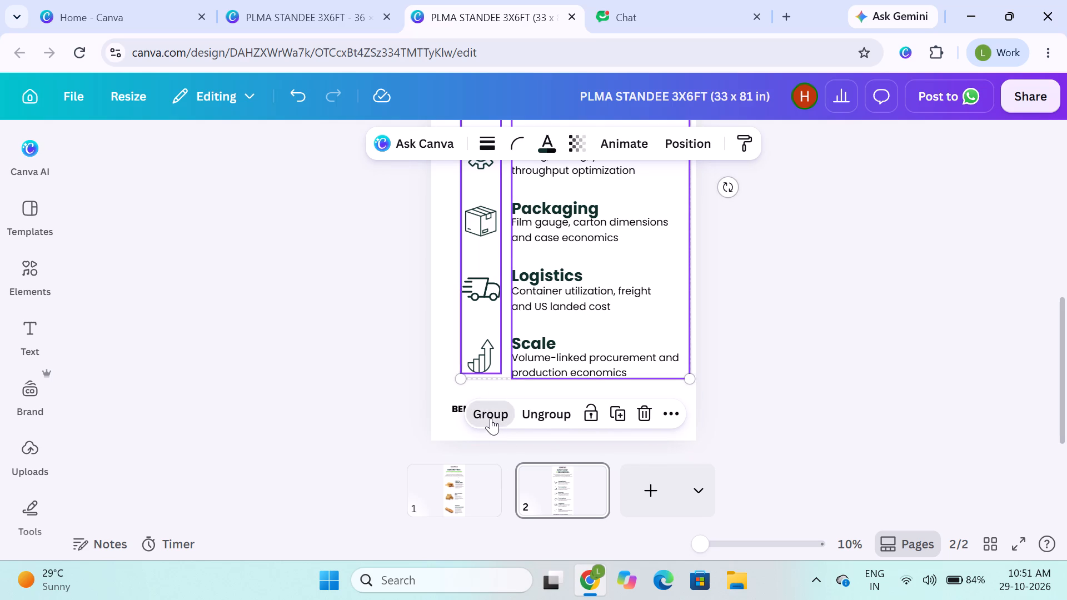
left_click(351, 389)
Centre the combined icon-and-text block horizontally on page 2.
scroll(351, 389, "up", 1)
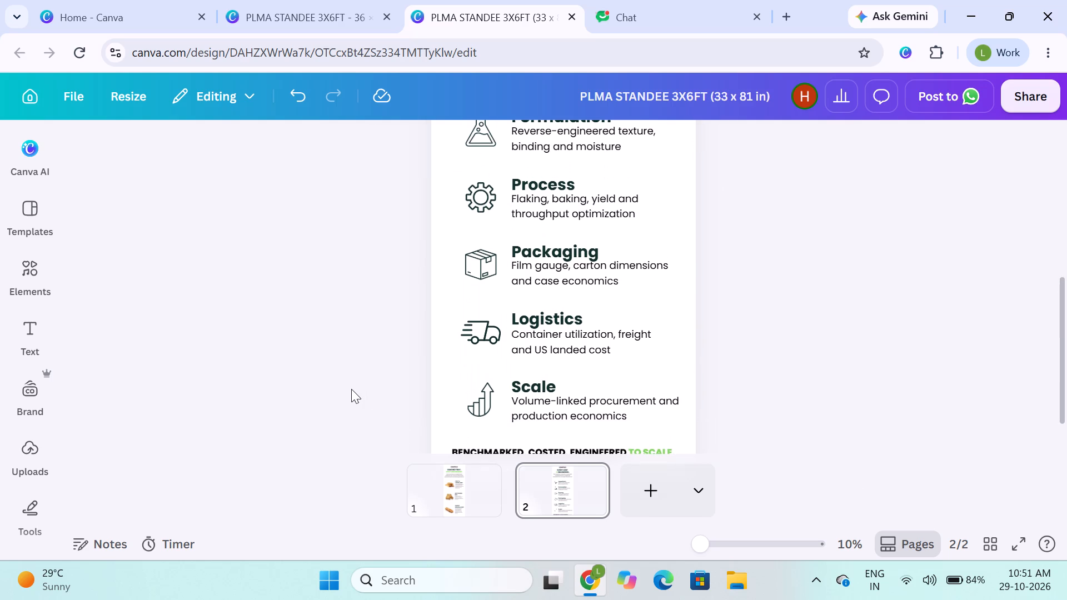
left_click(516, 348)
left_click(516, 348)
scroll(516, 348, "up", 2)
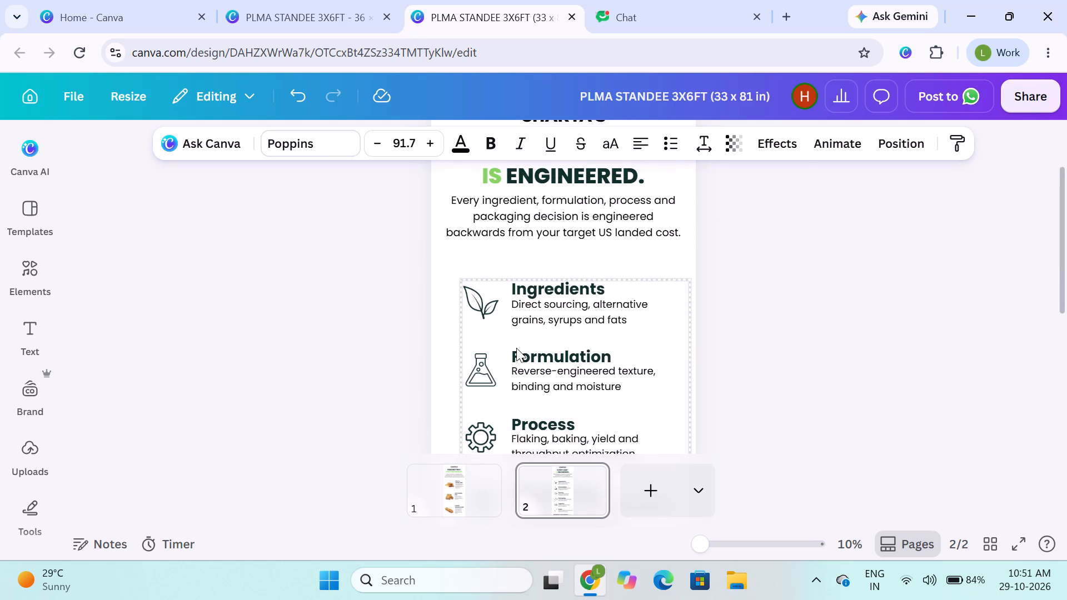
left_click(291, 336)
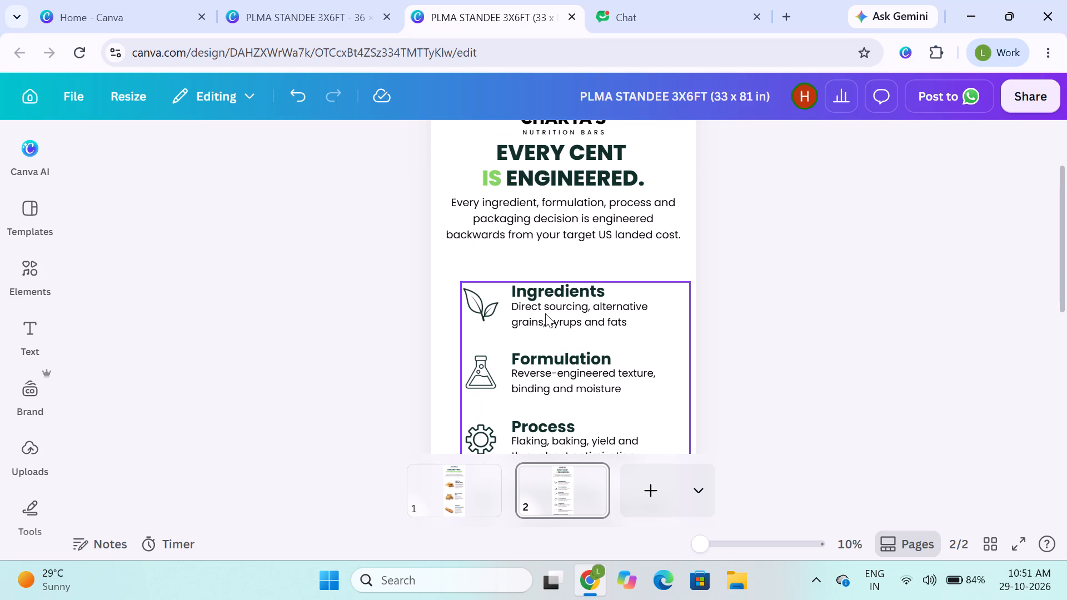
left_click(545, 313)
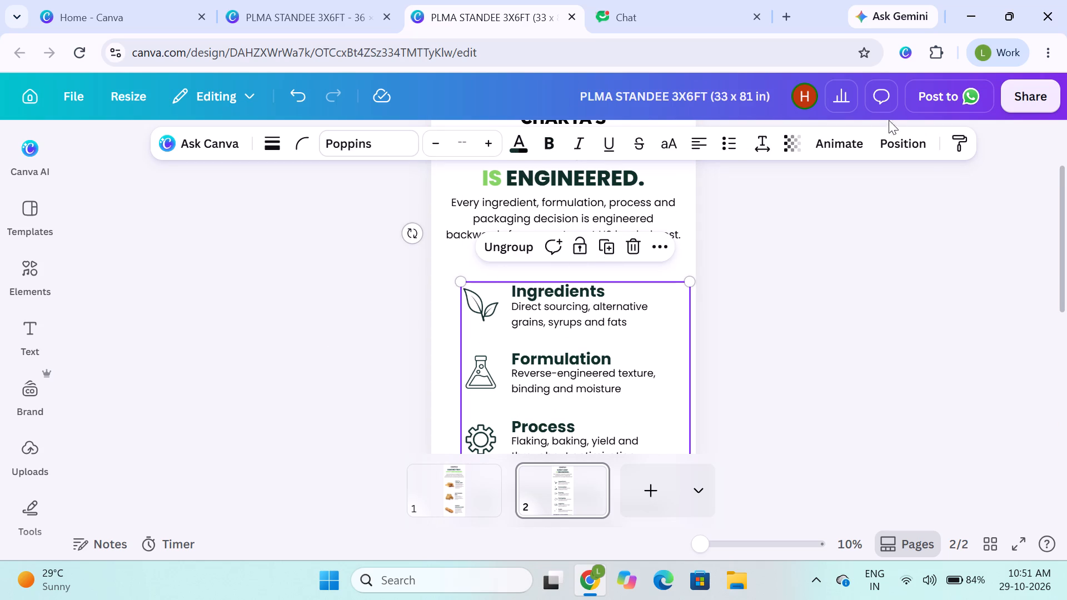
left_click(918, 145)
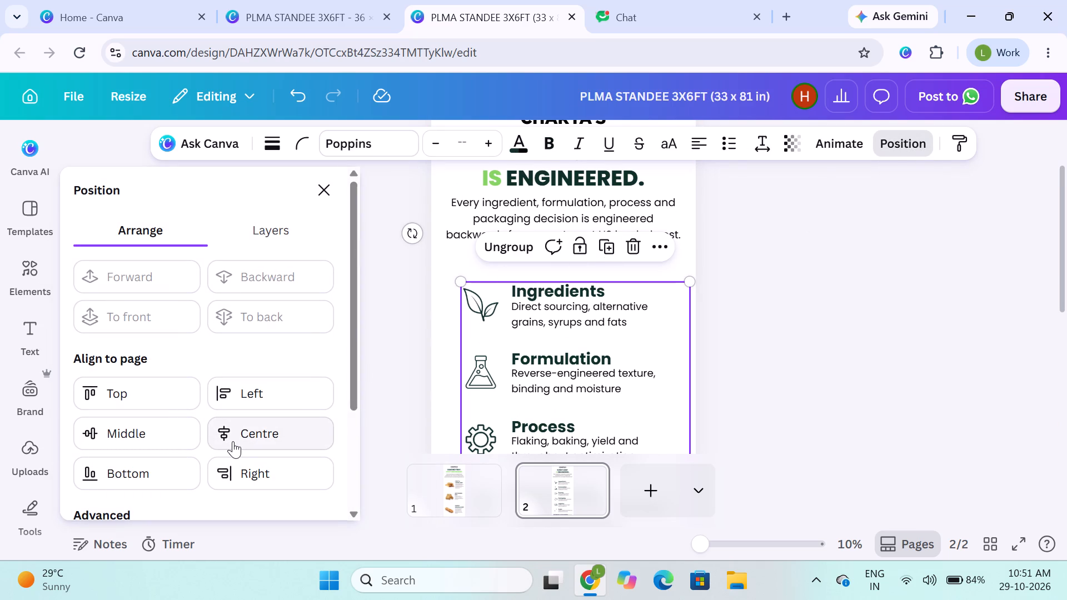
left_click(233, 441)
left_click(735, 381)
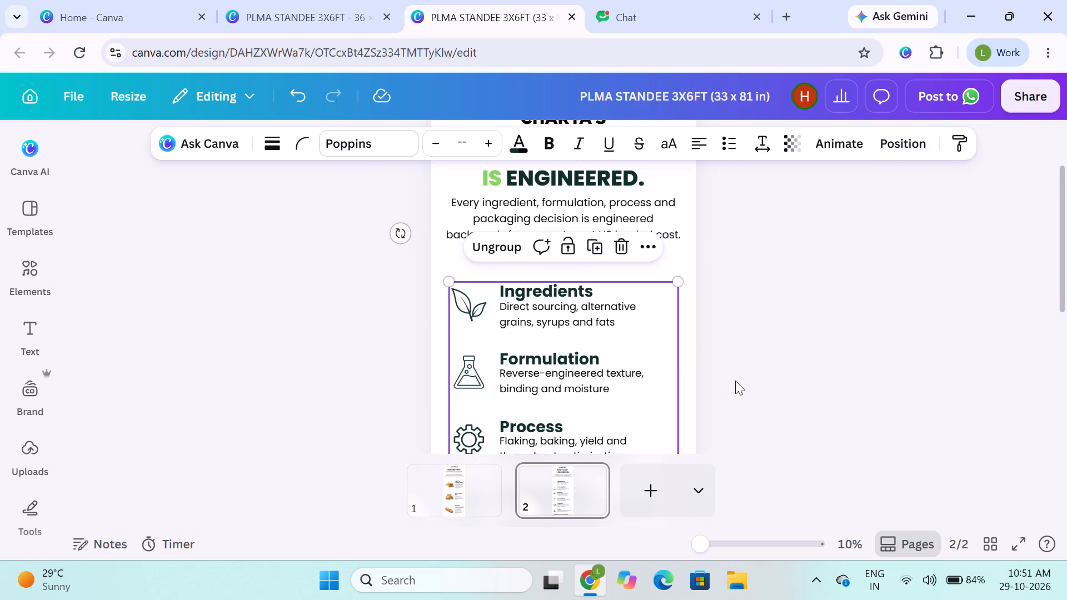
scroll(735, 381, "down", 1)
left_click(735, 381)
Nudge the "Every ingredient, formulation, process and packaging decision" paragraph slightly down, away from the headline.
scroll(735, 381, "down", 1)
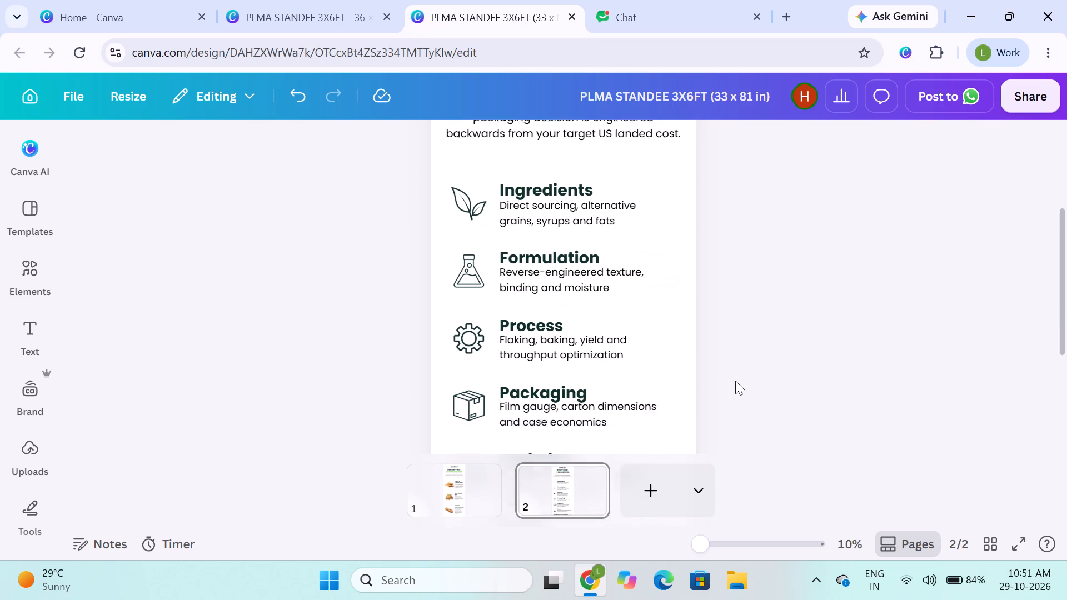
scroll(735, 381, "down", 1)
scroll(735, 381, "up", 2)
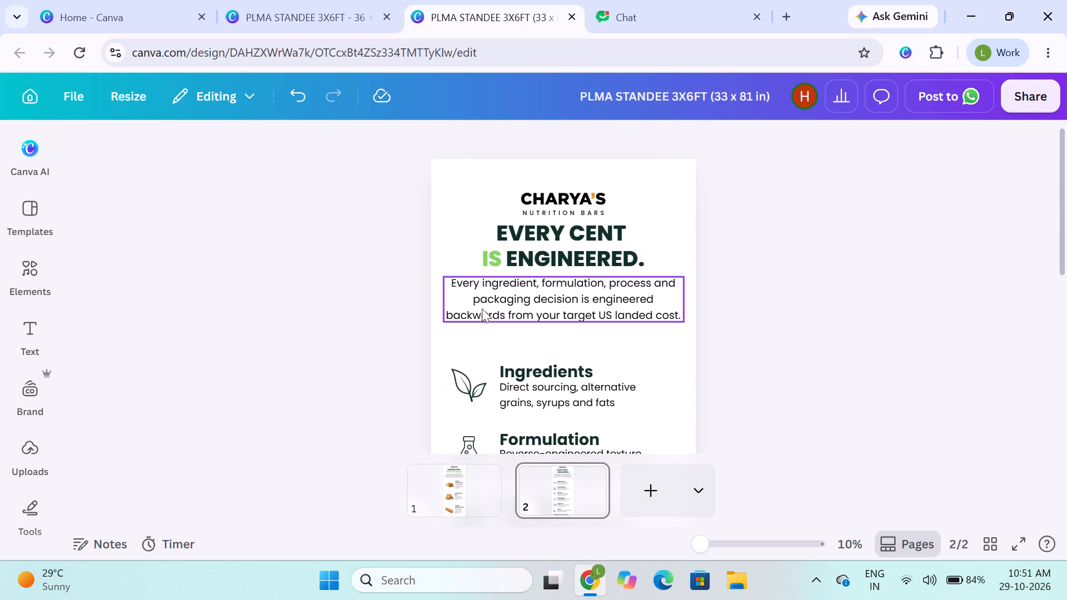
left_click(486, 303)
key("Down")
key("Down")
key("Down")
key("Down")
key("Down")
key("Down")
key("Down")
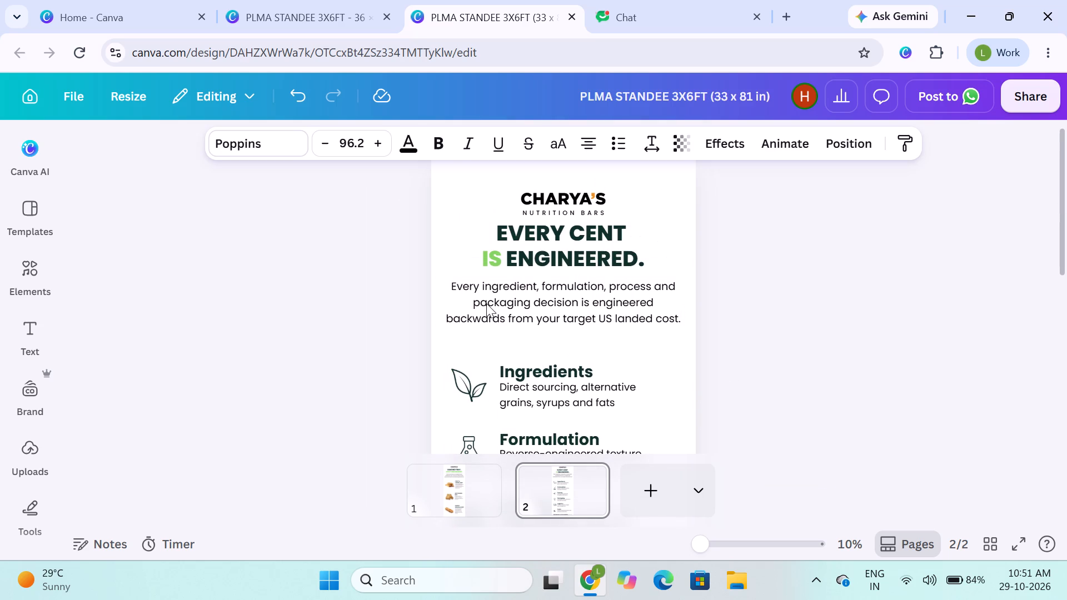
key("Down")
key("Down")
key("Down")
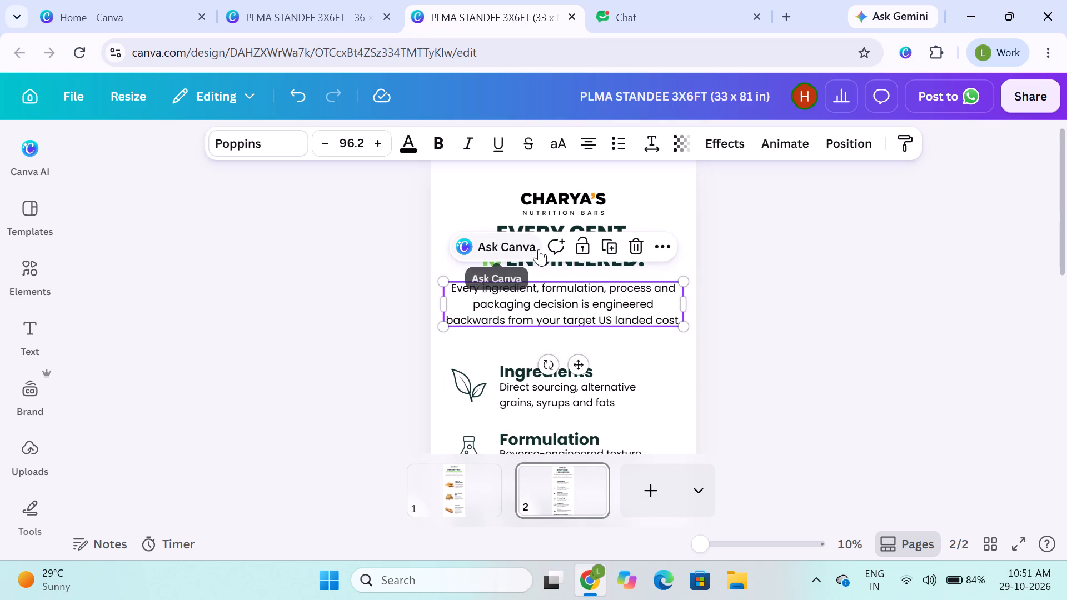
left_click(397, 272)
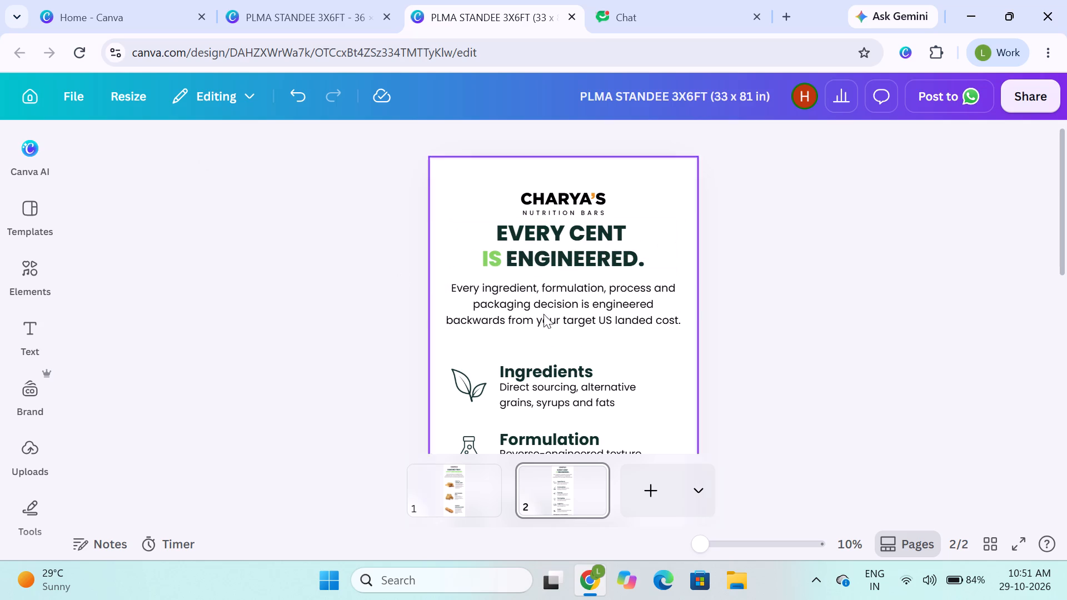
Nudge the combined icon-and-text block slightly up, closer to the intro paragraph.
left_click(541, 390)
key("Up")
key("Up")
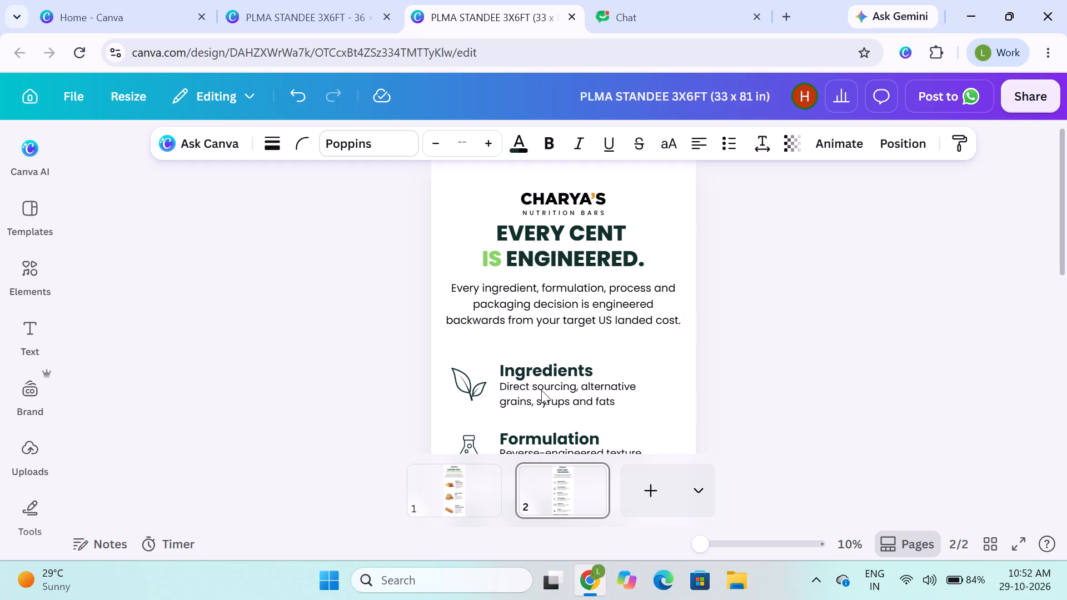
key("Up")
key("Up")
key("Up")
key("Up")
key("Up")
key("Up")
key("Up")
key("Up")
key("Up")
key("Up")
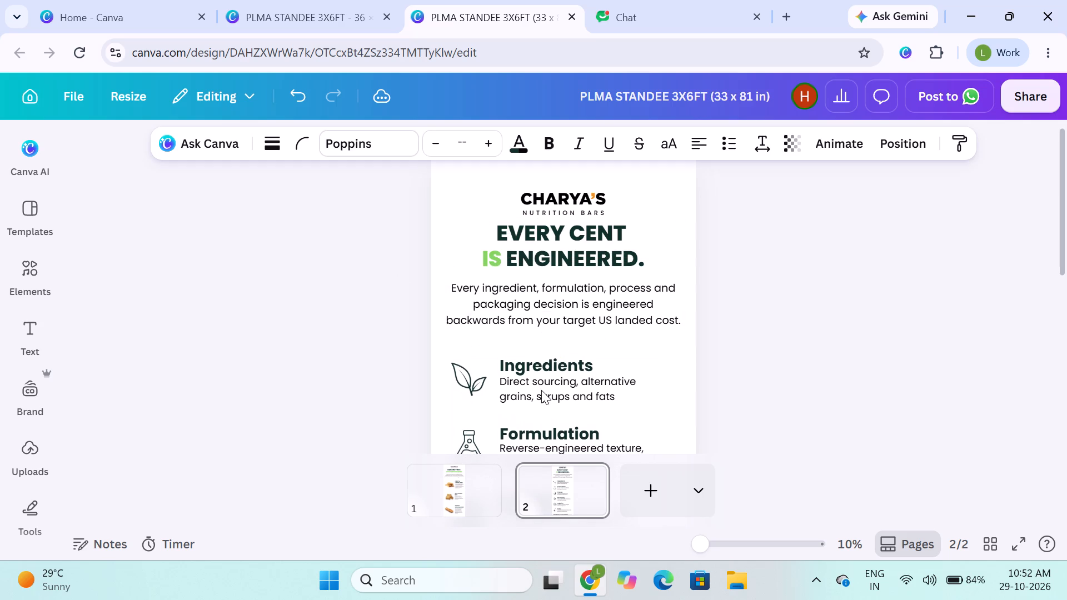
key("Up")
key("Up")
key("Down")
key("Down")
key("Down")
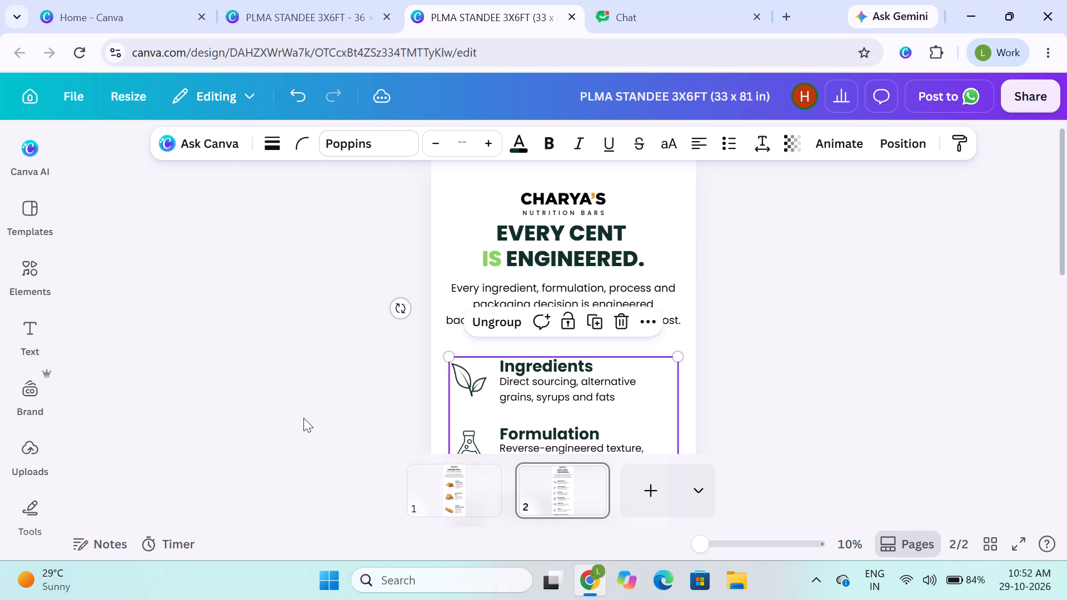
left_click(297, 417)
Nudge the "BENCHMARKED. COSTED. ENGINEERED TO SCALE." tagline slightly up towards the Scale item.
scroll(297, 417, "down", 3)
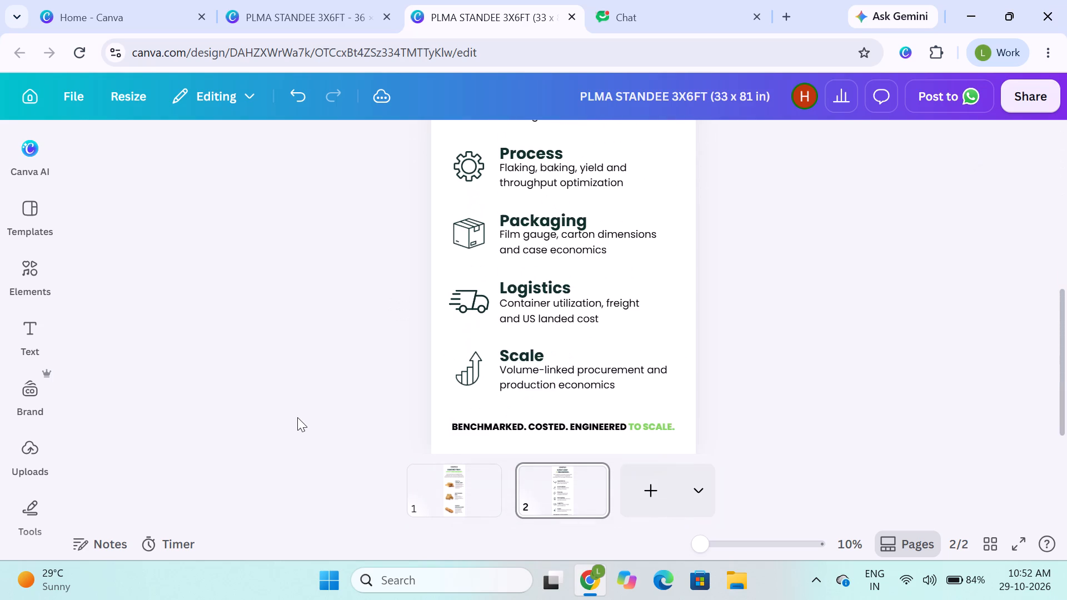
left_click(485, 402)
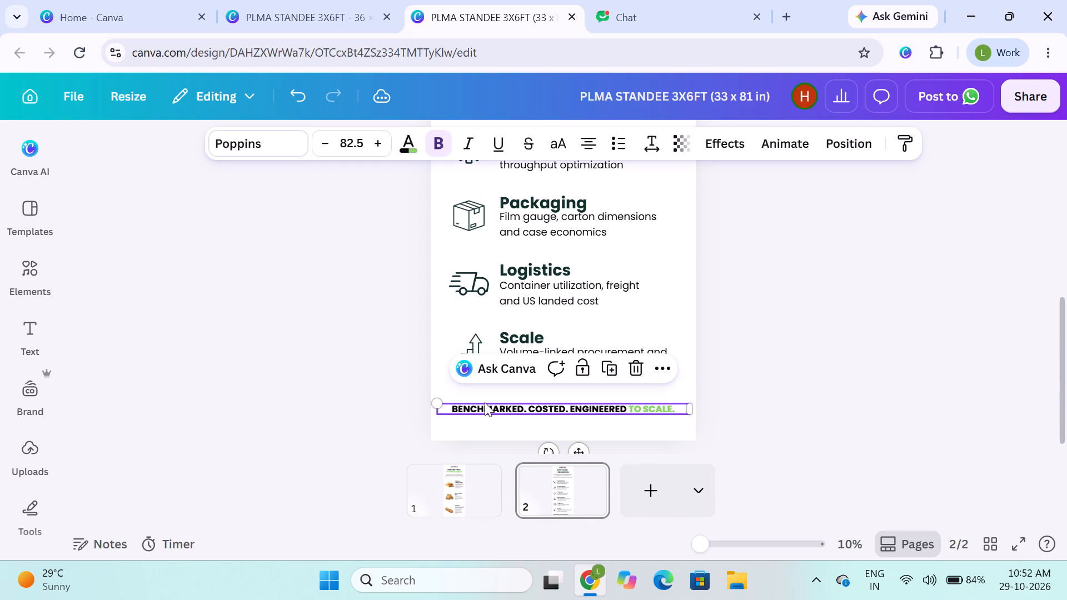
key("Up")
key("Up")
key("Up")
key("Up")
key("Up")
key("Up")
key("Up")
key("Up")
key("Up")
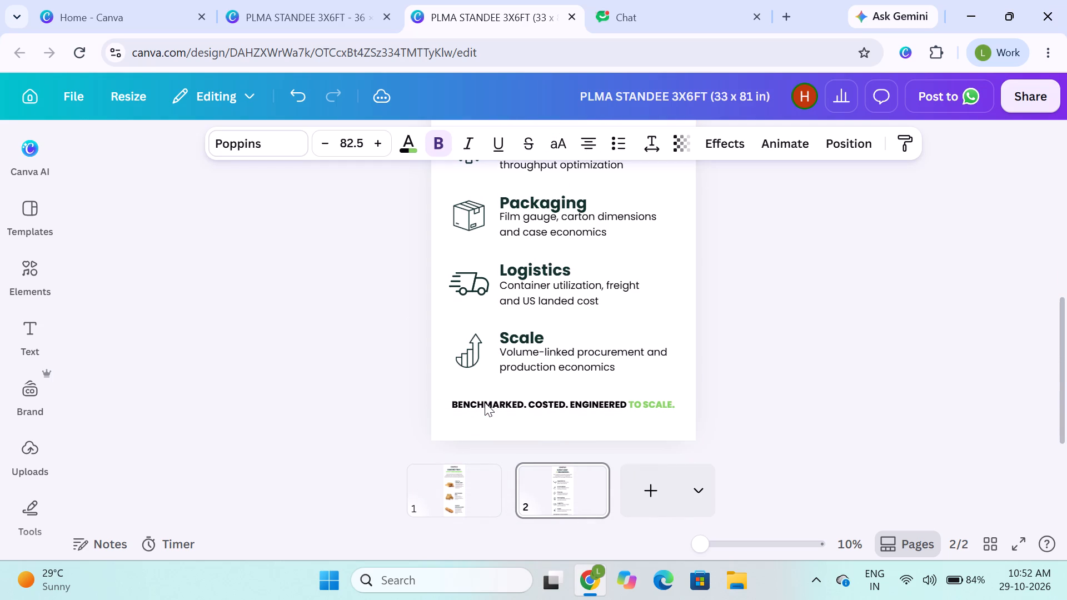
key("Up")
key("Up")
left_click(300, 418)
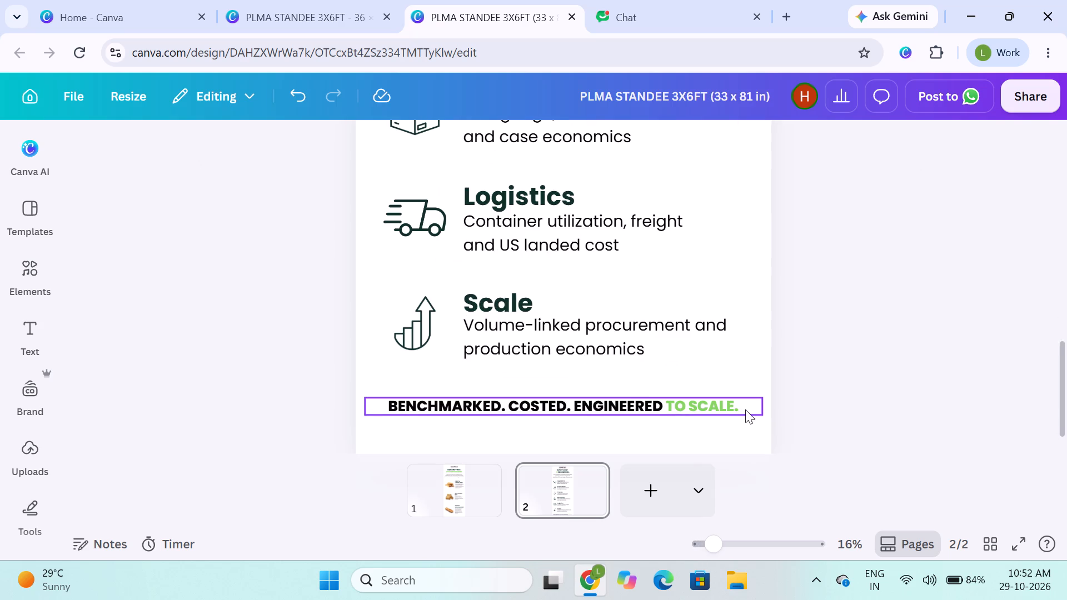
Narrow the tagline's text box so it fits tightly around its single line of text.
left_click(744, 405)
left_click_drag(769, 406, 756, 407)
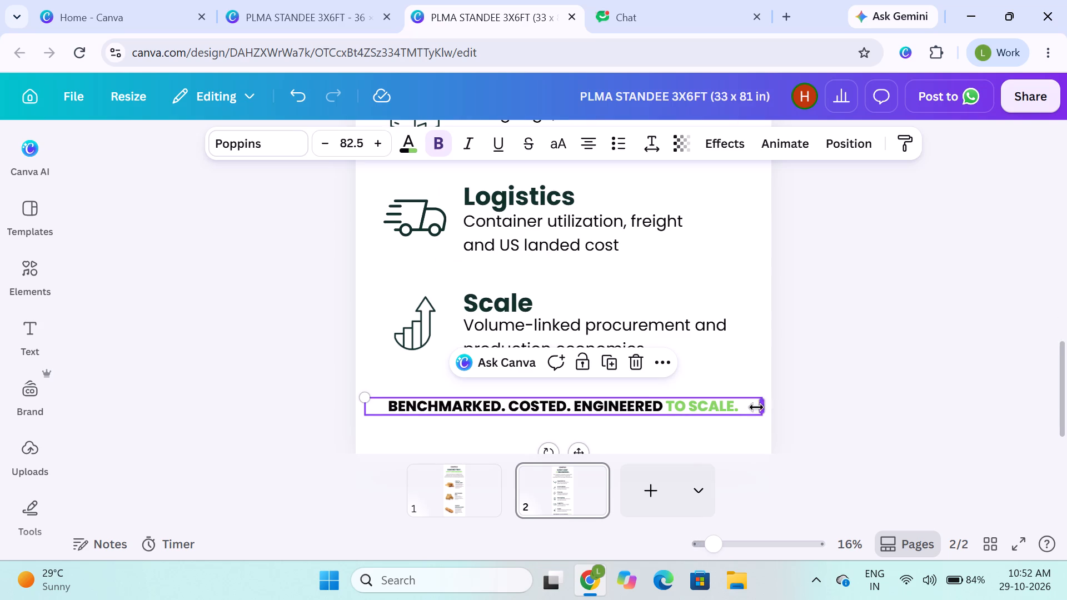
left_click_drag(756, 407, 727, 404)
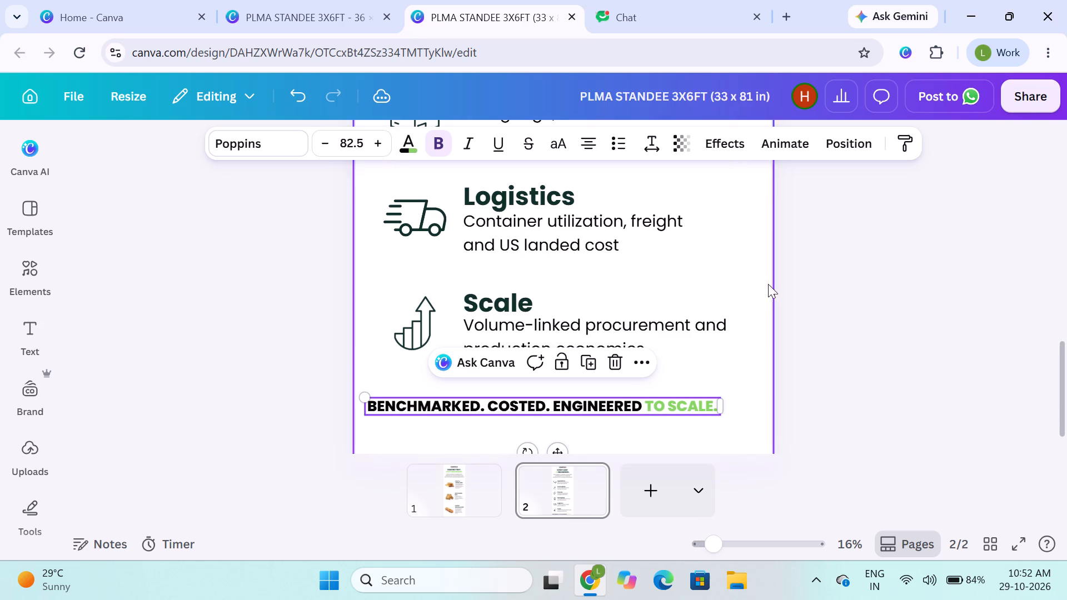
Centre the narrowed tagline horizontally on page 2.
left_click(851, 148)
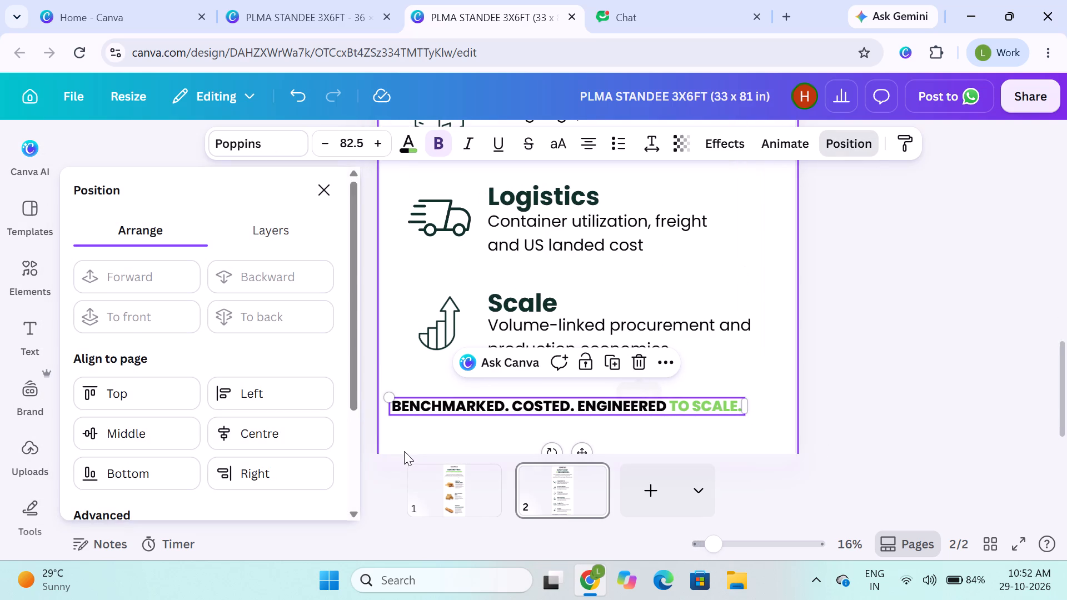
left_click(271, 446)
left_click(841, 266)
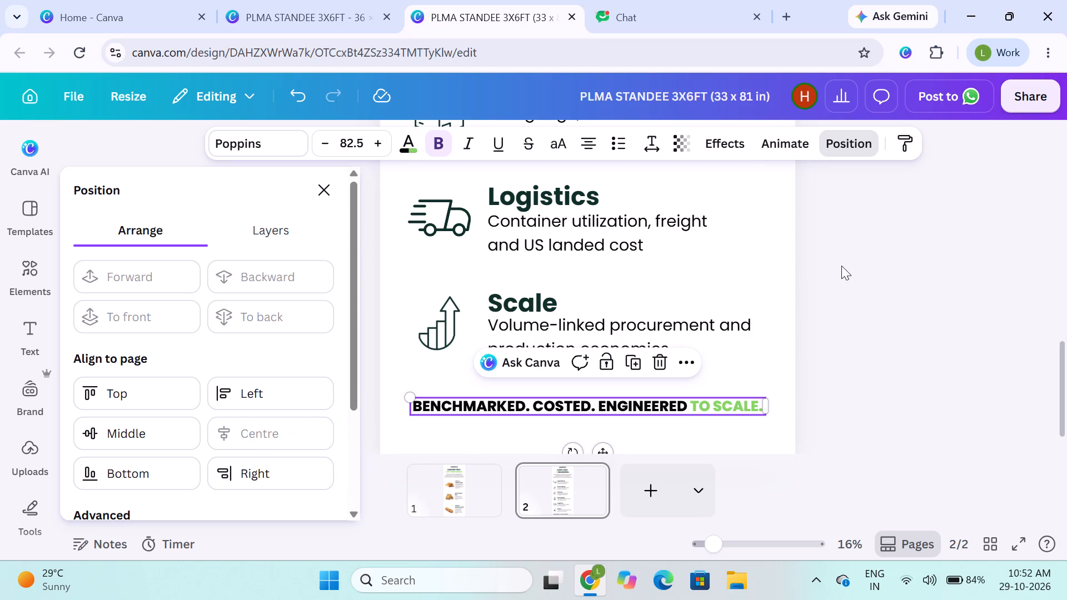
left_click(916, 392)
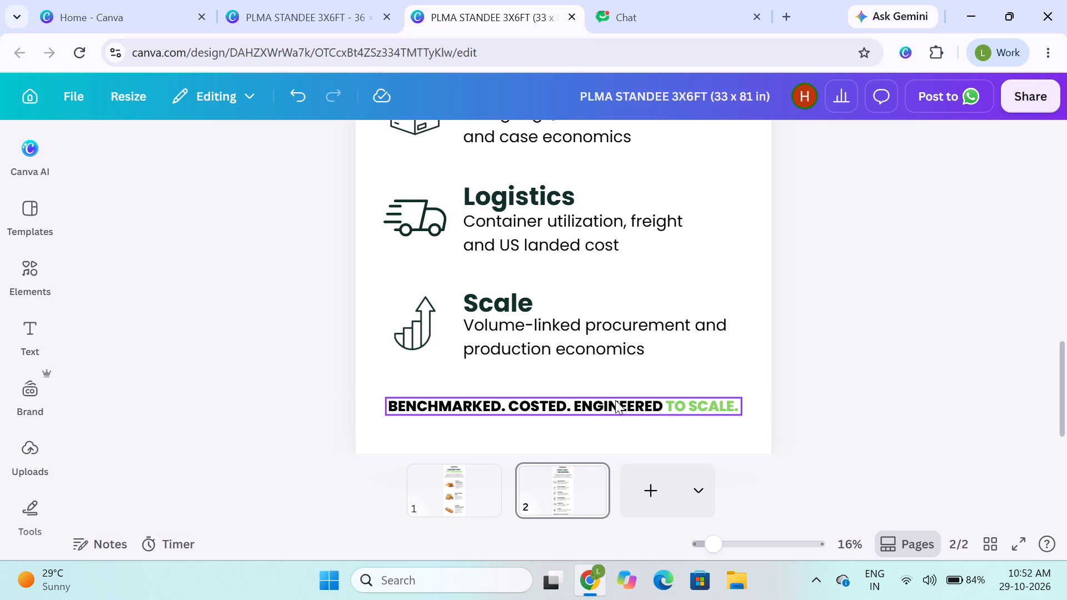
Nudge the centred tagline further up, closer to the Scale description.
left_click(615, 400)
key("Up")
key("Up")
key("Up")
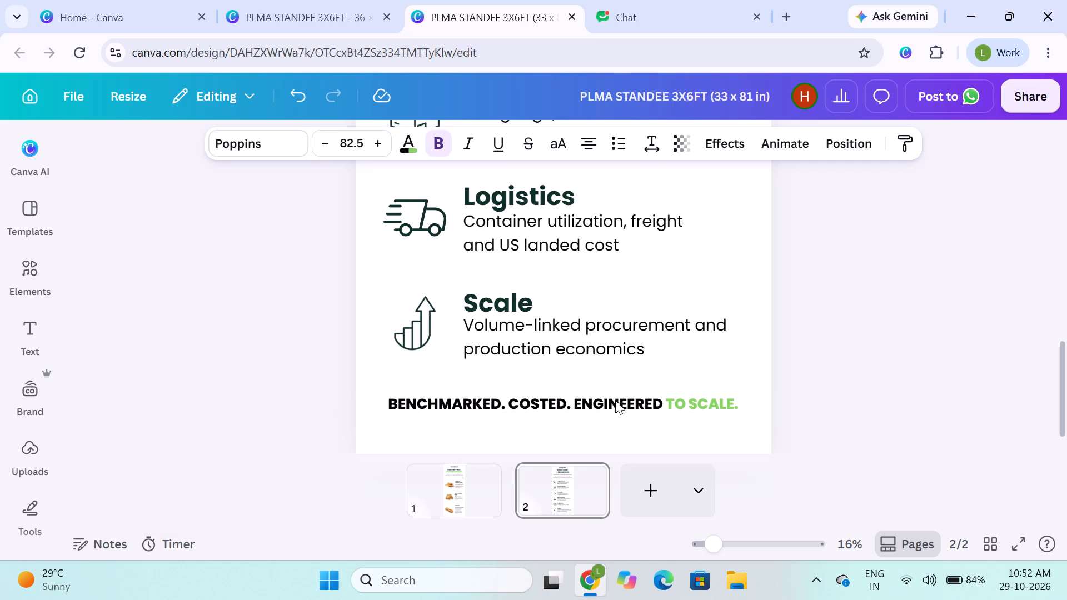
key("Up")
key("Up")
key("Up")
key("Up")
key("Up")
key("Up")
key("Up")
key("Up")
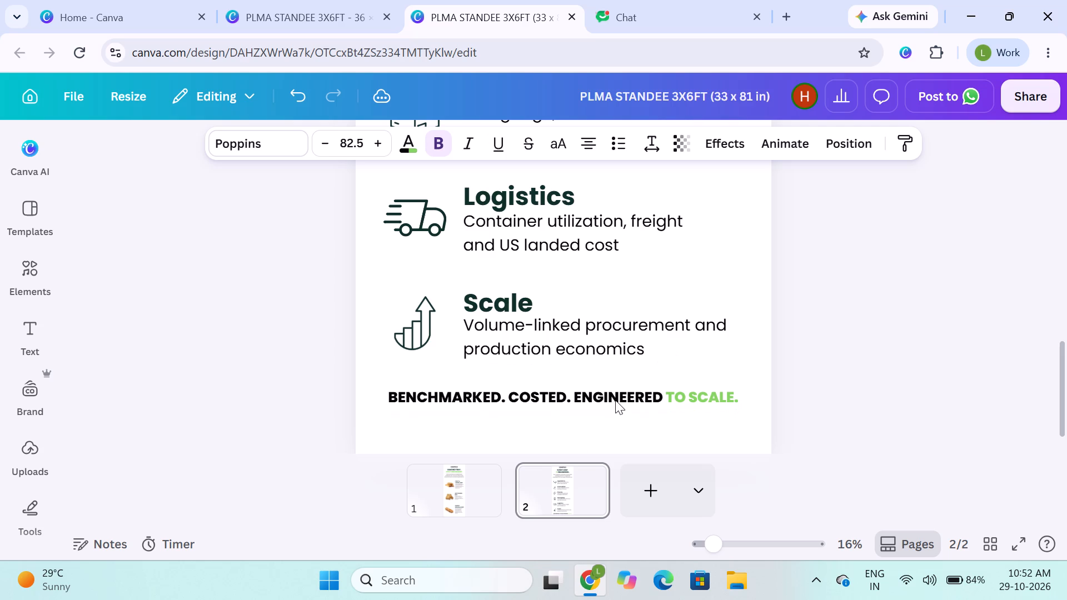
left_click(896, 327)
Group the CHARYA'S wordmark and the NUTRITION BARS line at the top of page 2 into one logo.
scroll(896, 327, "up", 3)
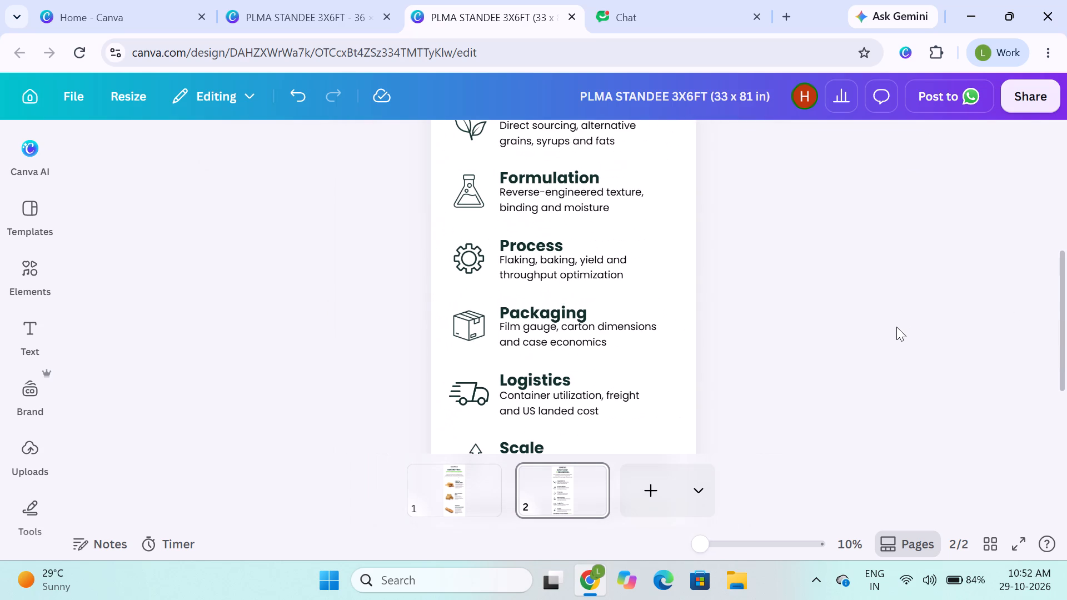
scroll(896, 327, "up", 3)
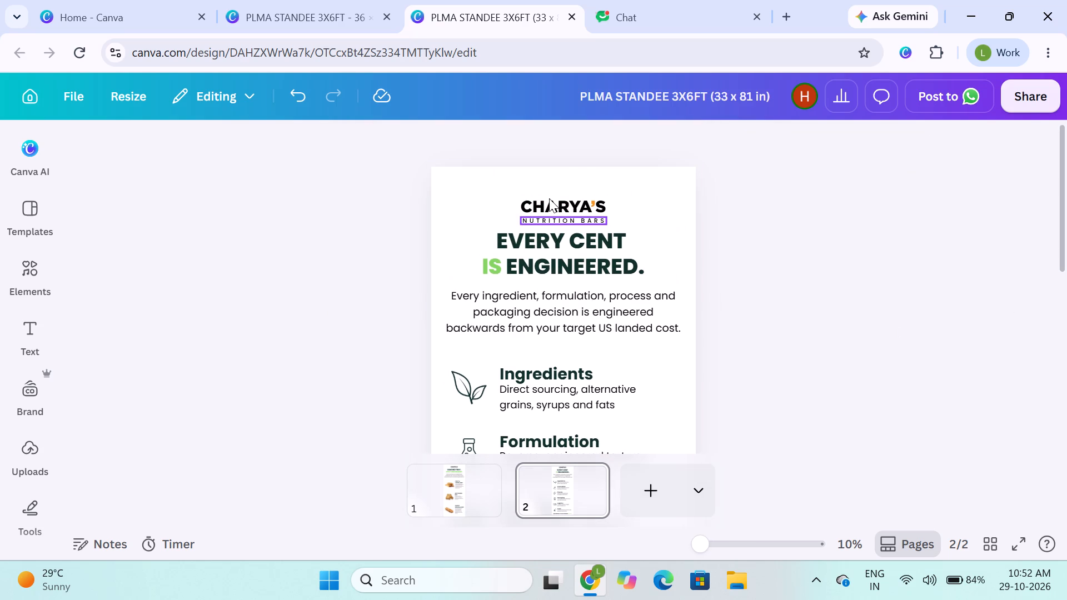
left_click(549, 198)
left_click(549, 223)
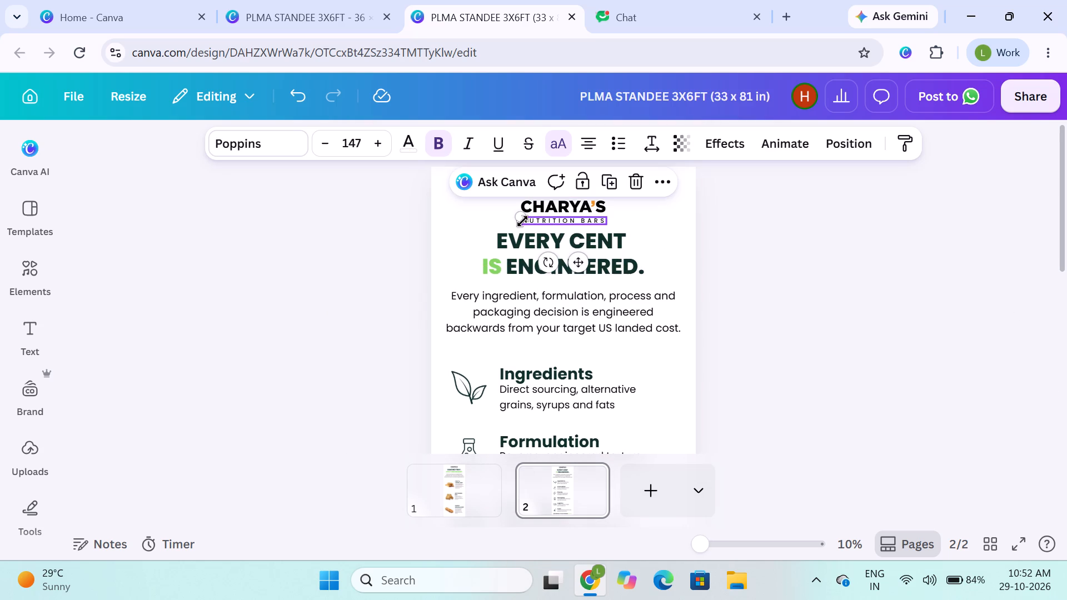
left_click(532, 209)
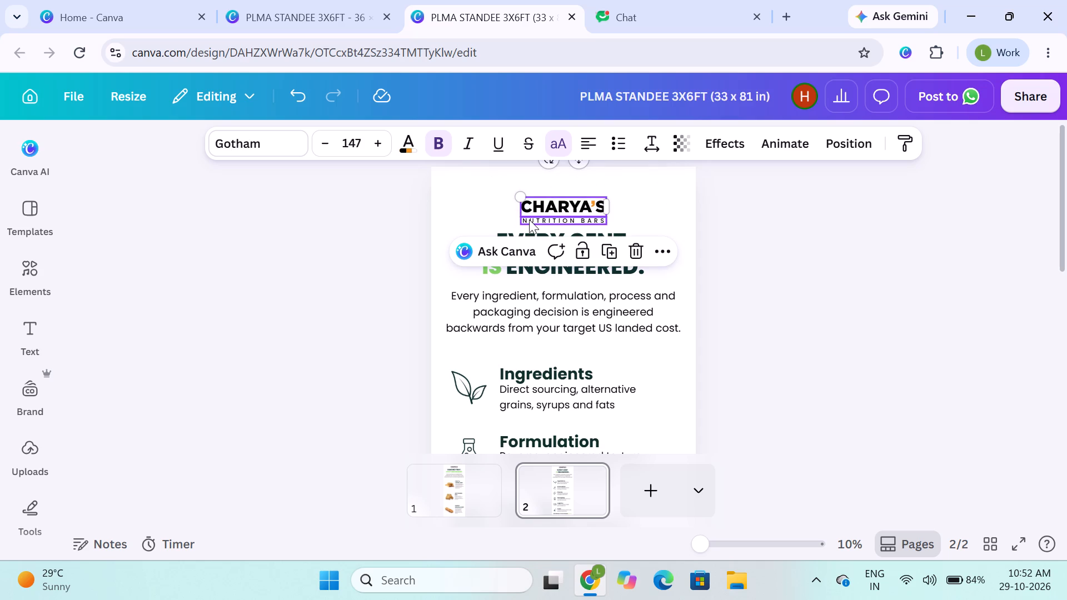
left_click(529, 219, "shift")
left_click(504, 257)
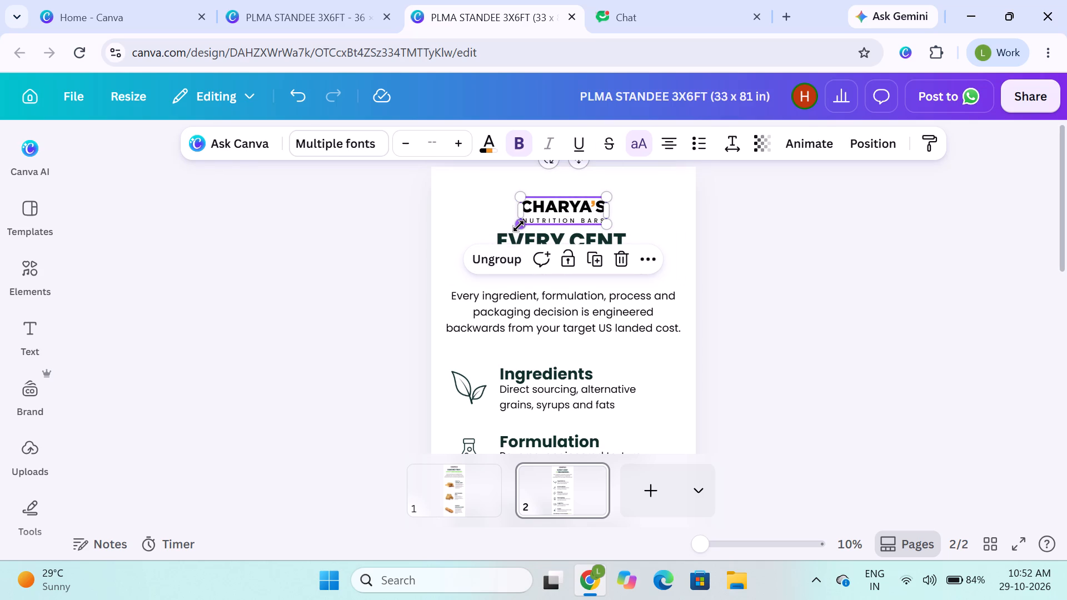
left_click(374, 227)
Switch from page 2 to page 1 of the standee and hide the page thumbnails.
left_click(428, 502)
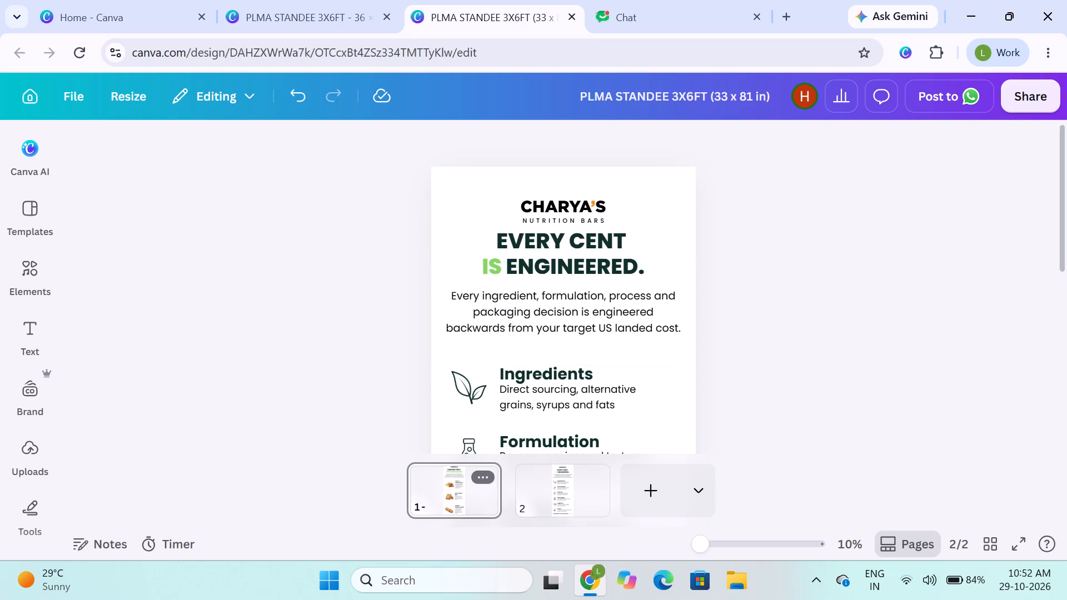
left_click(538, 480)
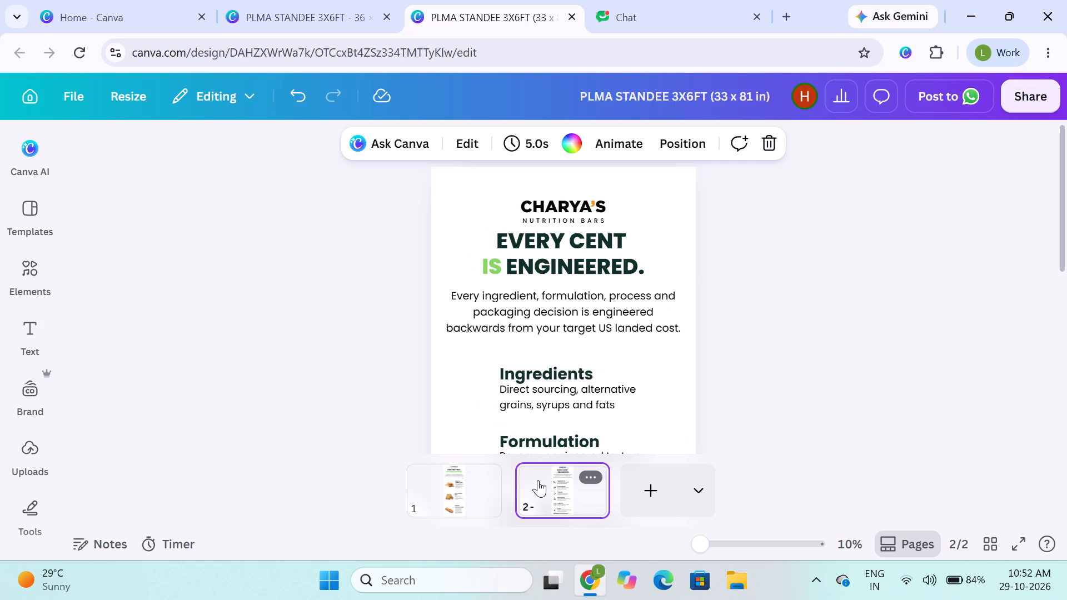
left_click(481, 481)
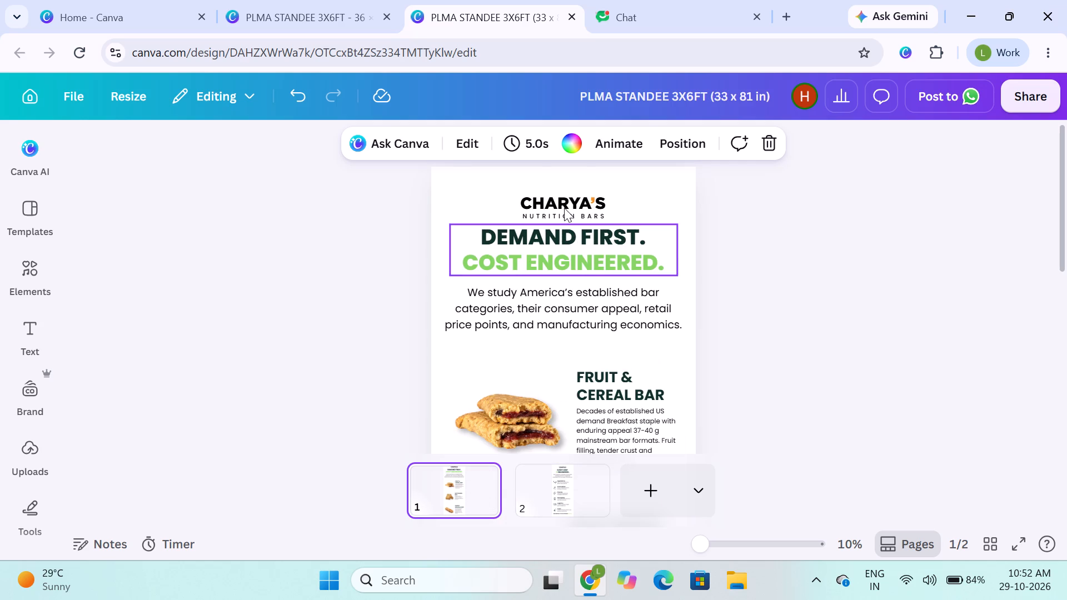
left_click(564, 208)
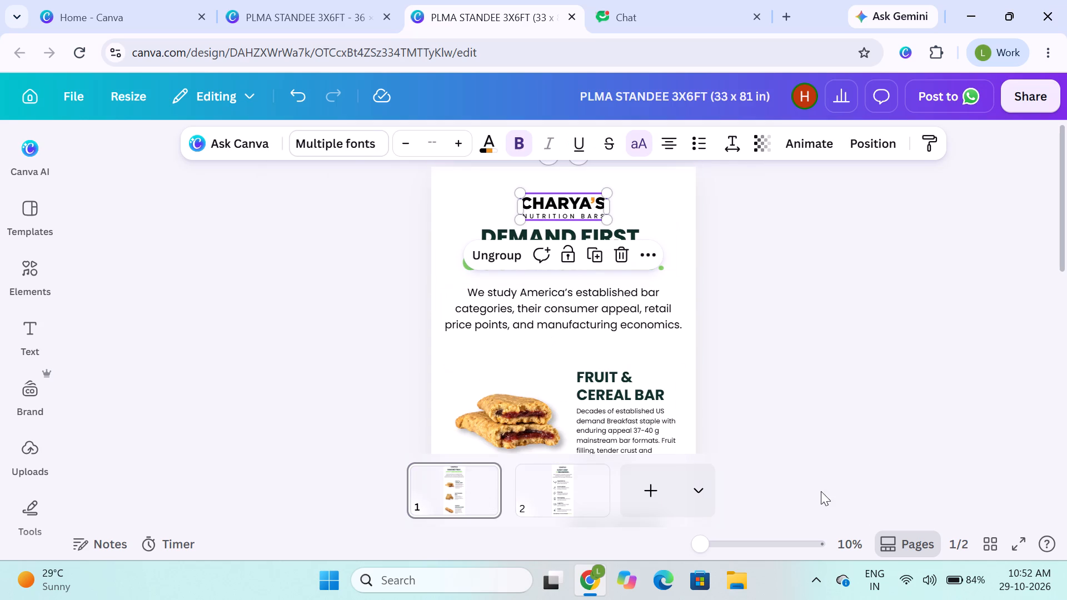
left_click(886, 544)
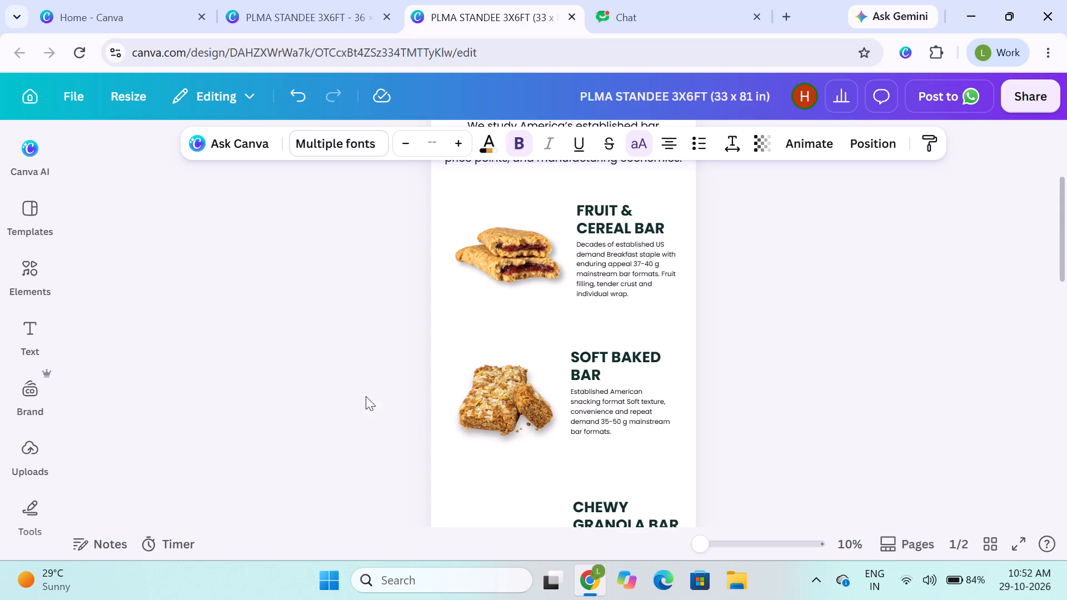
Nudge the CHARYA'S NUTRITION BARS logo group on page 1 up, away from the headline.
left_click(312, 376)
scroll(312, 376, "up", 3)
scroll(312, 376, "down", 1)
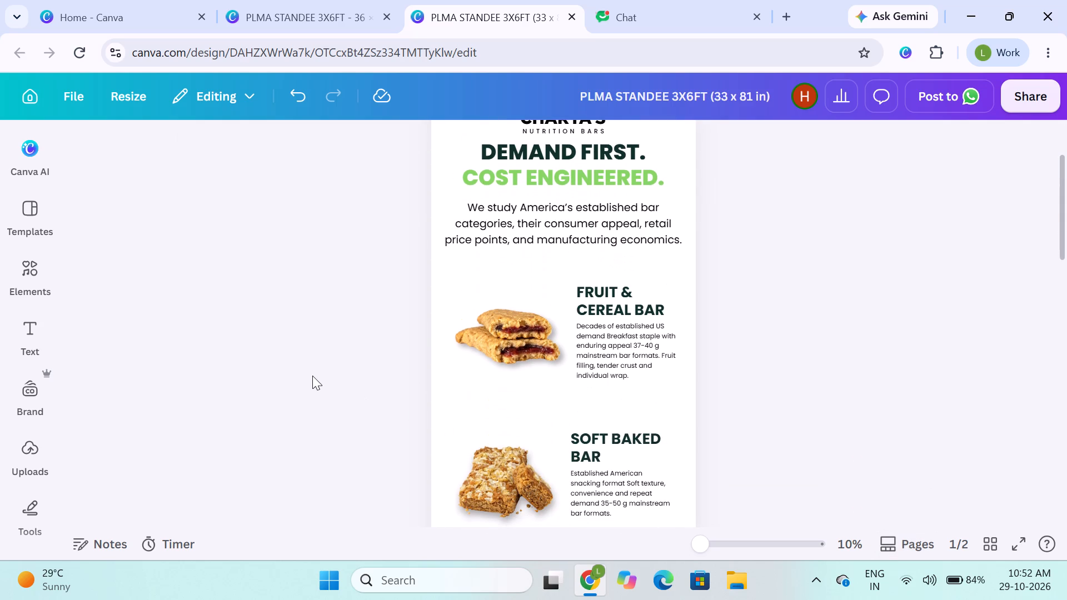
scroll(326, 495, "up", 2)
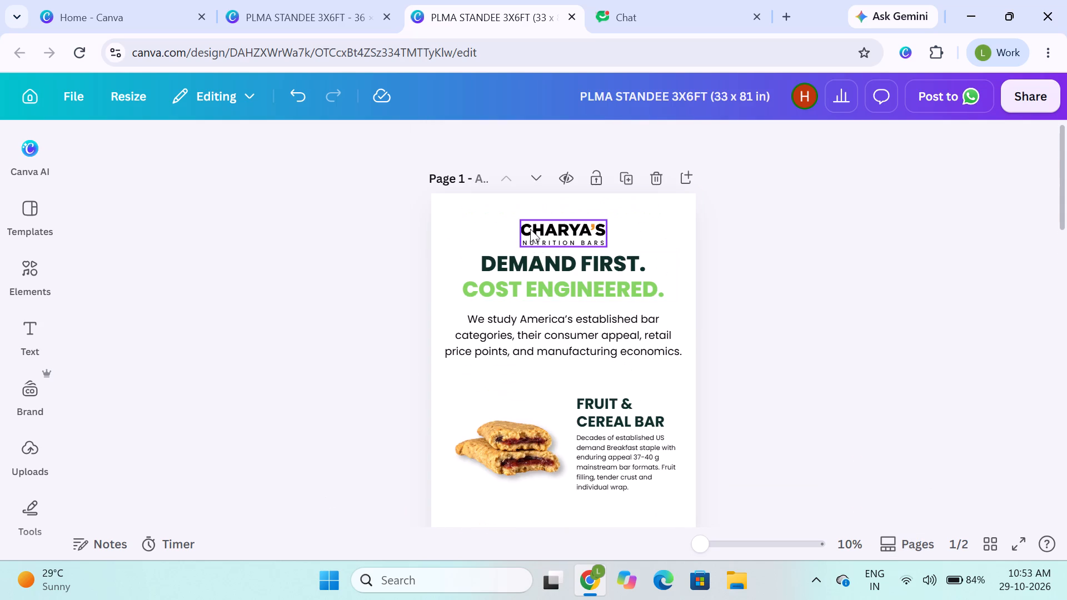
left_click(530, 229)
key("Up")
key("Up")
key("Up")
key("Up")
key("Up")
key("Up")
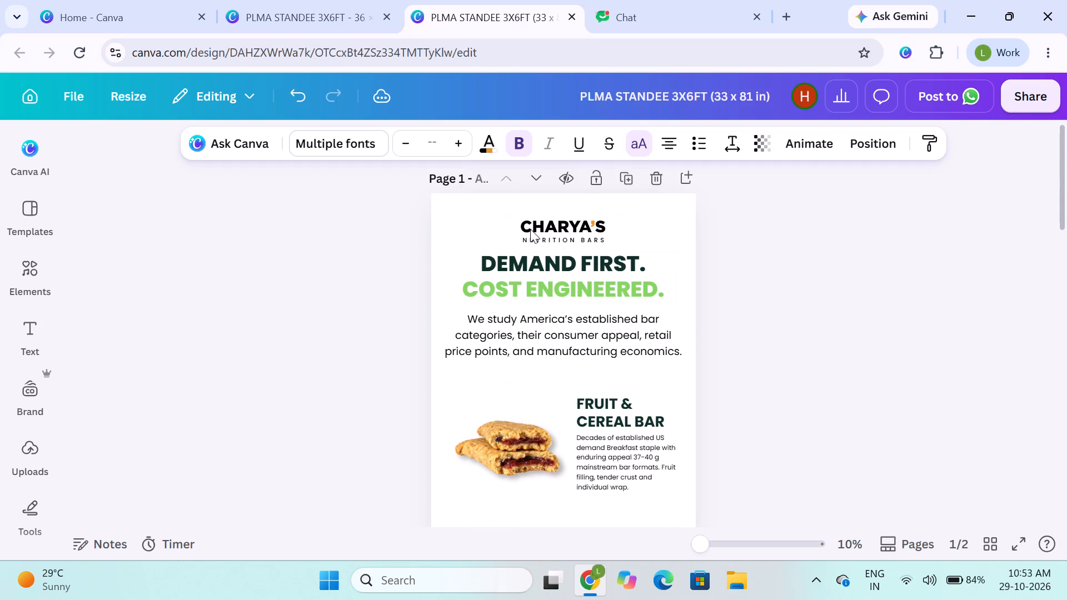
Nudge the DEMAND FIRST. COST ENGINEERED. headline on page 1 slightly up.
left_click(527, 271)
key("Up")
key("Up")
key("Down")
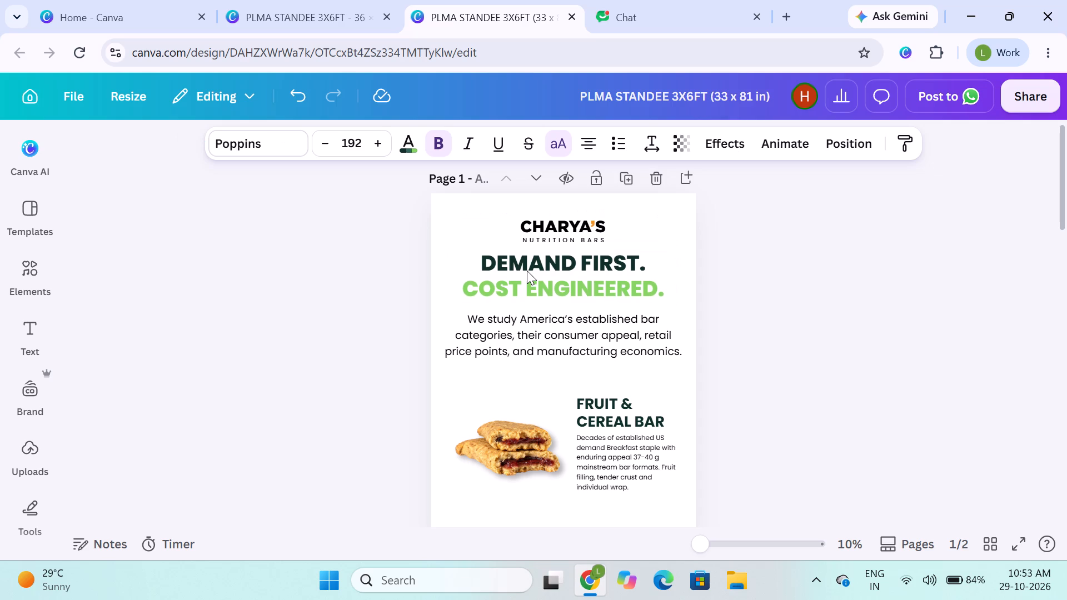
Nudge the intro paragraph on page 1 slightly down, away from the COST ENGINEERED. line.
left_click(537, 338)
key("Up")
key("Up")
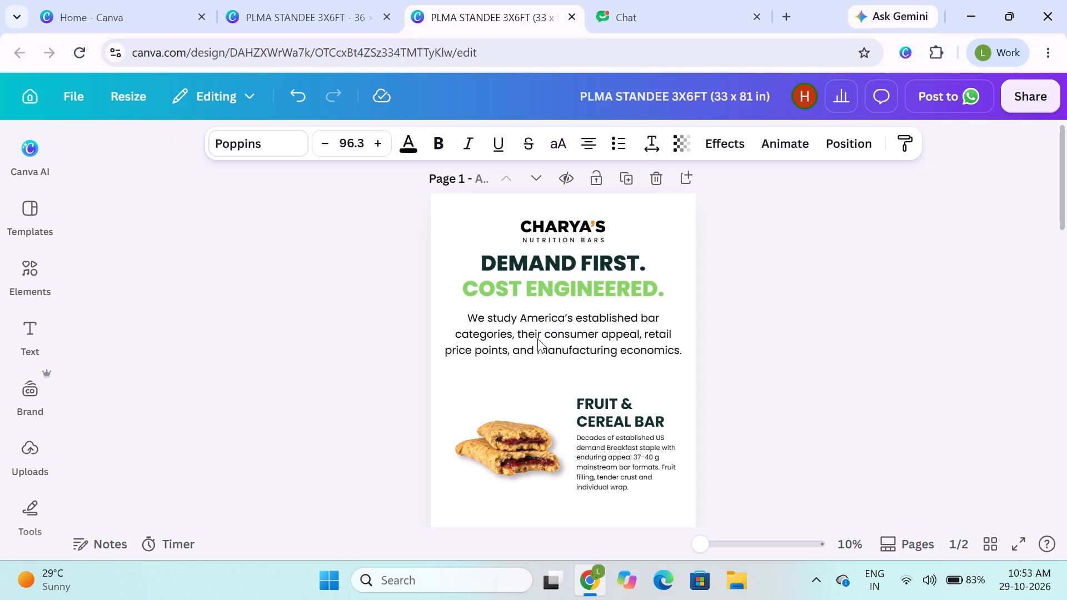
key("Up")
key("Down")
key("Down")
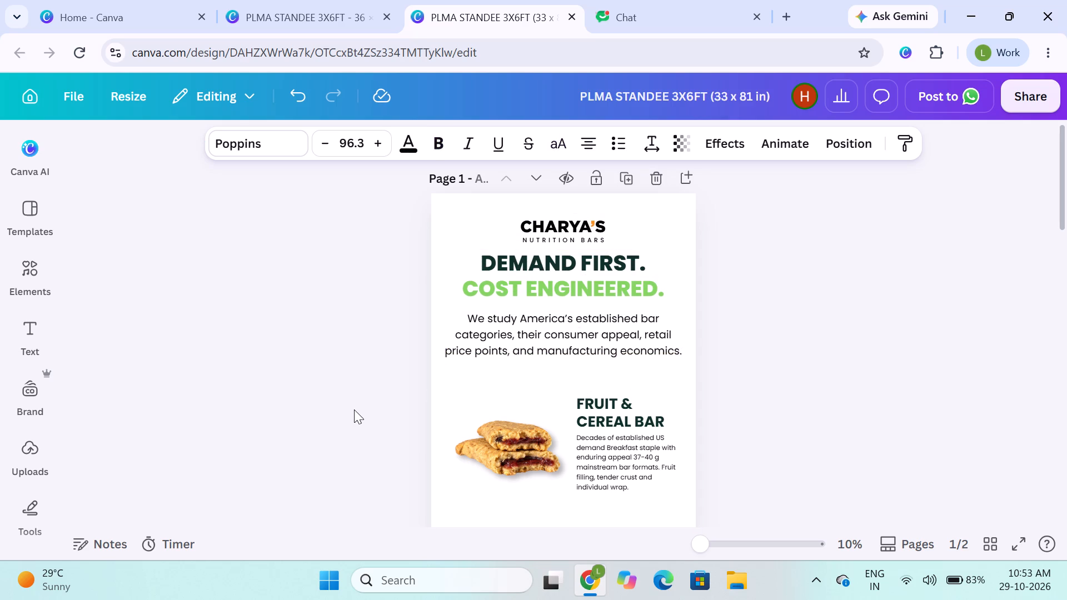
key("Down")
key("Down")
left_click(354, 409)
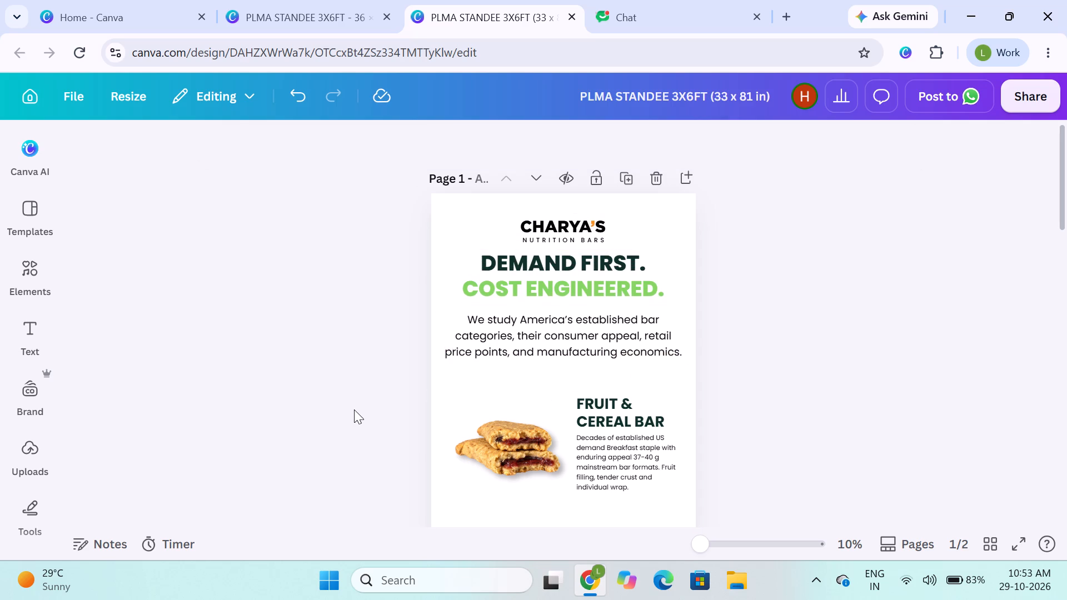
Group the Fruit & Cereal Bar, Soft Baked Bar and Chewy Granola Bar blocks on page 1 together.
left_click(486, 444)
scroll(486, 444, "down", 1)
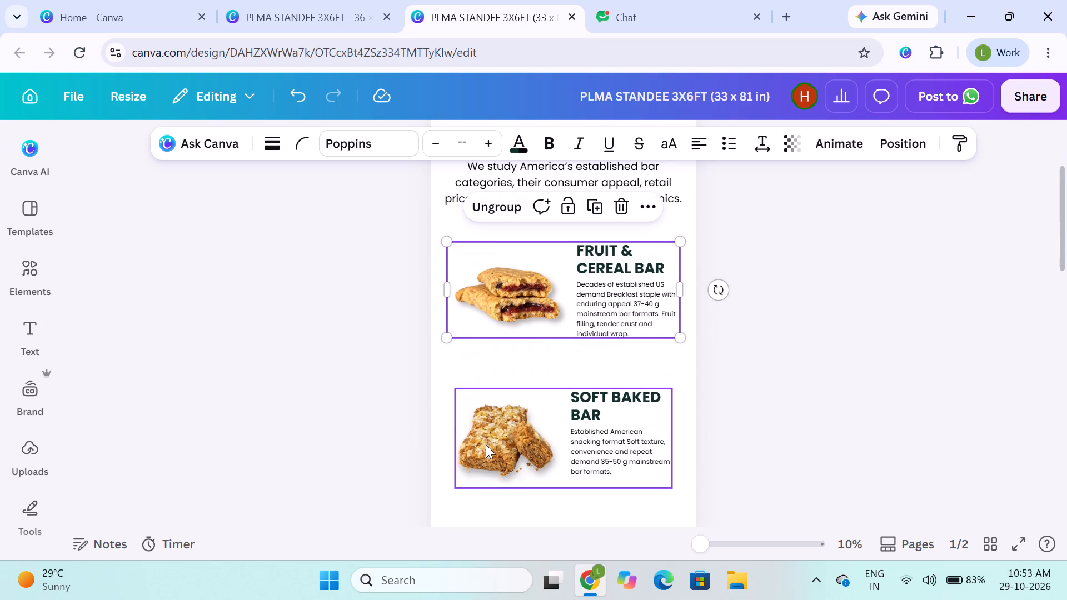
left_click(486, 444, "shift")
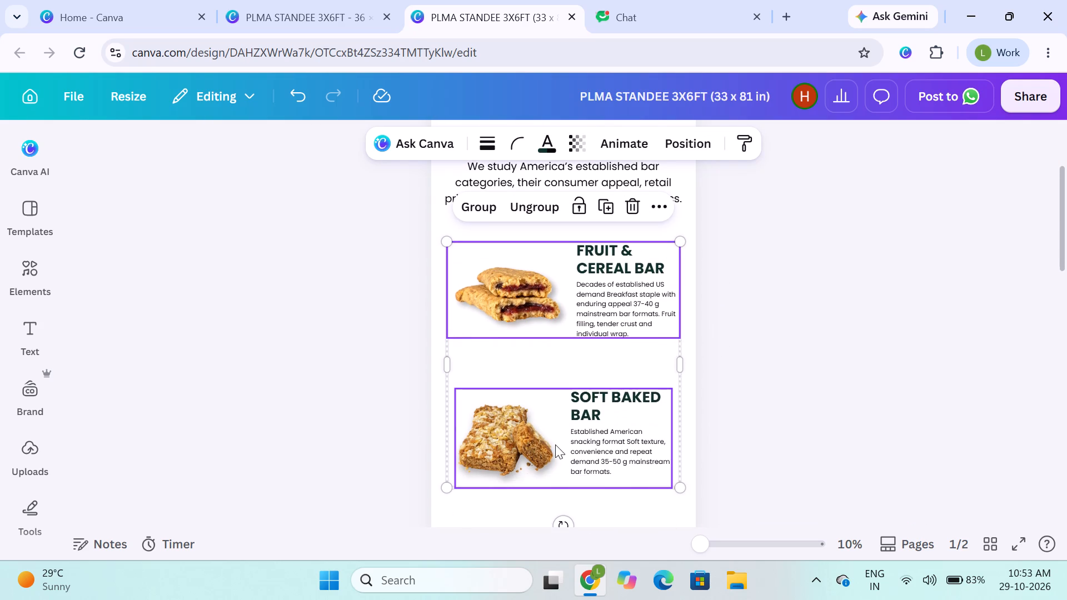
scroll(555, 444, "down", 1)
left_click(555, 444, "shift")
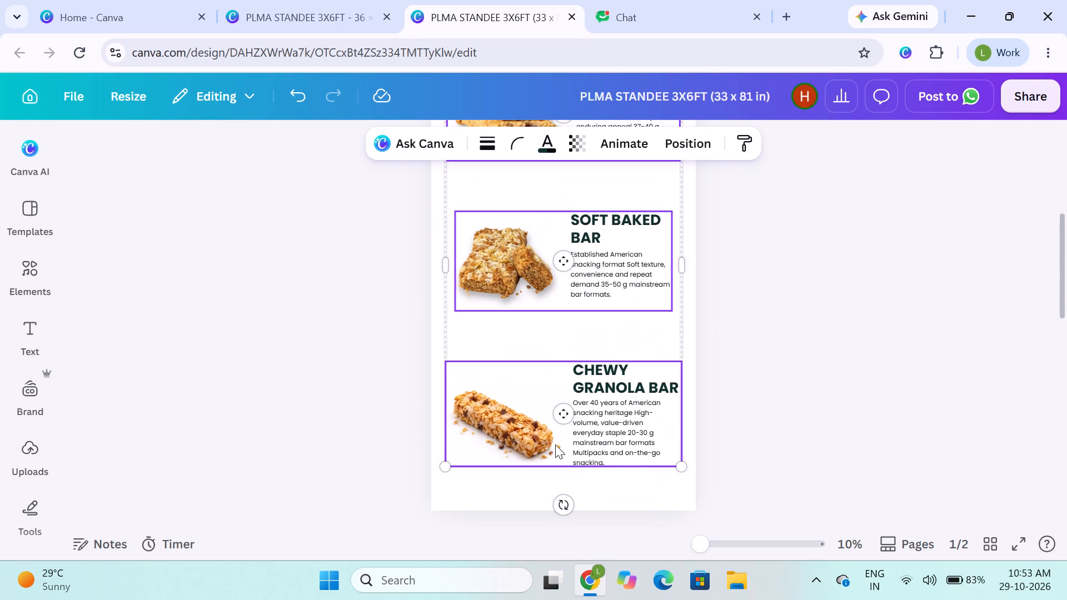
left_click(695, 151)
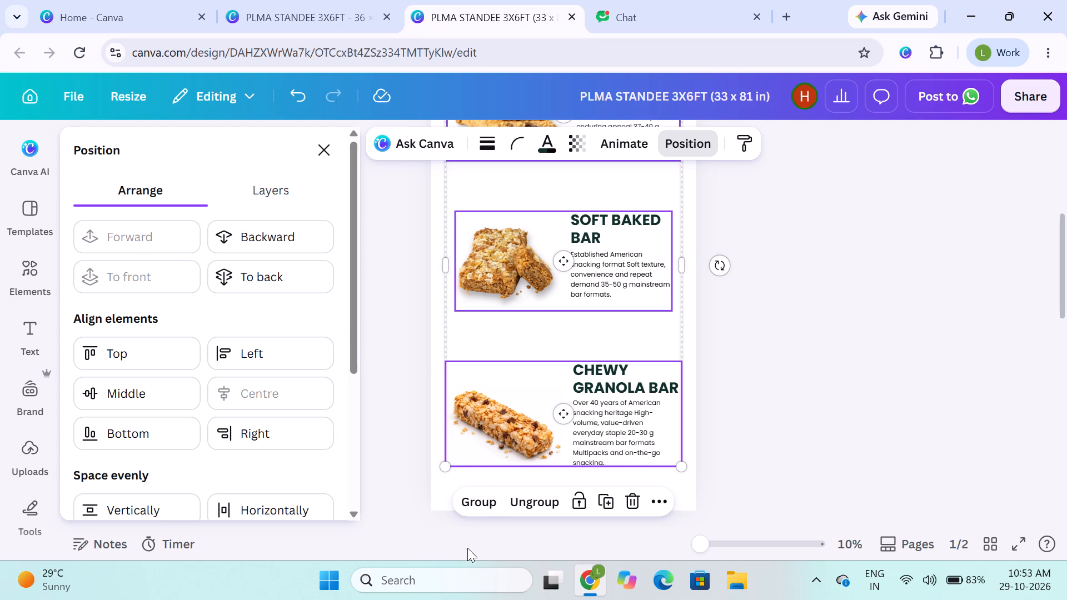
left_click(479, 506)
left_click(862, 373)
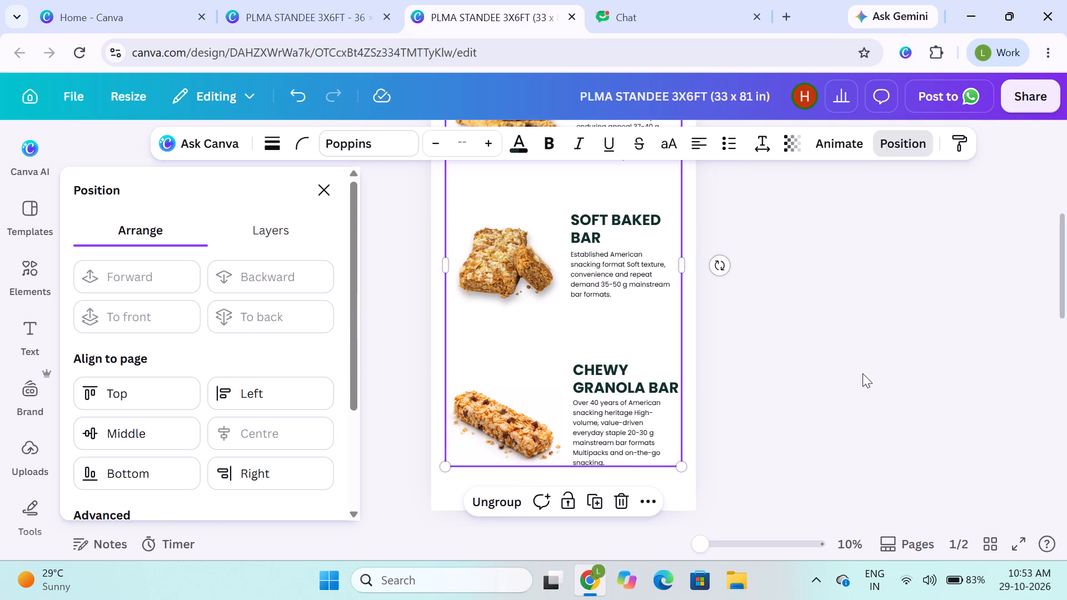
Check the page alignment of the intro paragraph on page 1.
scroll(862, 373, "up", 4)
left_click(583, 284)
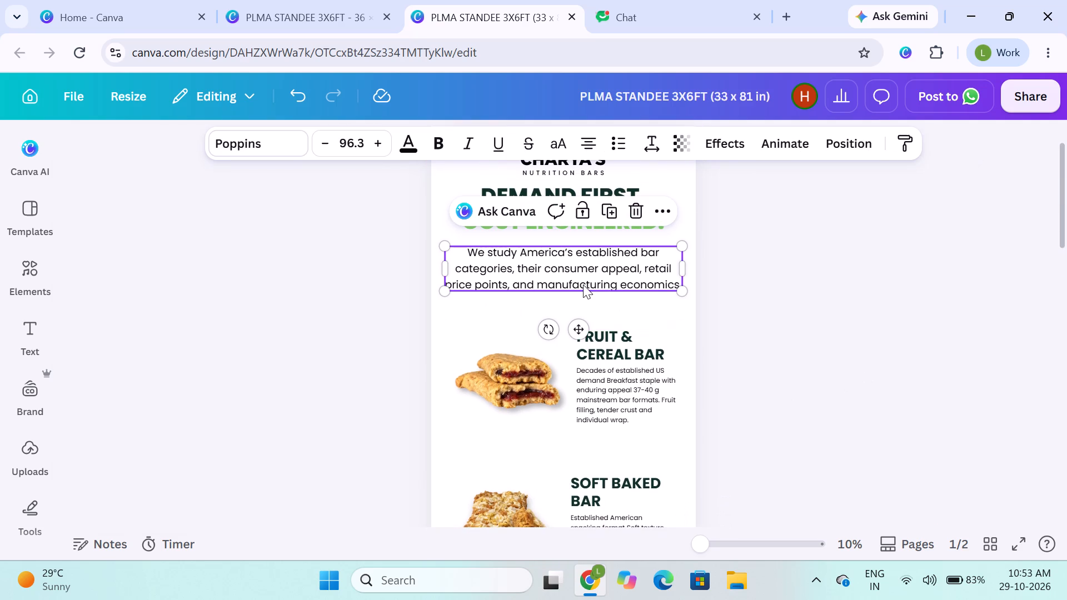
left_click(832, 155)
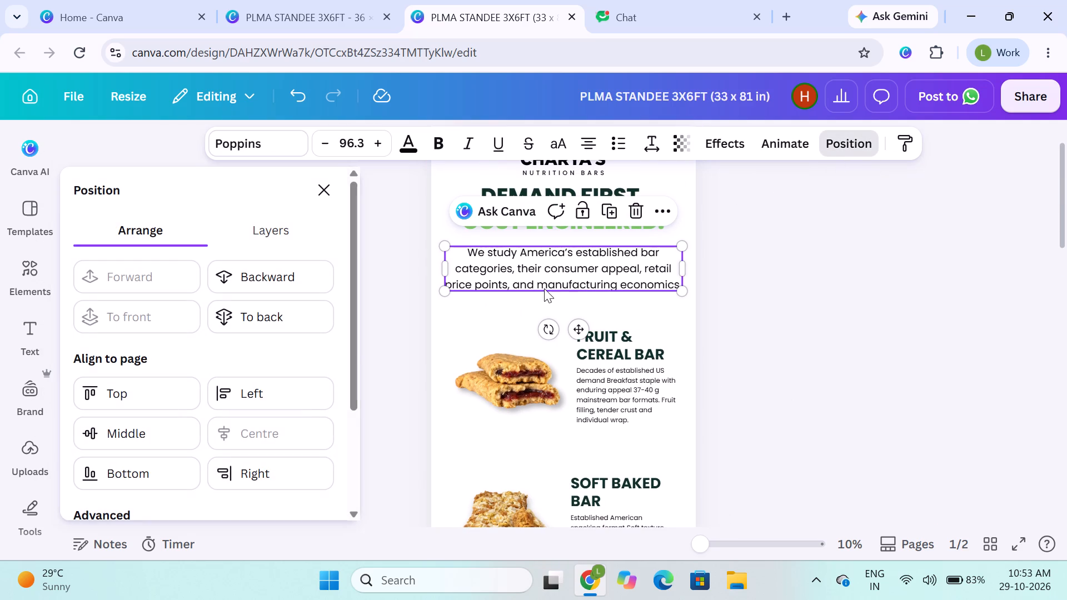
left_click(772, 381)
left_click(772, 381)
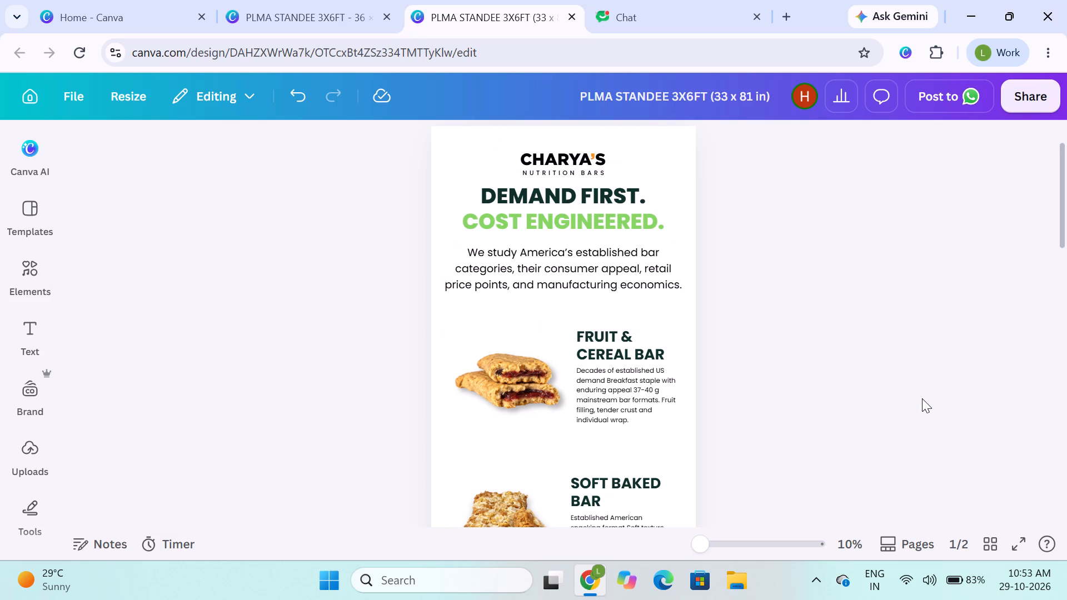
Nudge the CHARYA'S NUTRITION BARS logo group on page 2 up, away from the headline.
scroll(922, 398, "down", 4)
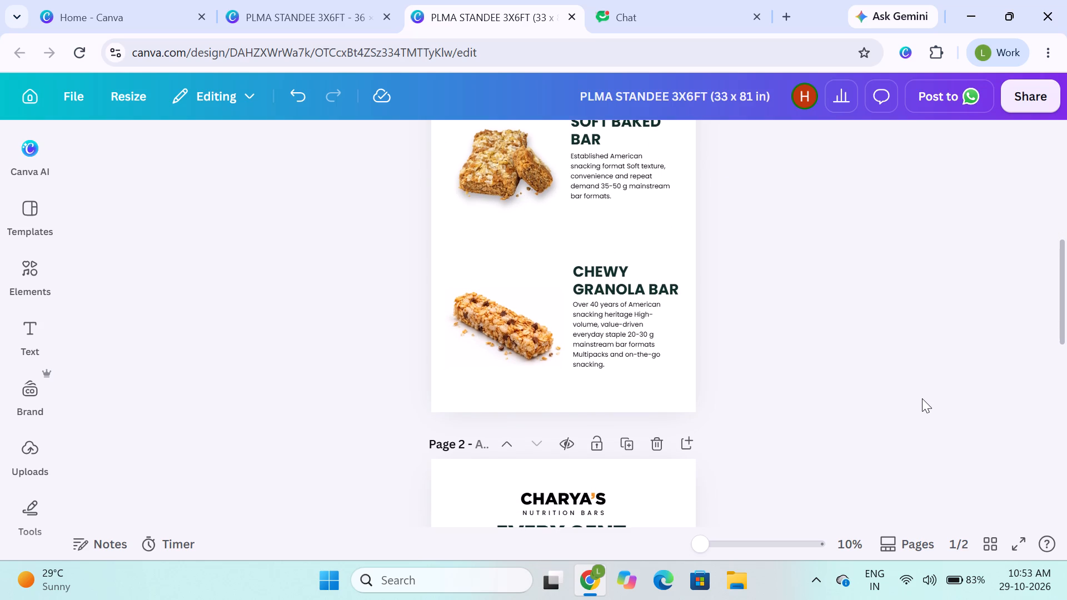
scroll(922, 398, "down", 4)
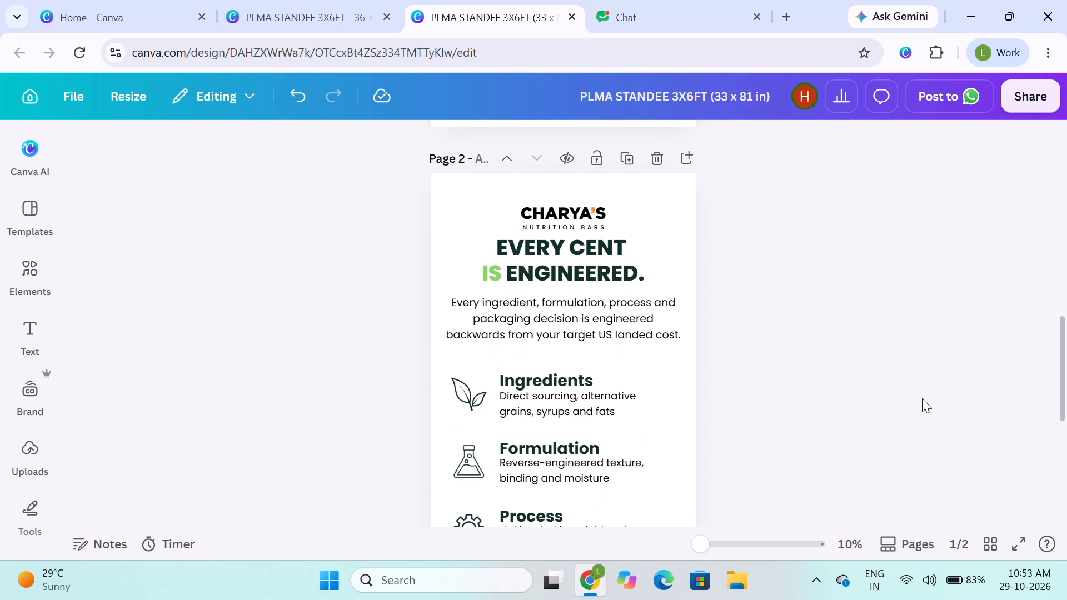
scroll(922, 398, "down", 1)
scroll(865, 340, "up", 3)
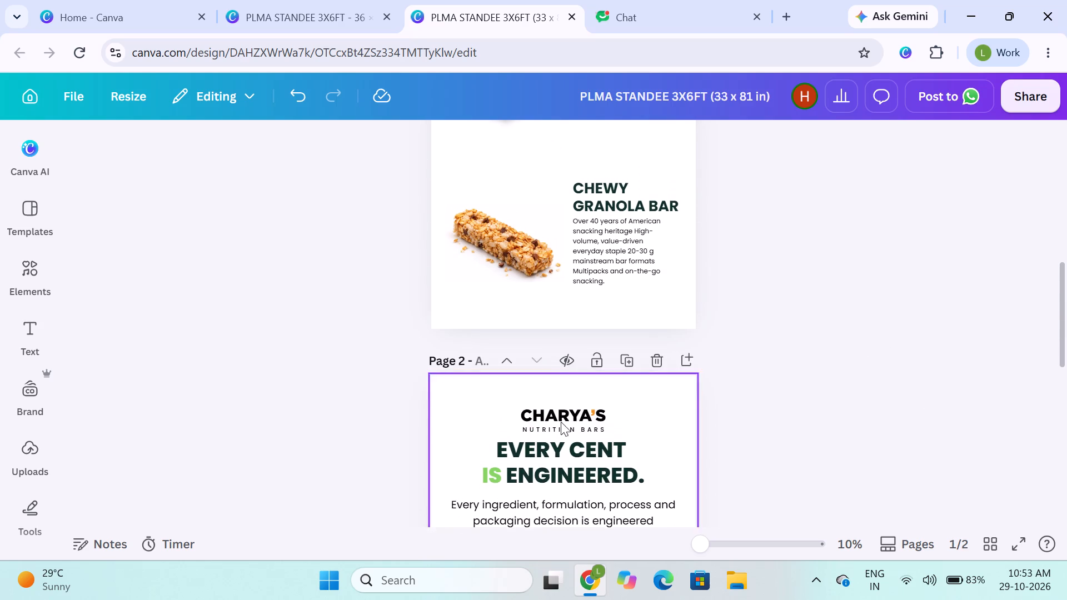
left_click(527, 427)
key("Up")
key("Up")
key("Up")
key("Up")
key("Up")
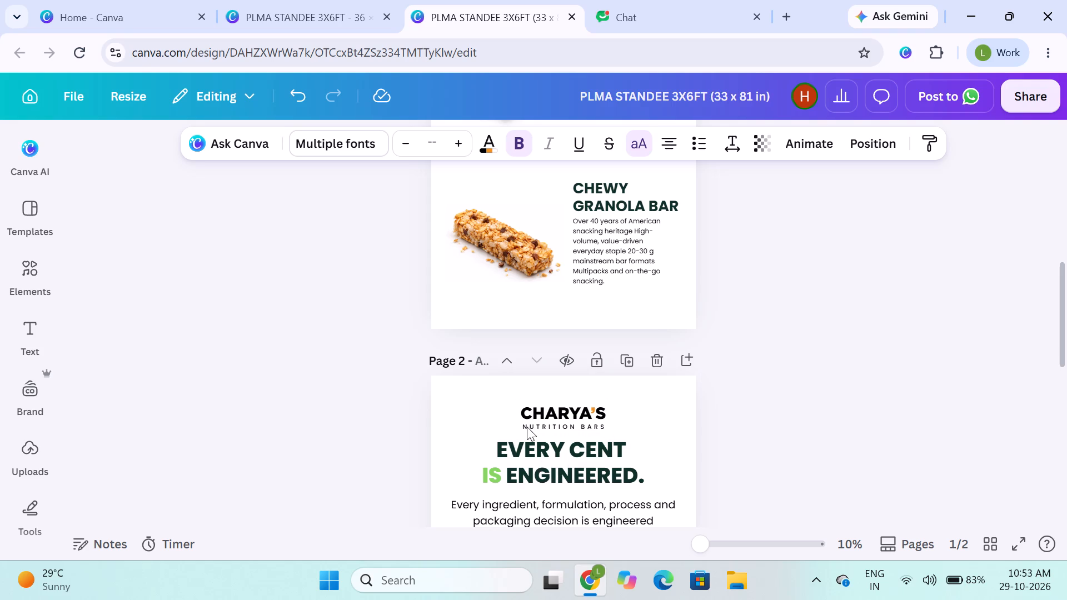
Nudge the EVERY CENT IS ENGINEERED. headline on page 2 slightly down, away from the logo.
left_click(514, 468)
key("Up")
key("Up")
key("Up")
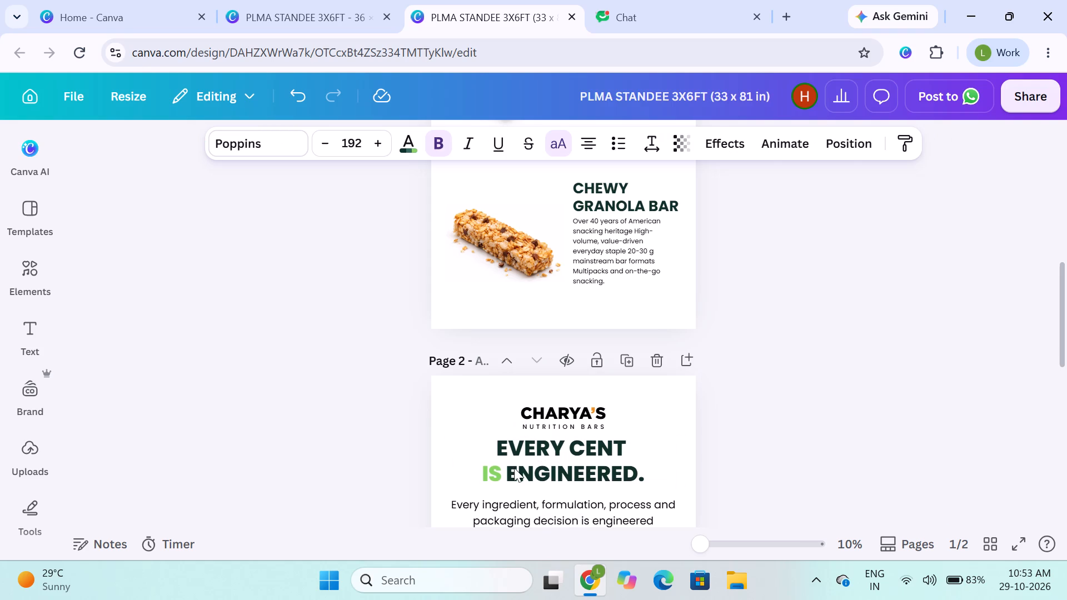
key("Down")
key("Down")
key("Down")
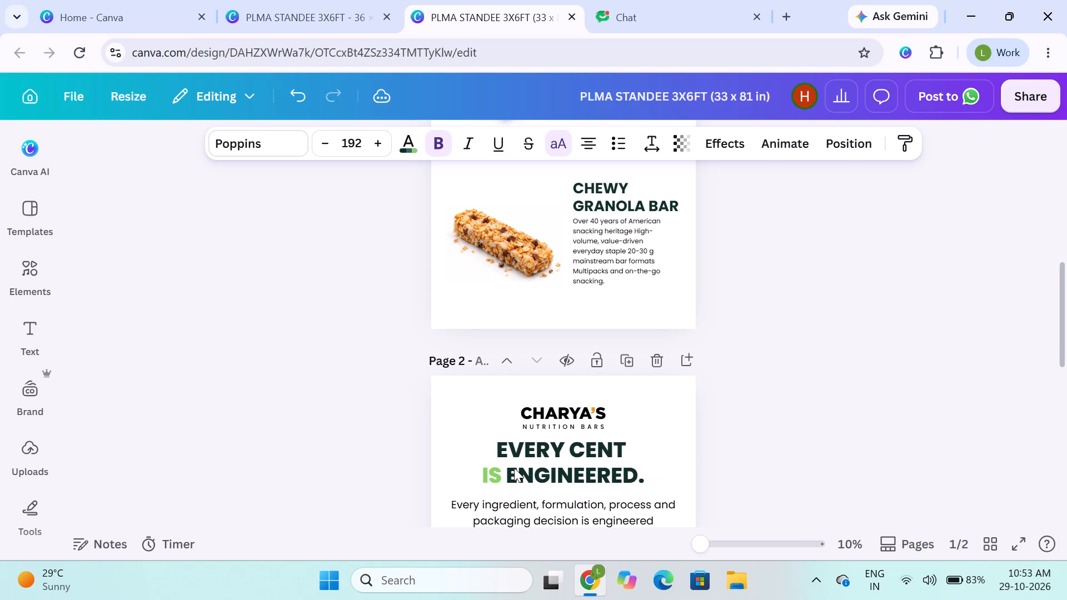
key("Down")
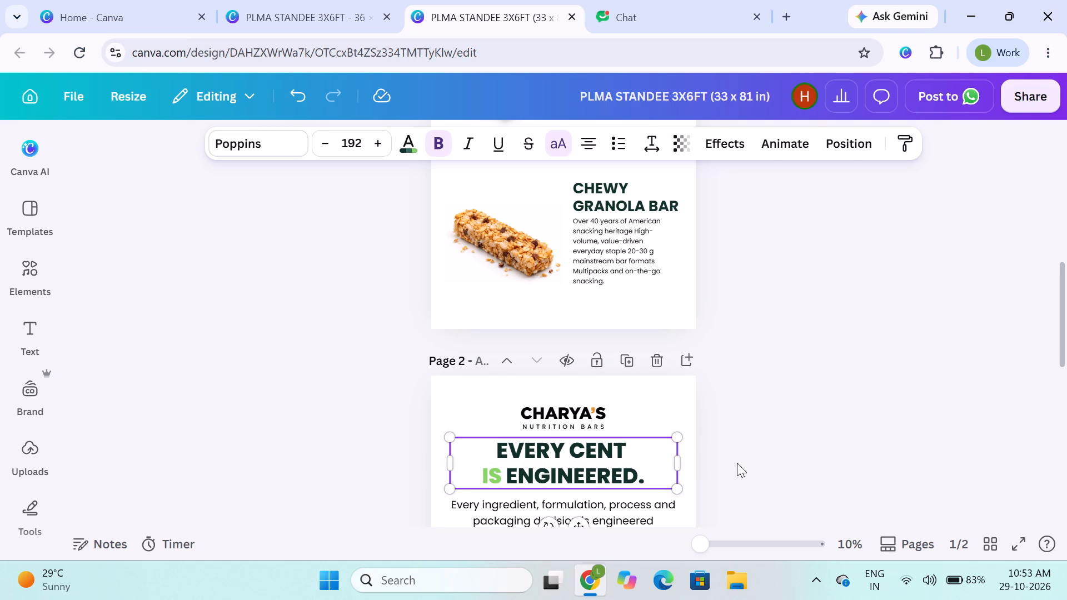
Narrow the page 2 headline's text box so it fits tightly around its two lines of text.
left_click_drag(679, 456, 629, 459)
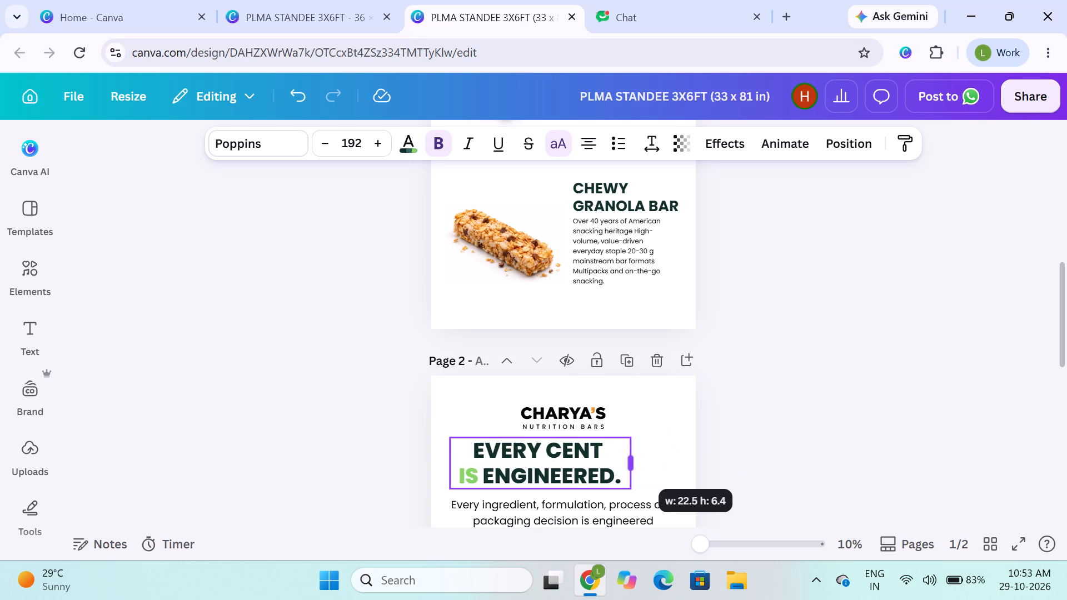
left_click_drag(629, 459, 623, 463)
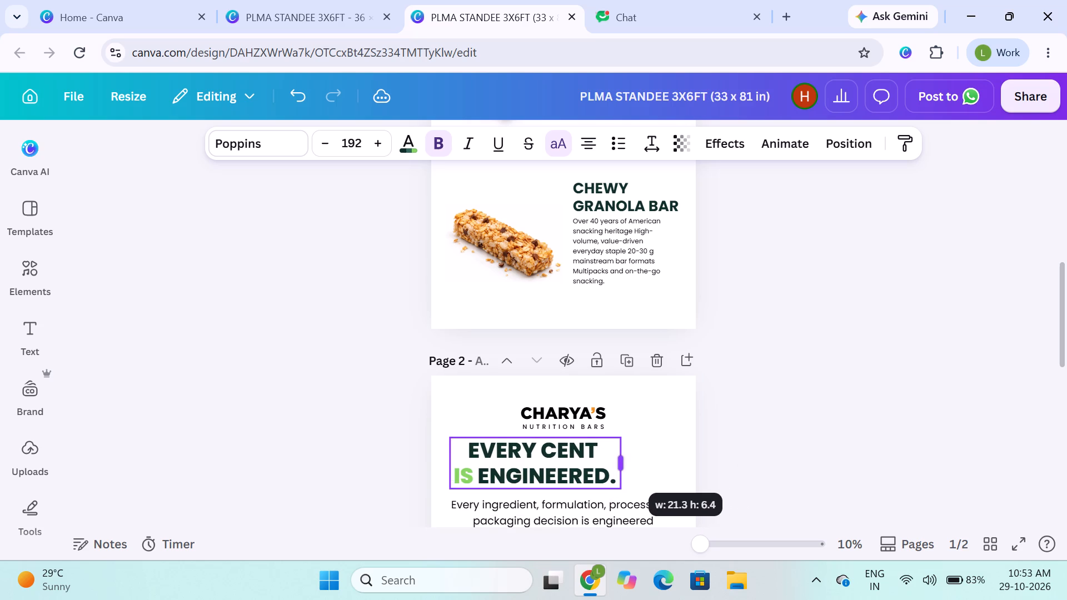
left_click_drag(623, 463, 617, 459)
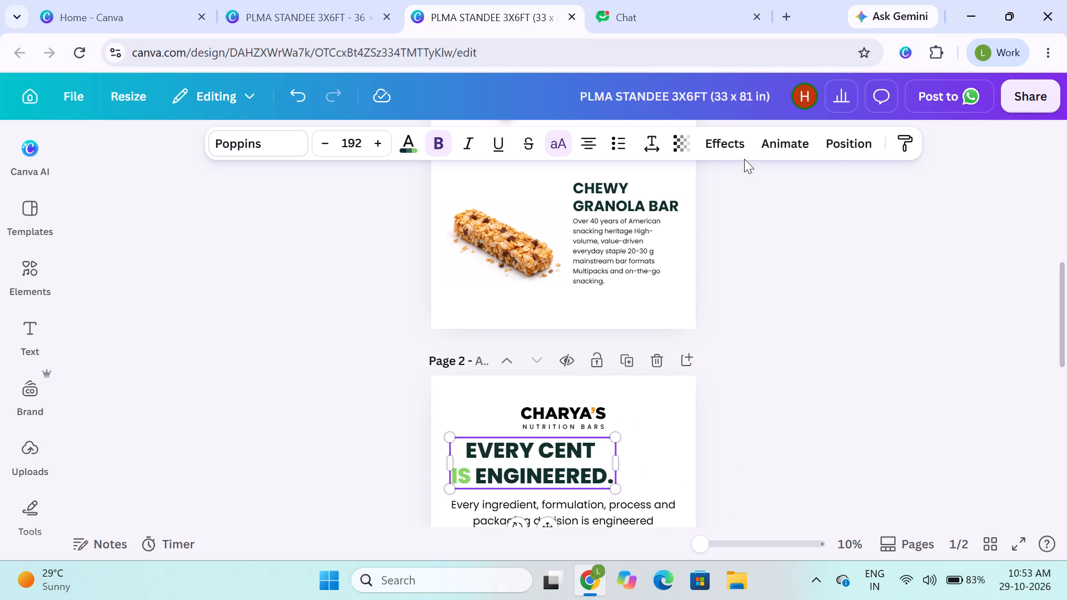
Centre the narrowed EVERY CENT IS ENGINEERED. headline horizontally on page 2.
left_click(847, 146)
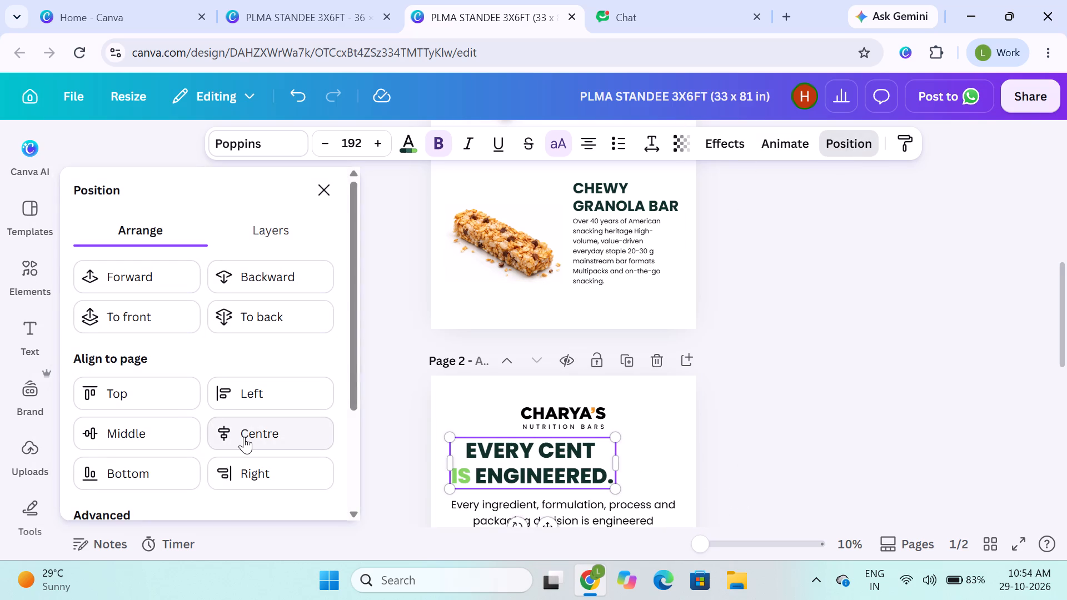
left_click(244, 437)
left_click(744, 465)
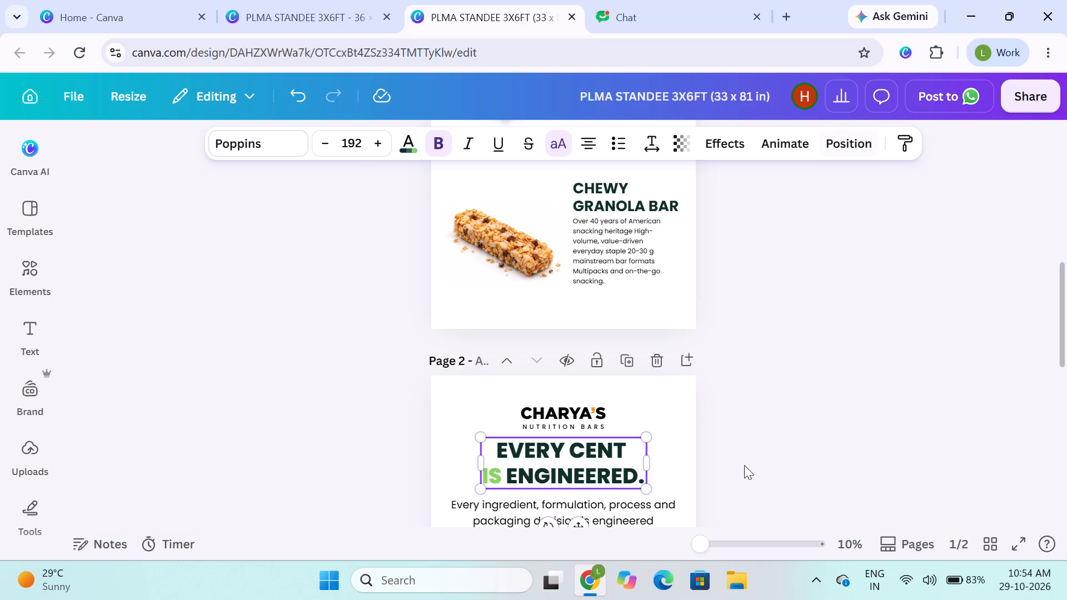
left_click(744, 465)
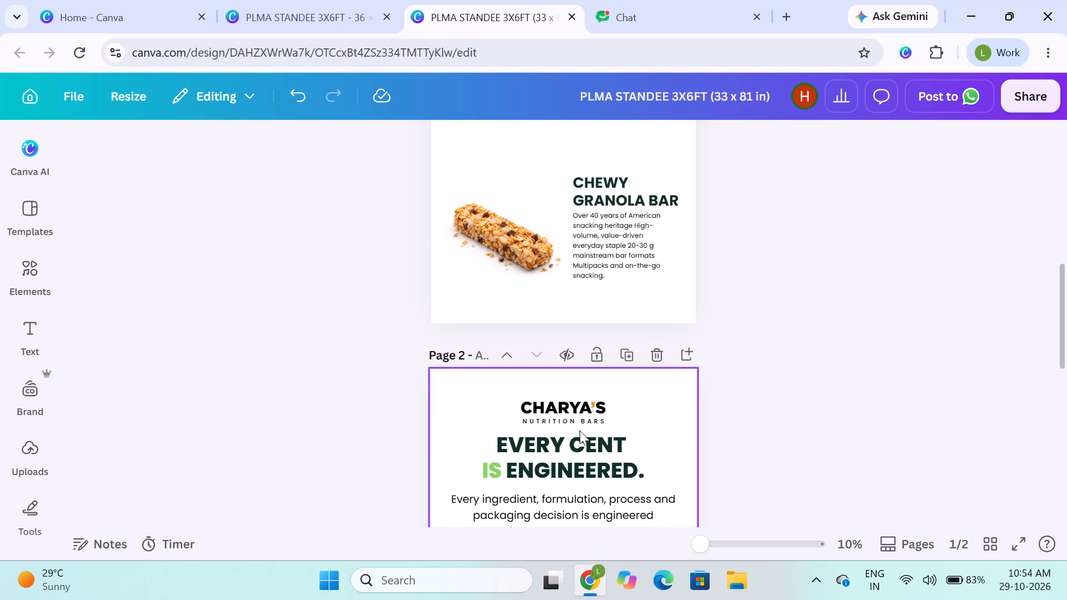
left_click(358, 436)
Centre the "Every ingredient, formulation, process and packaging decision" paragraph horizontally on page 2.
scroll(358, 436, "down", 2)
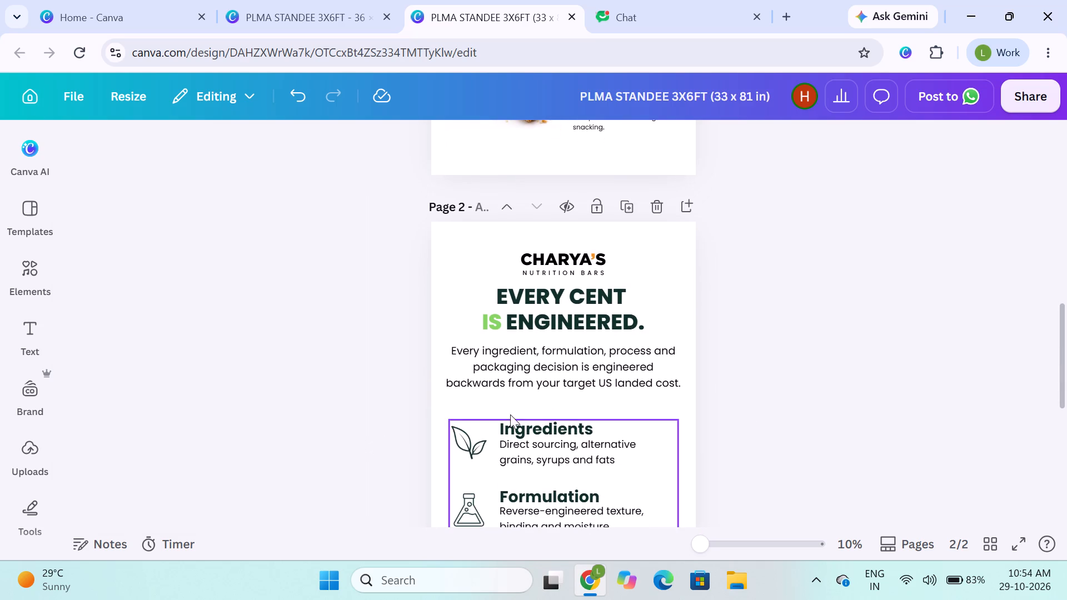
left_click(562, 387)
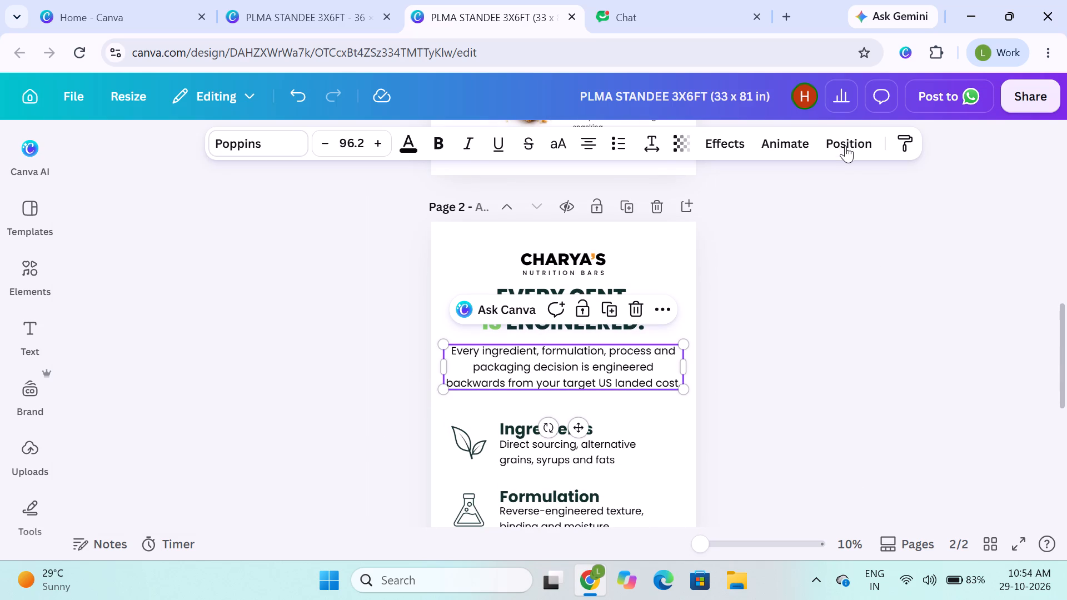
left_click(845, 143)
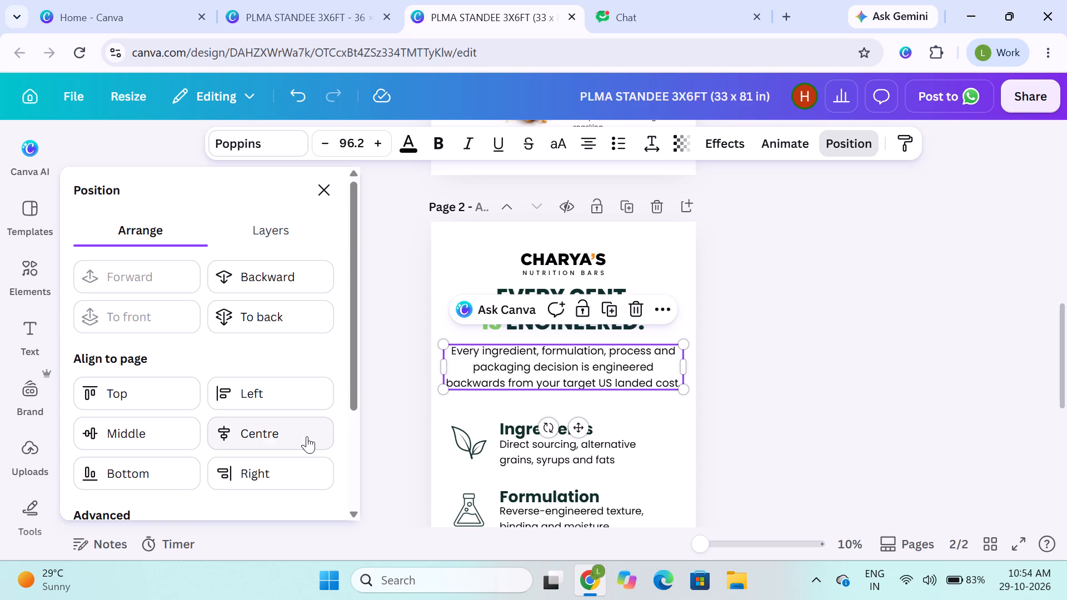
left_click(274, 437)
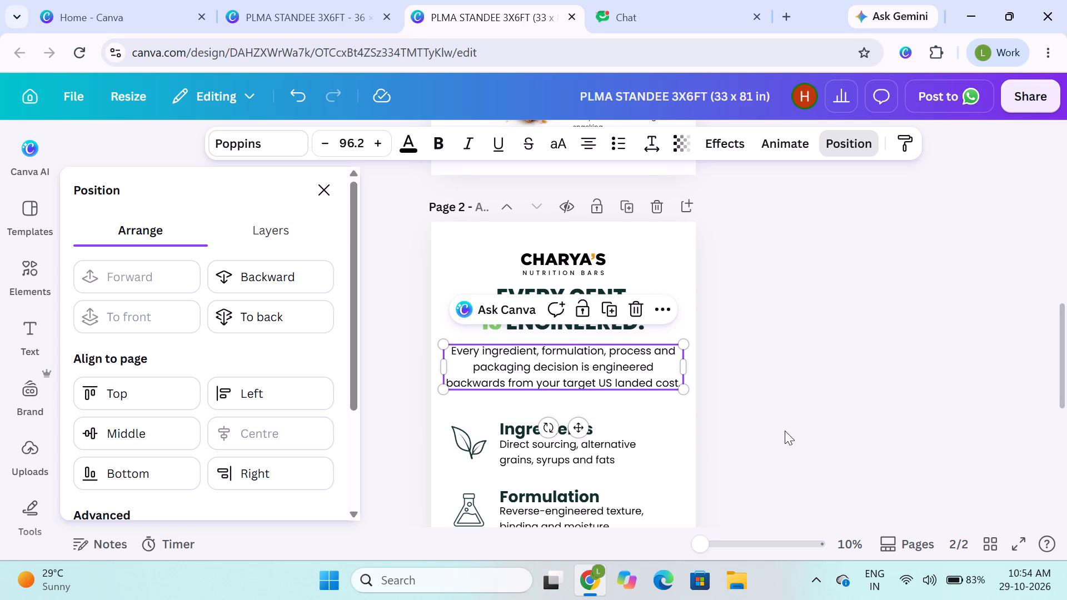
left_click(785, 431)
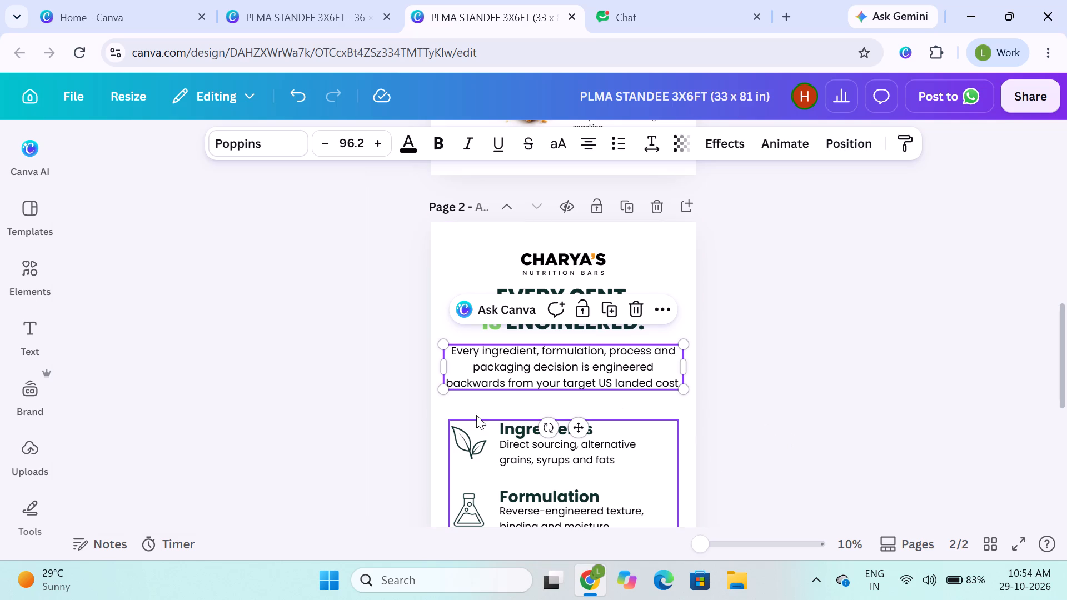
left_click(315, 377)
Nudge the grouped icon list on page 2, from Ingredients to Scale, slightly up towards the intro paragraph.
scroll(478, 389, "down", 1)
left_click(478, 389)
key("Up")
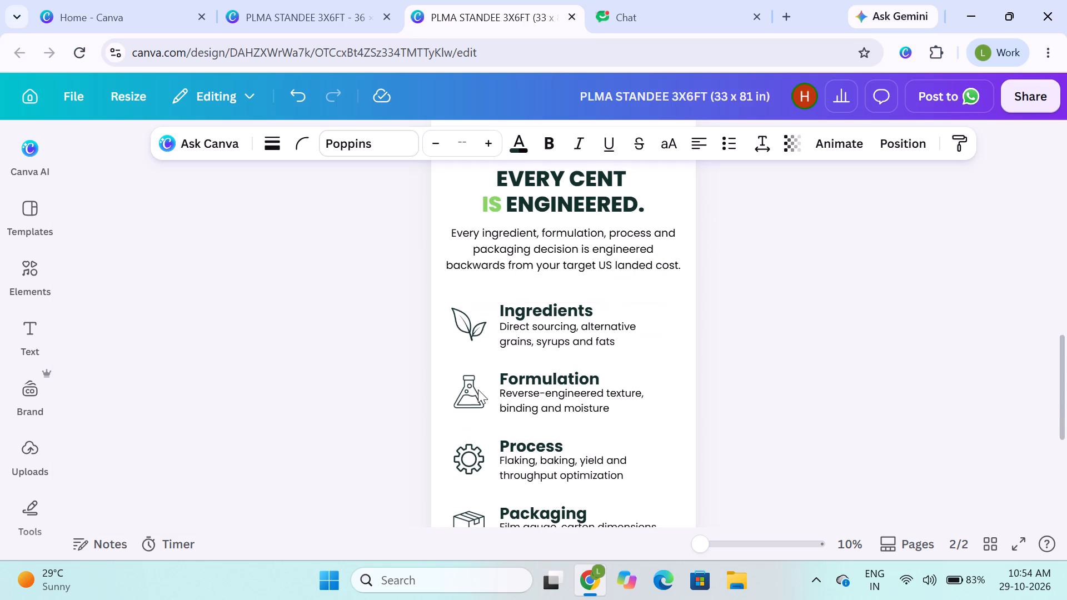
key("Up")
scroll(478, 389, "down", 1)
key("Up")
key("Up")
key("Up")
key("Up")
key("Up")
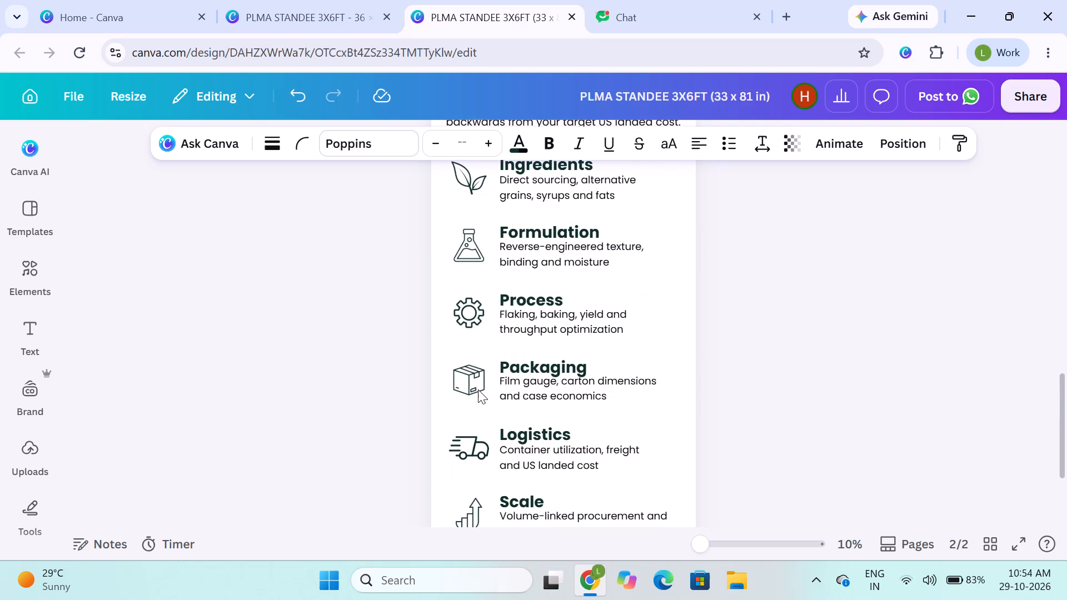
key("Up")
key("Up")
scroll(478, 389, "up", 1)
left_click(237, 424)
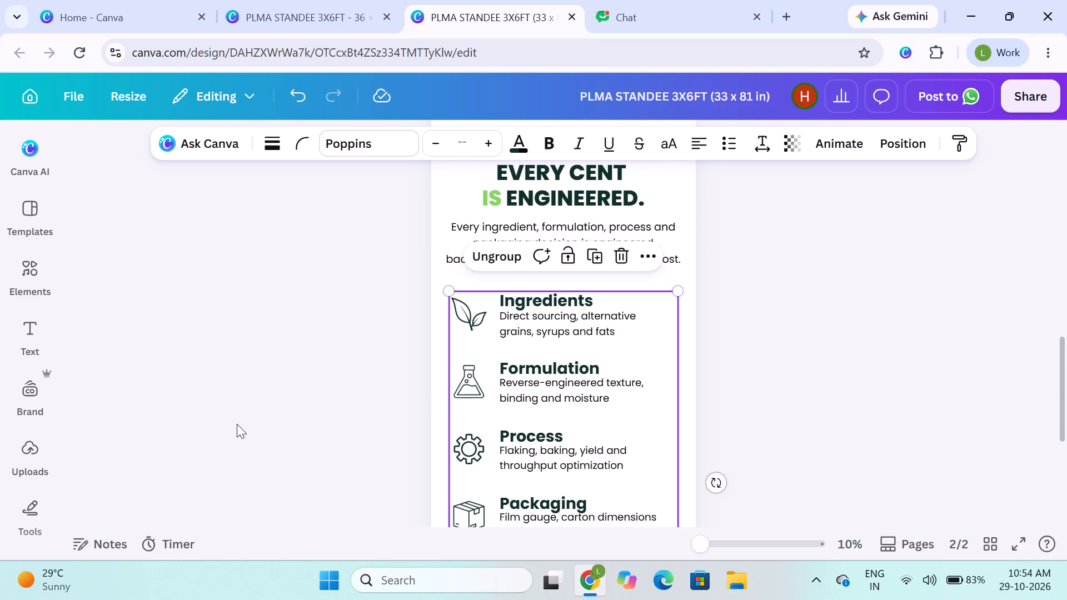
Nudge the page 2 intro paragraph slightly down, away from the headline.
left_click(547, 257)
key("Down")
key("Down")
key("Down")
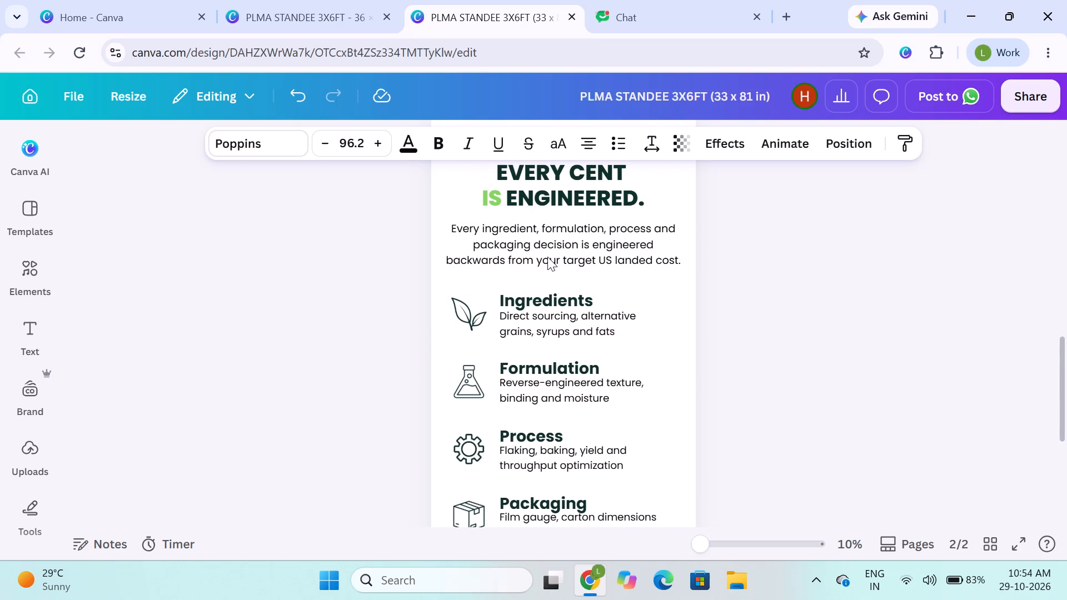
left_click(228, 319)
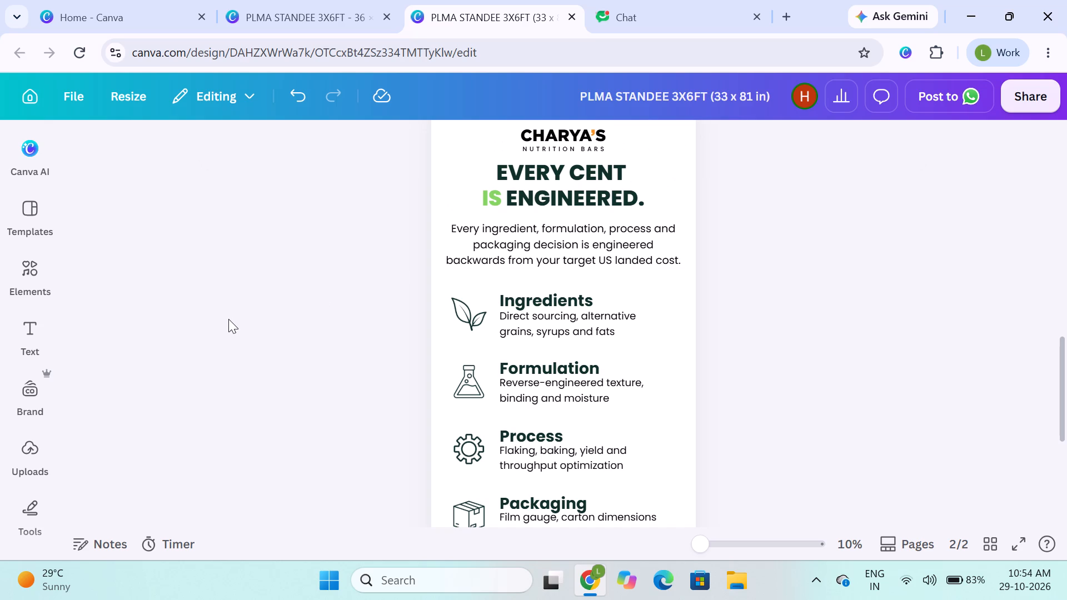
left_click(305, 327)
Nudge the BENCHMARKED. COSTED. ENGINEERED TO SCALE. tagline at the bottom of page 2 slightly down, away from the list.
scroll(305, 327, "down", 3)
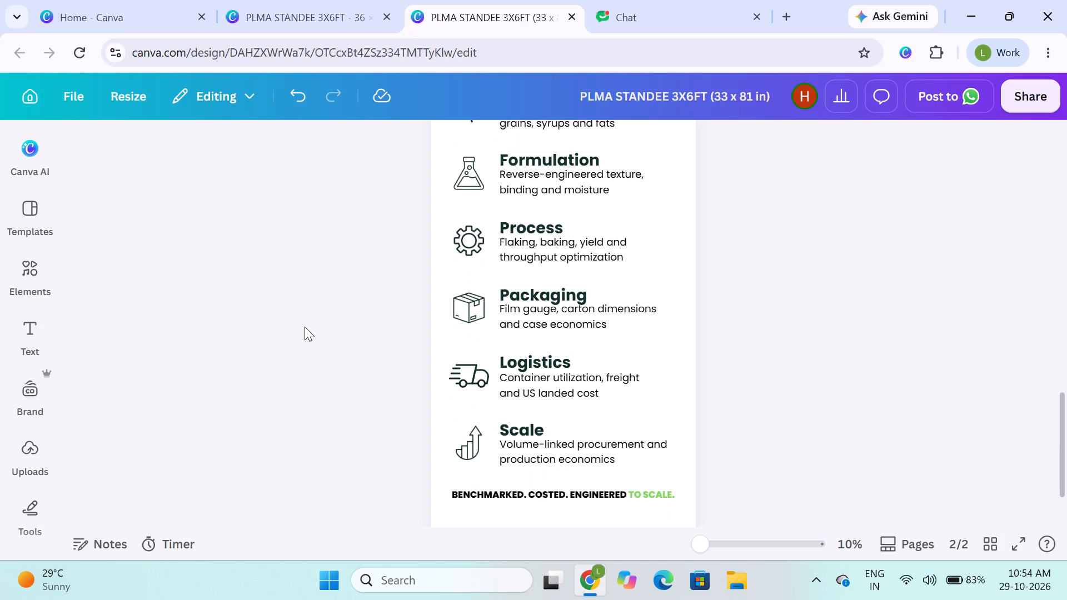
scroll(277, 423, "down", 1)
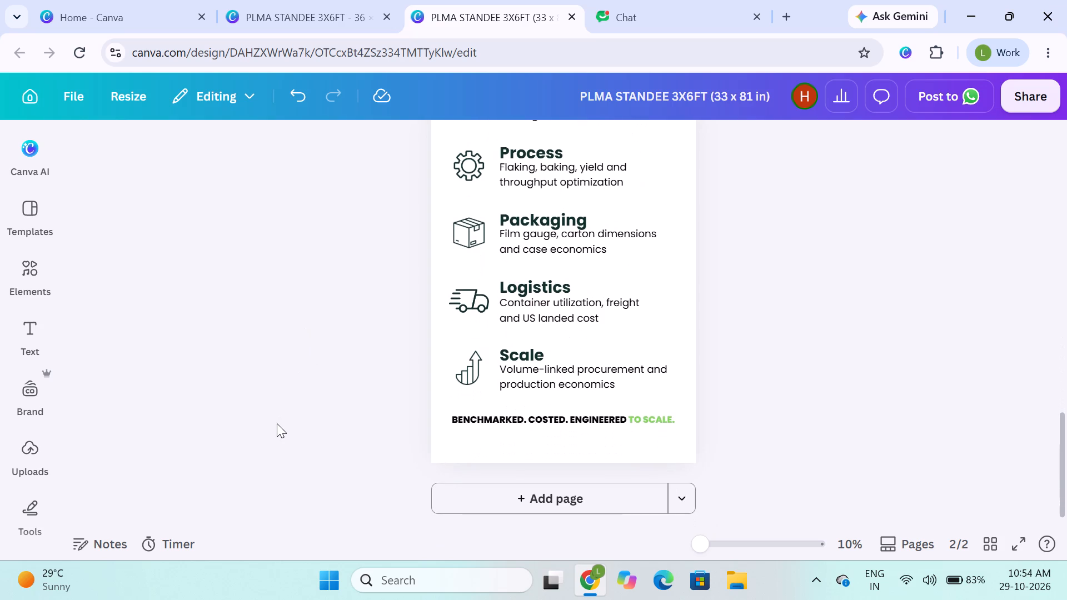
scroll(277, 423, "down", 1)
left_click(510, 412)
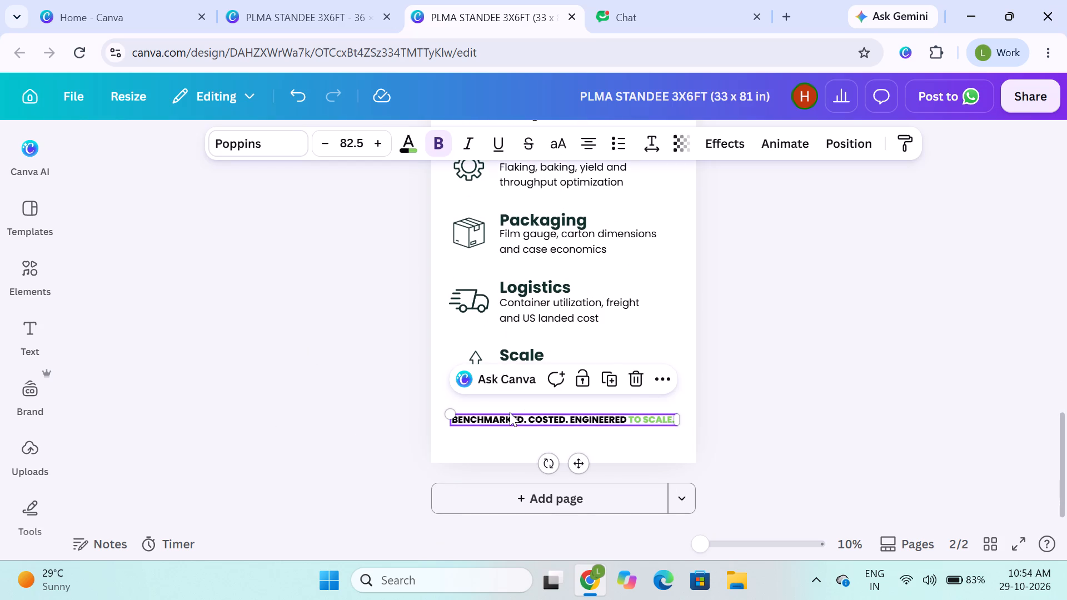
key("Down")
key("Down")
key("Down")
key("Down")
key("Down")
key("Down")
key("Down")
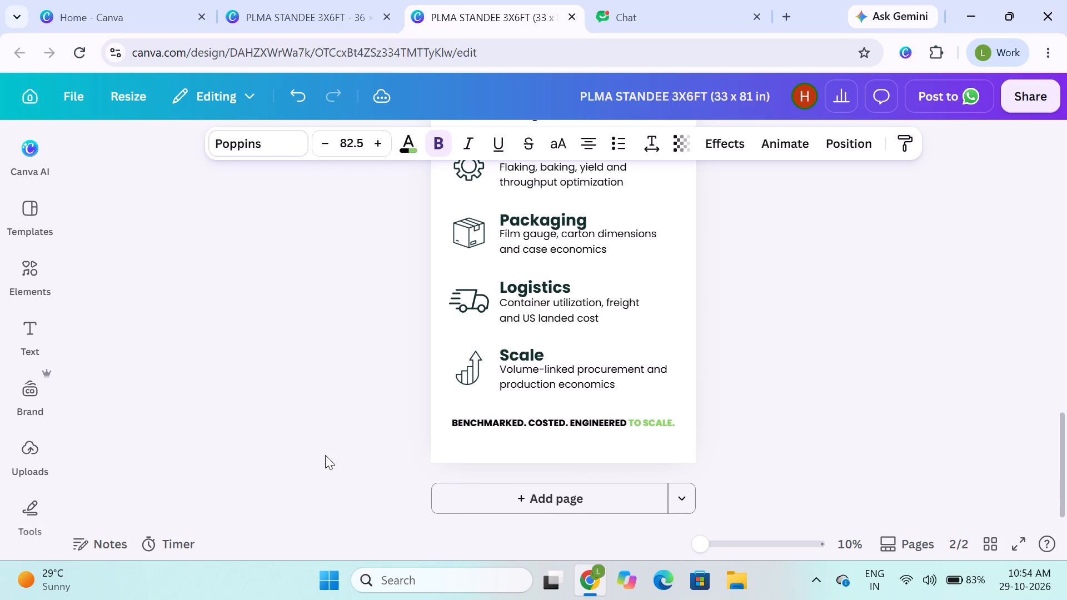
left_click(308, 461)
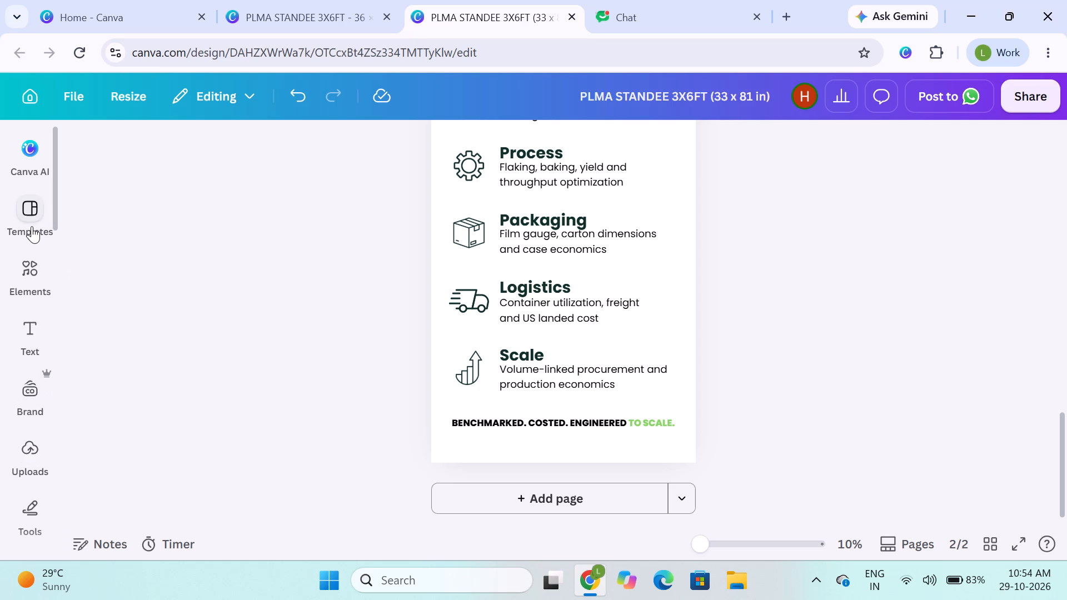
Add a square shape to page 2.
left_click(32, 508)
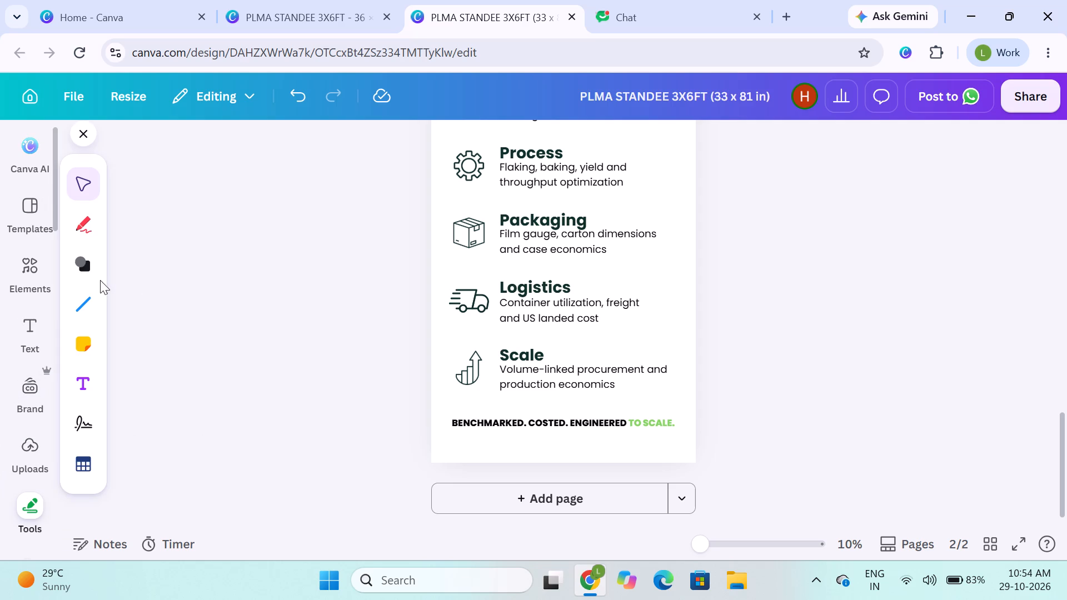
left_click(91, 271)
left_click(133, 164)
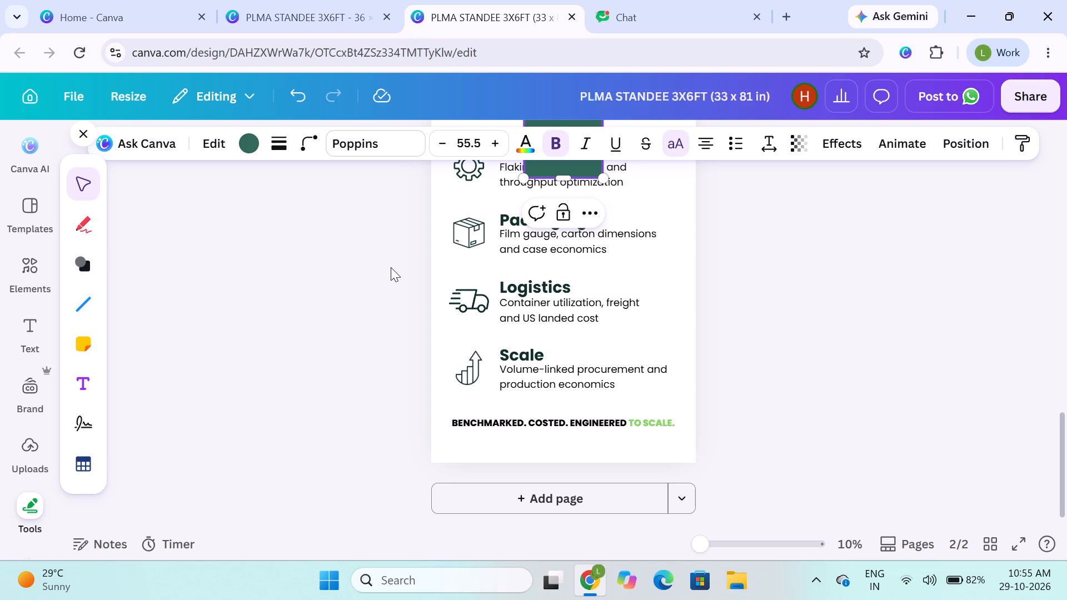
Reshape the green square on page 2 into a flat horizontal bar about 15.3 in wide.
scroll(461, 183, "up", 1)
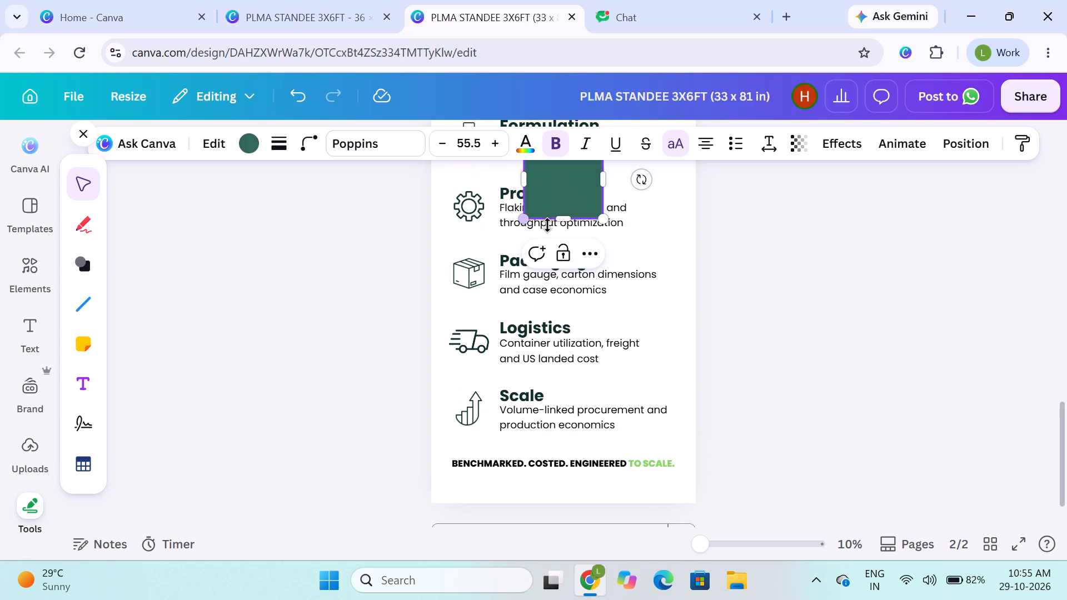
left_click(313, 259)
left_click(566, 186)
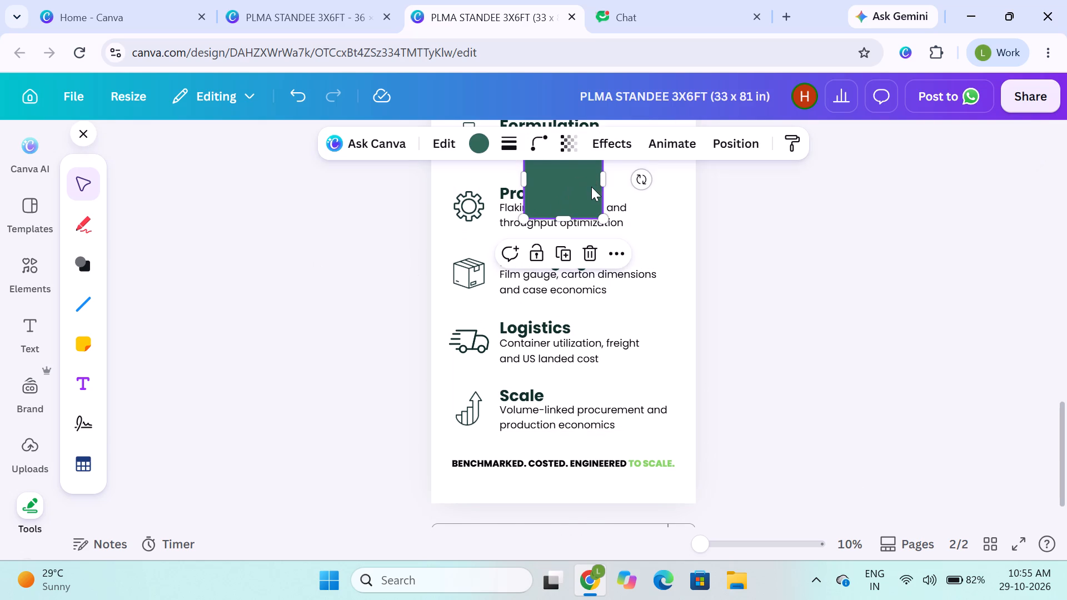
scroll(591, 187, "up", 1)
left_click_drag(606, 197, 597, 226)
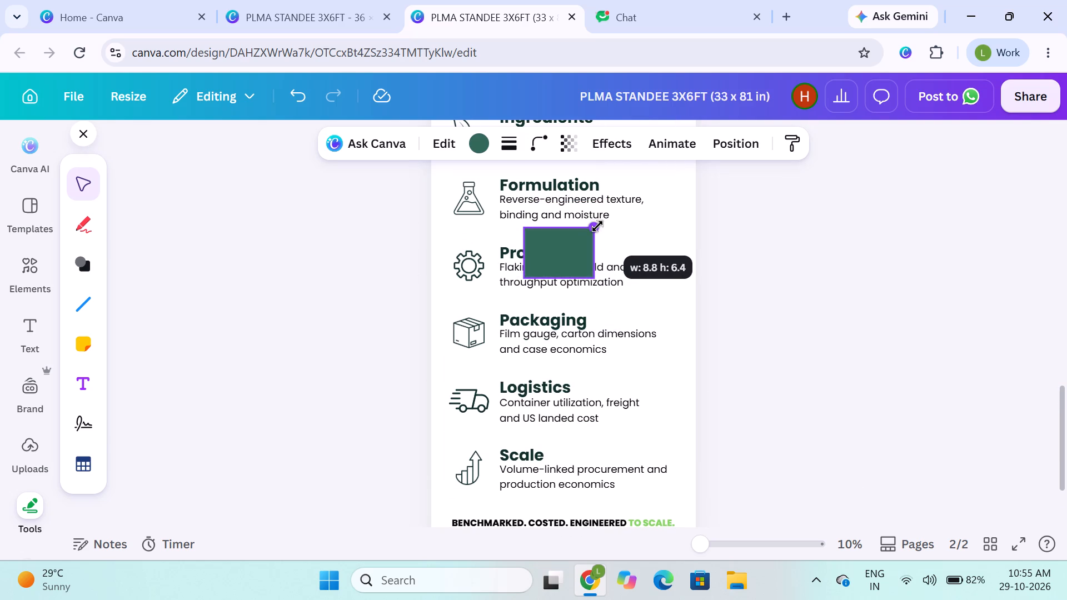
left_click_drag(597, 226, 592, 231)
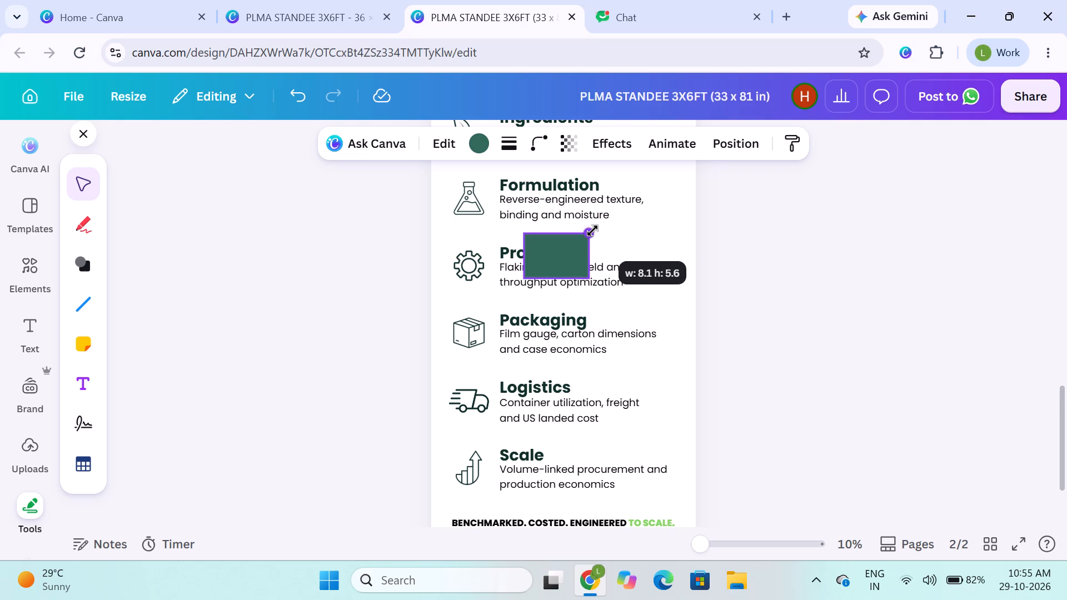
left_click_drag(592, 231, 594, 230)
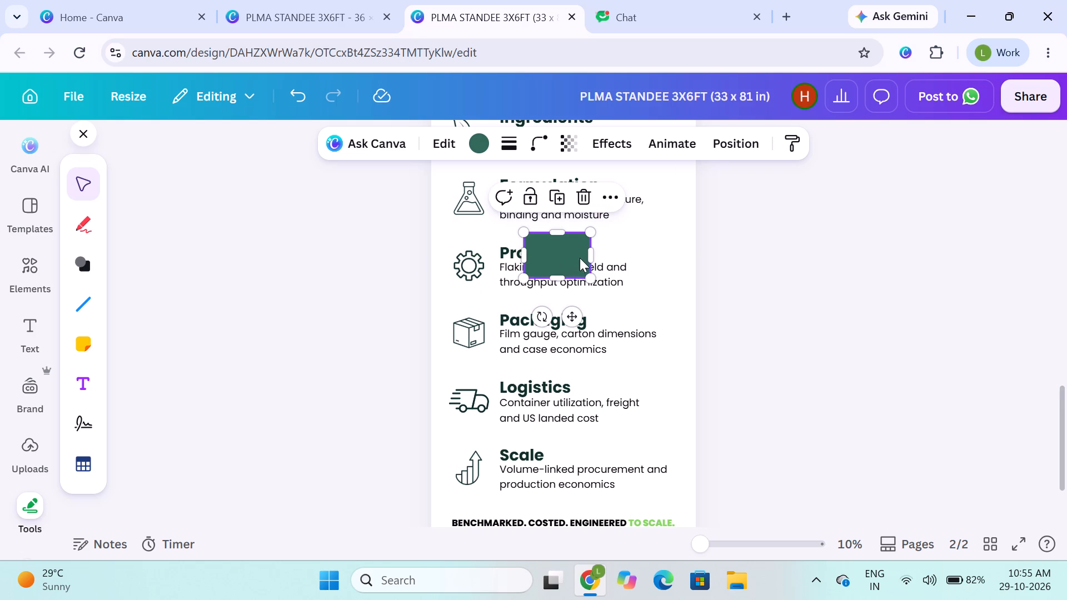
left_click_drag(594, 258, 645, 259)
left_click_drag(584, 229, 583, 241)
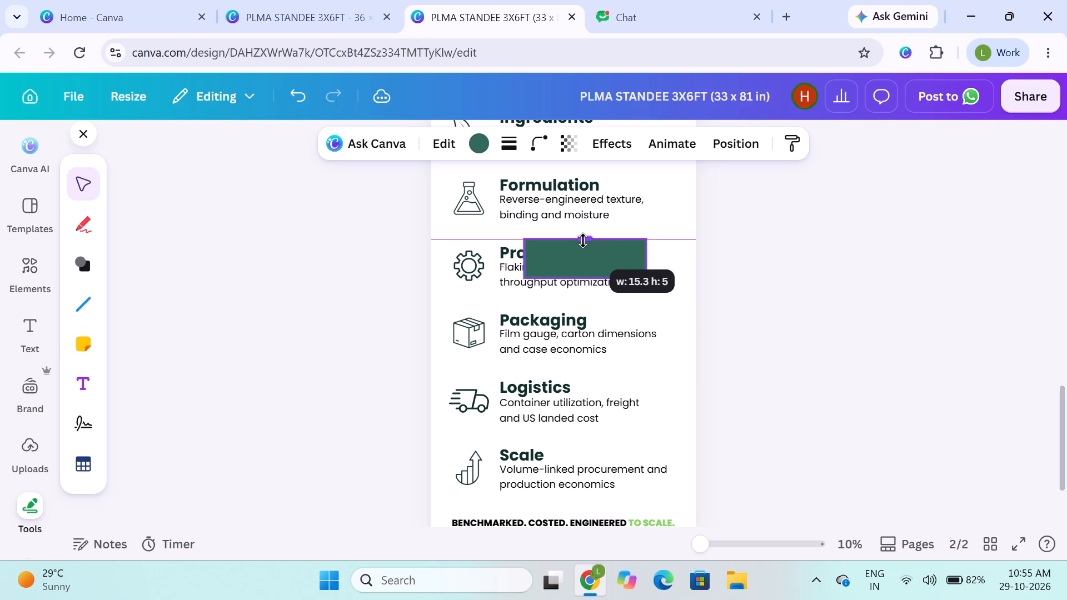
left_click_drag(583, 241, 583, 240)
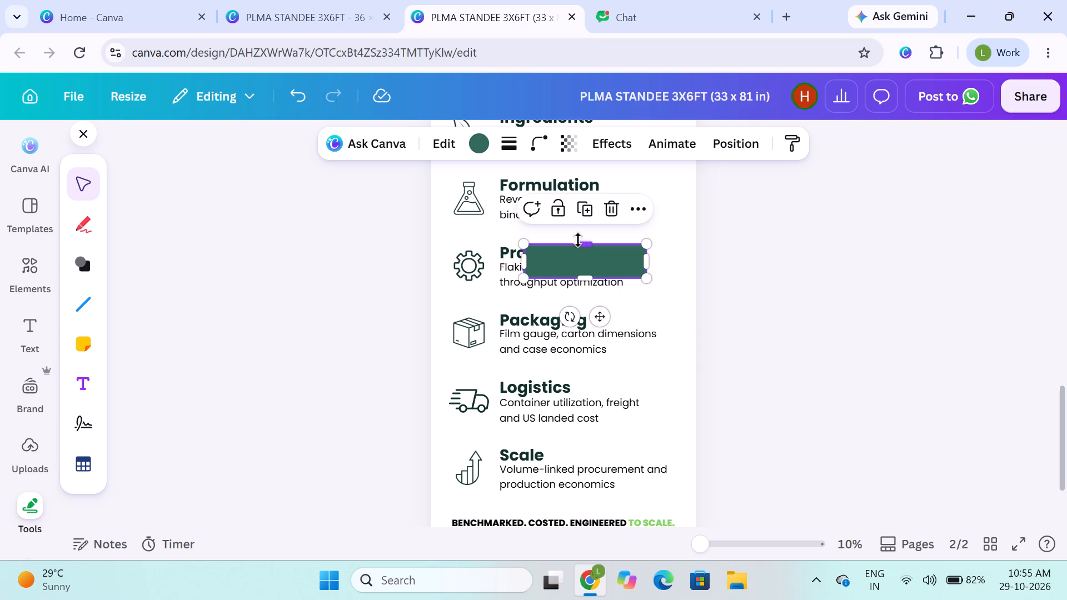
left_click(310, 279)
Move the green bar to the bottom edge of page 2, below the tagline, as a spacing gauge.
left_click_drag(550, 267, 562, 424)
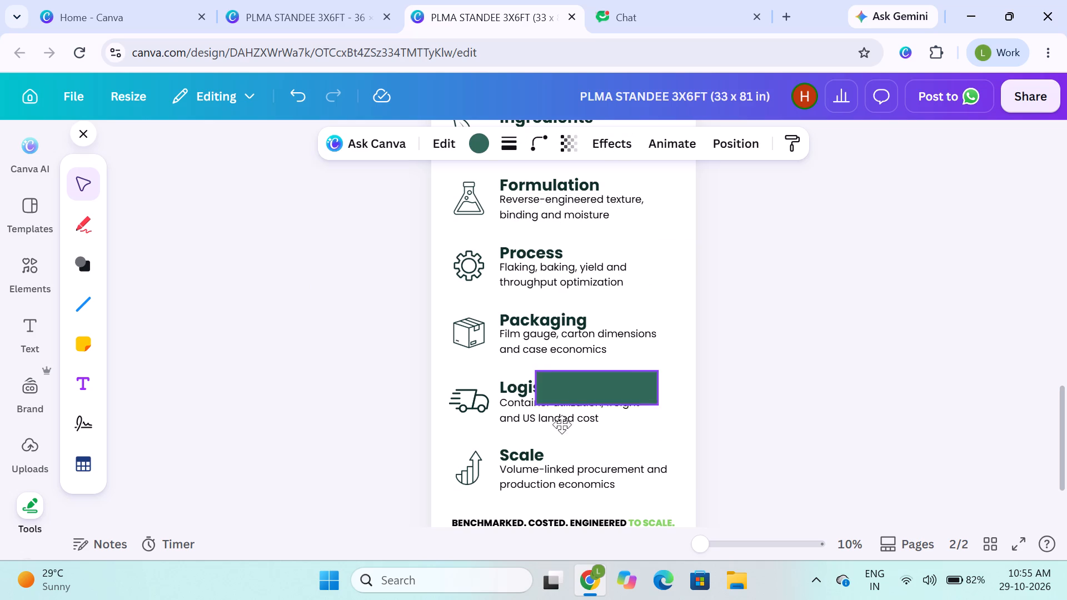
left_click_drag(562, 424, 559, 427)
scroll(559, 427, "down", 2)
left_click_drag(590, 322, 591, 351)
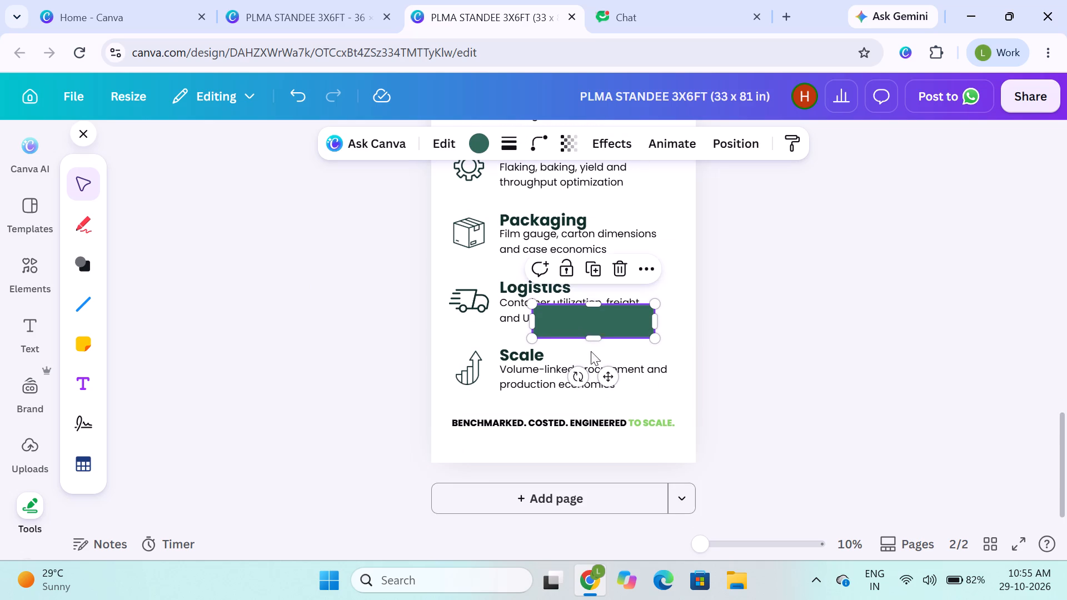
left_click_drag(591, 351, 580, 446)
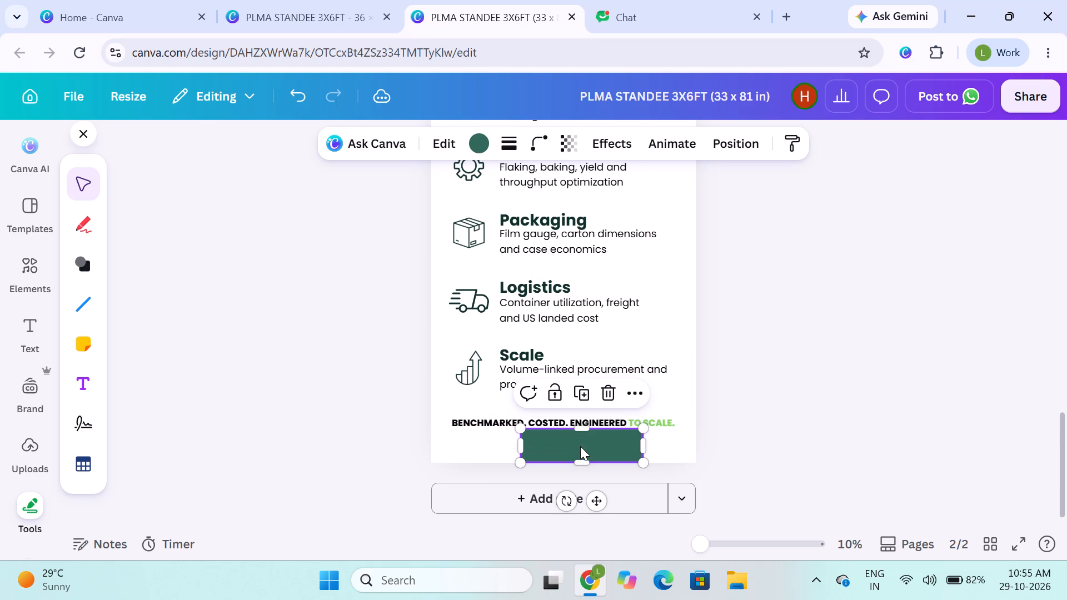
left_click(328, 434)
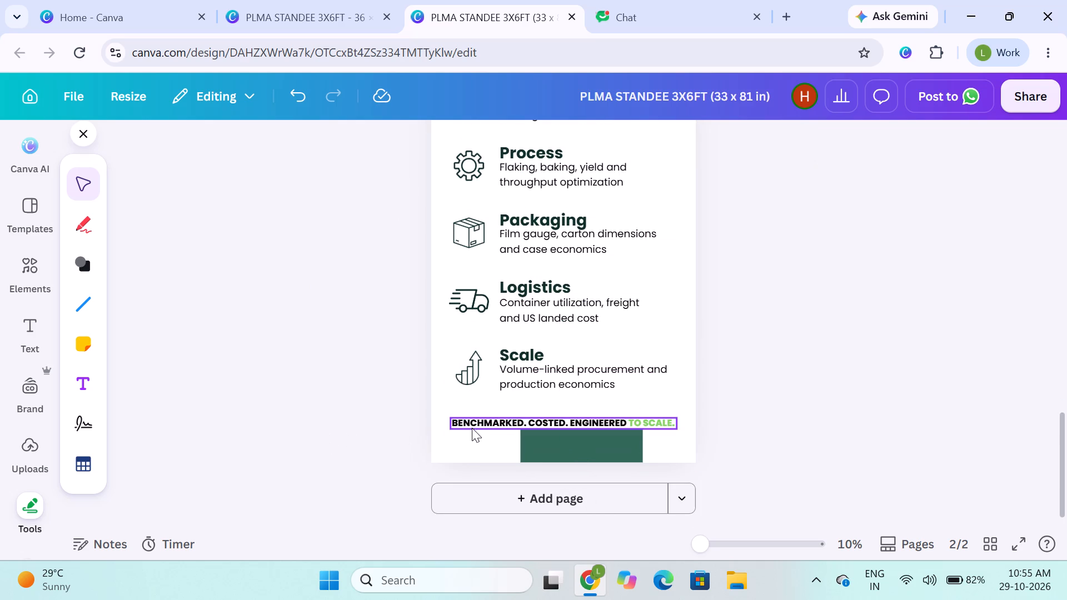
Nudge the BENCHMARKED. COSTED. ENGINEERED TO SCALE. tagline up so it clears the green bar with a small gap.
left_click(472, 426)
key("Up")
key("Up")
key("Up")
key("Up")
key("Up")
key("Up")
key("Up")
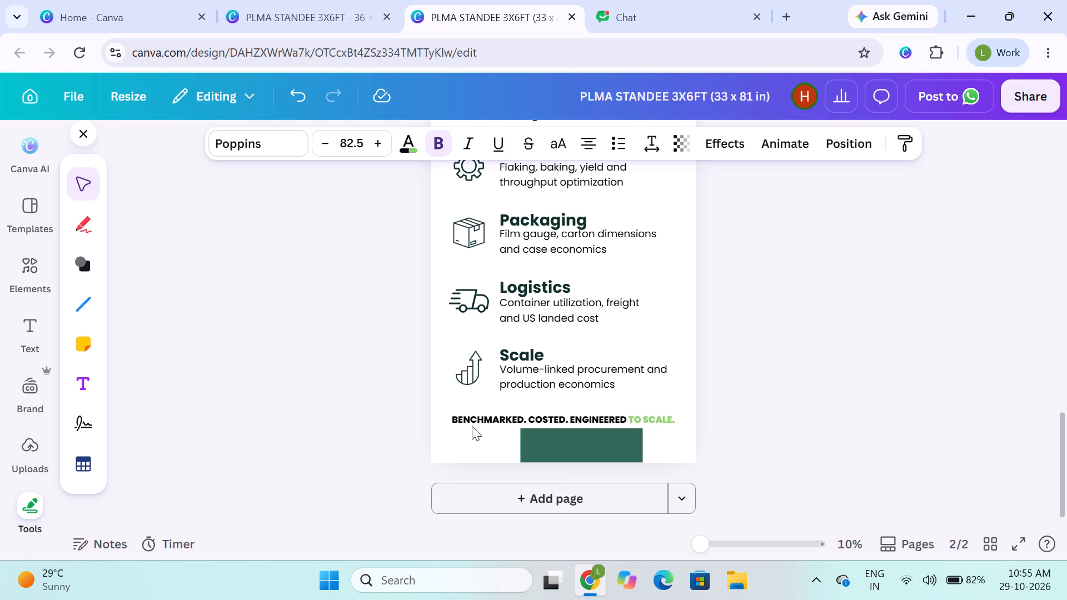
key("Up")
key("Up")
key("Up")
key("Up")
key("Up")
key("Up")
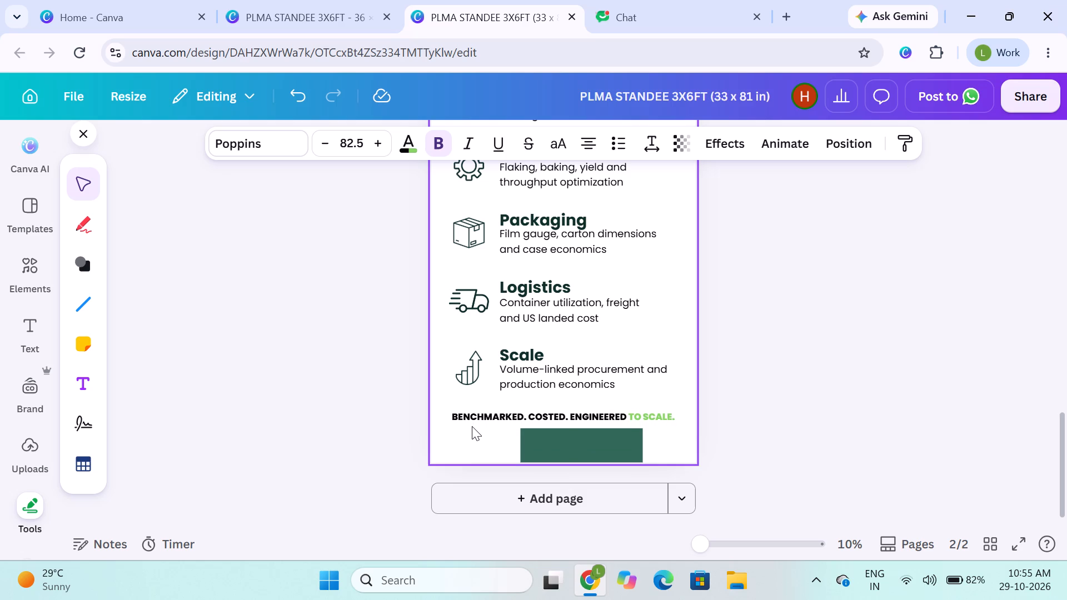
key("Up")
key("Up")
key("Down")
key("Down")
key("Down")
left_click(276, 428)
Nudge the grouped icon list on page 2 further up, widening the gap above the tagline.
scroll(276, 428, "up", 3)
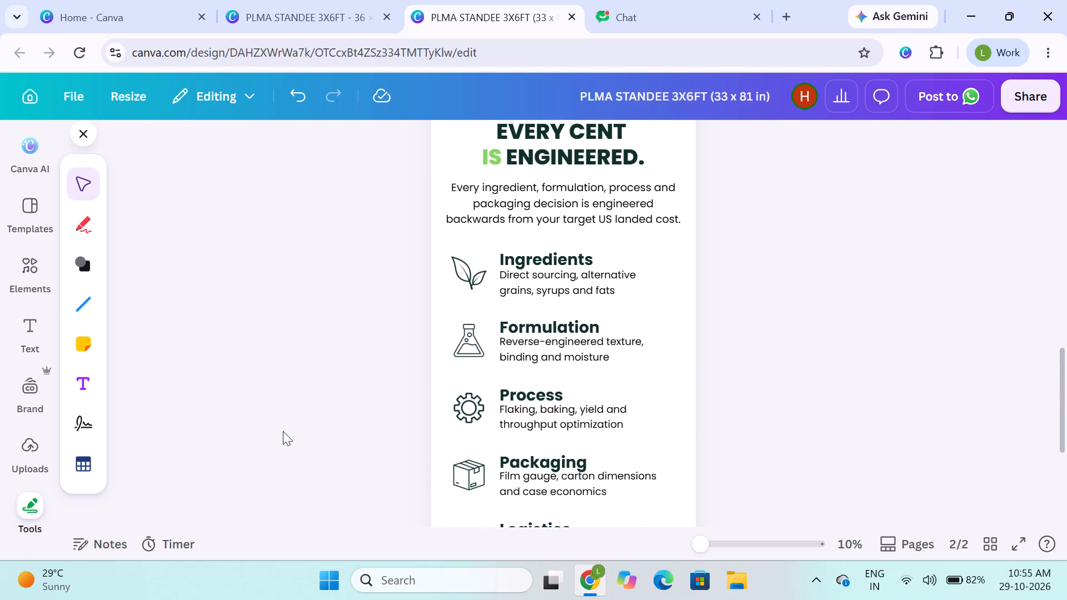
left_click(526, 432)
key("Up")
key("Up")
key("Up")
key("Up")
key("Up")
key("Up")
key("Up")
key("Up")
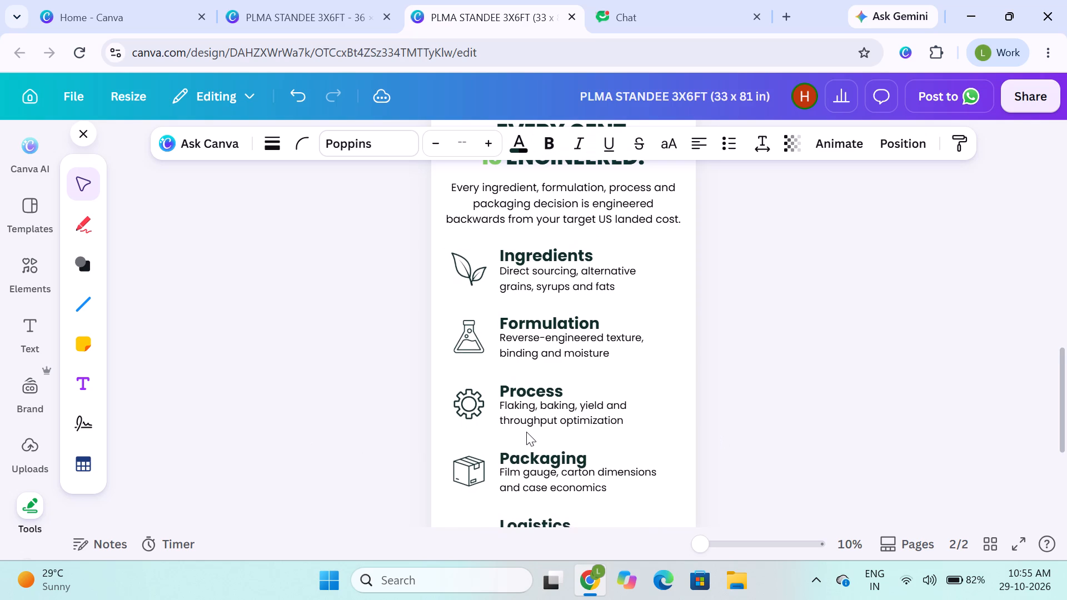
key("Up")
key("Up")
key("Up")
key("Up")
left_click(245, 419)
Nudge the BENCHMARKED. COSTED. ENGINEERED TO SCALE. tagline on page 2 slightly further up from the green bar.
scroll(245, 419, "down", 3)
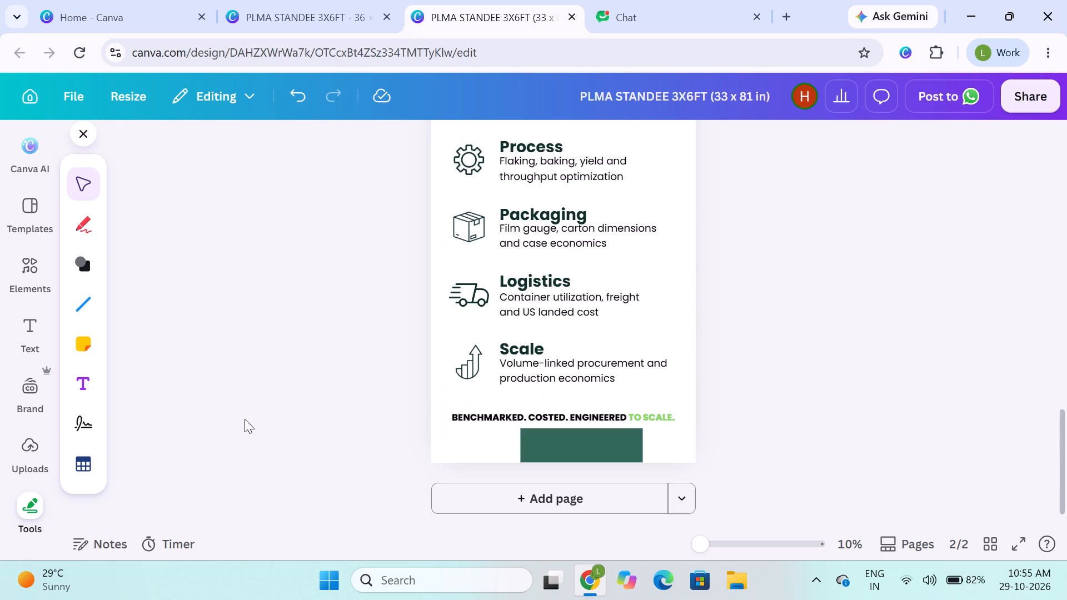
left_click(517, 410)
key("Up")
key("Up")
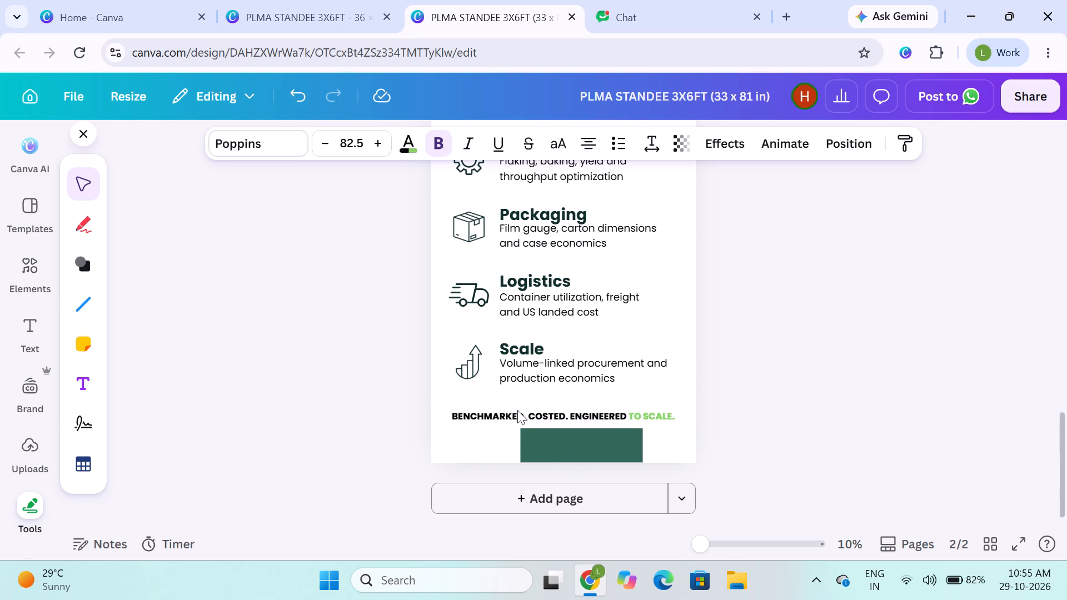
left_click(288, 439)
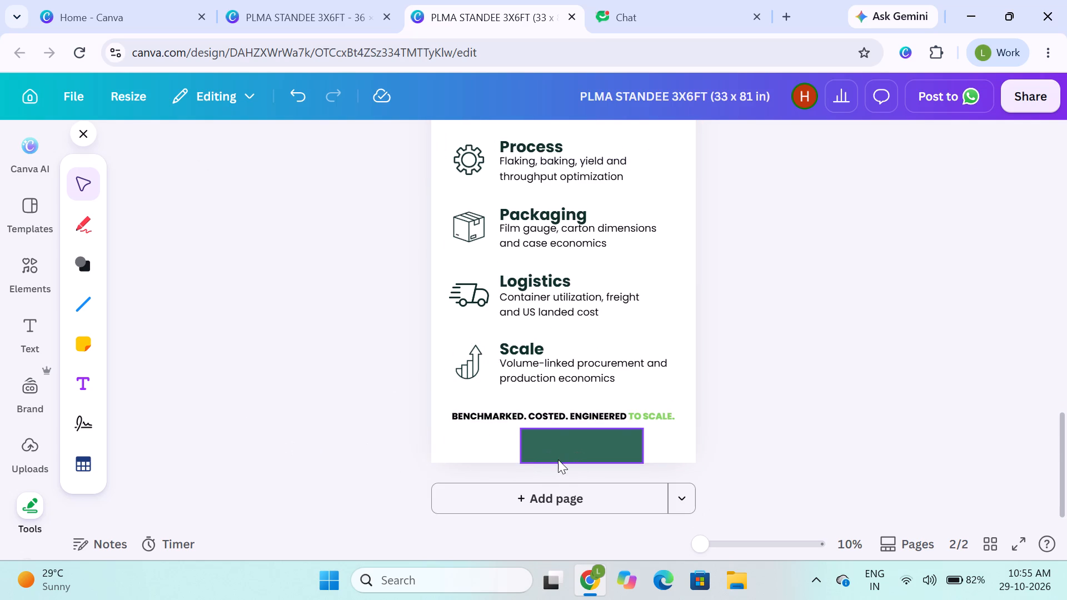
Nudge the CHARYA'S logo on page 2 up until it sits about 1.4 in above the EVERY CENT IS ENGINEERED. headline.
scroll(558, 459, "up", 2)
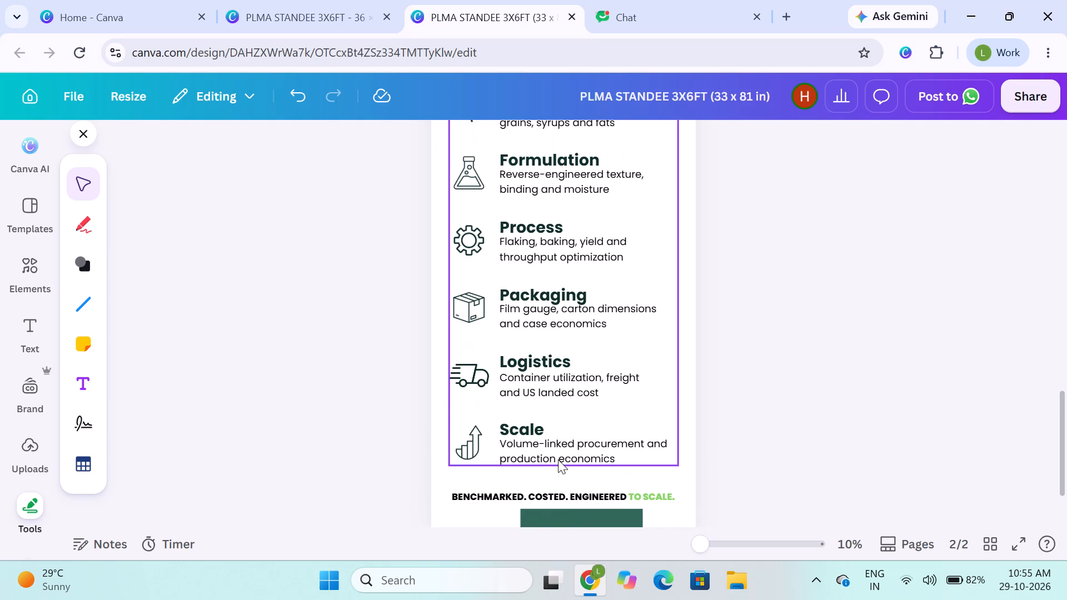
scroll(558, 459, "up", 3)
scroll(558, 459, "down", 1)
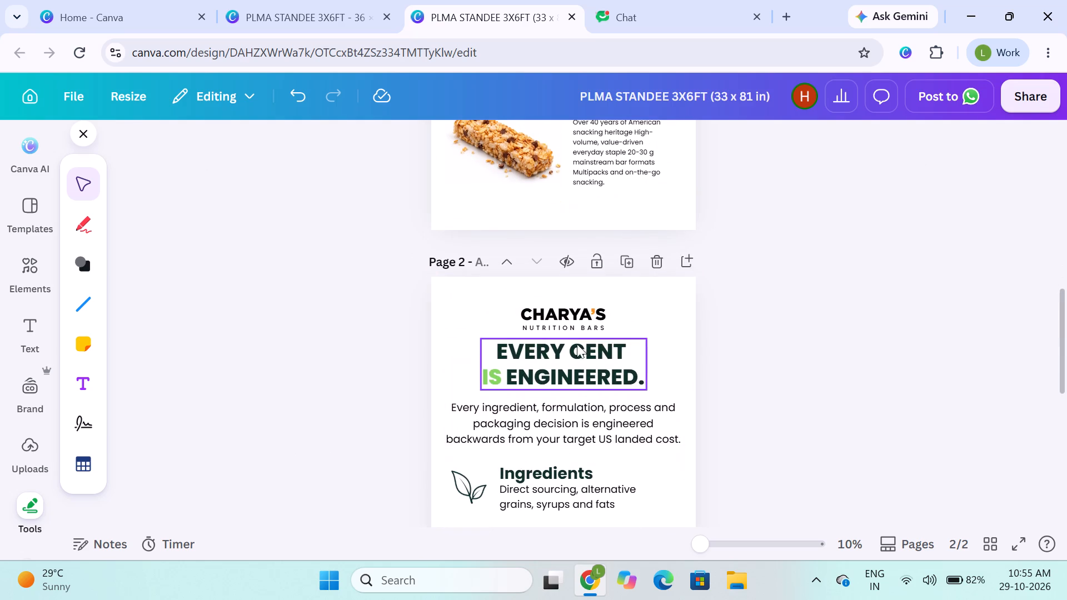
left_click(554, 320)
key("Up")
key("Up")
key("Up")
key("Up")
key("Up")
key("Down")
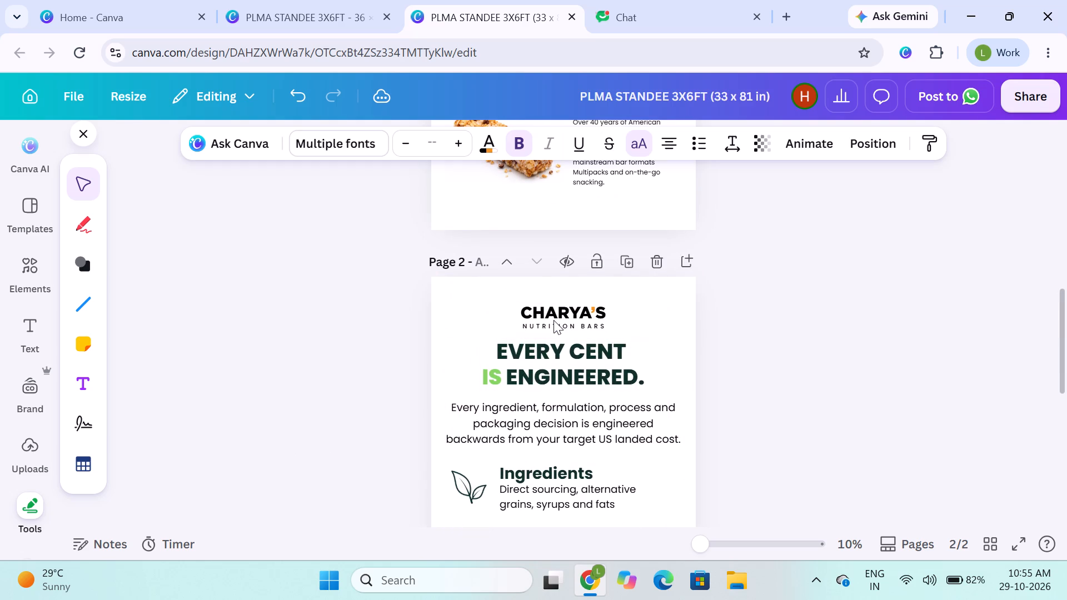
key("Down")
key("Up")
key("Up")
key("Up")
key("Up")
key("Up")
key("Up")
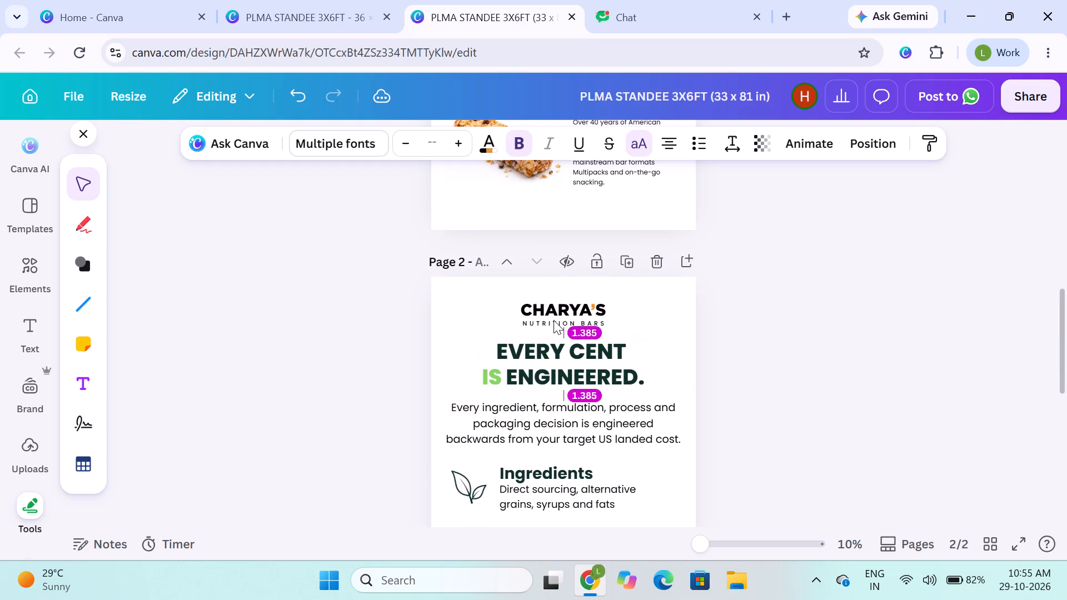
key("Up")
key("Down")
Nudge the page 2 headline and the intro paragraph up slightly, with equal gaps of about 1.3 in above and below the headline.
left_click(540, 351)
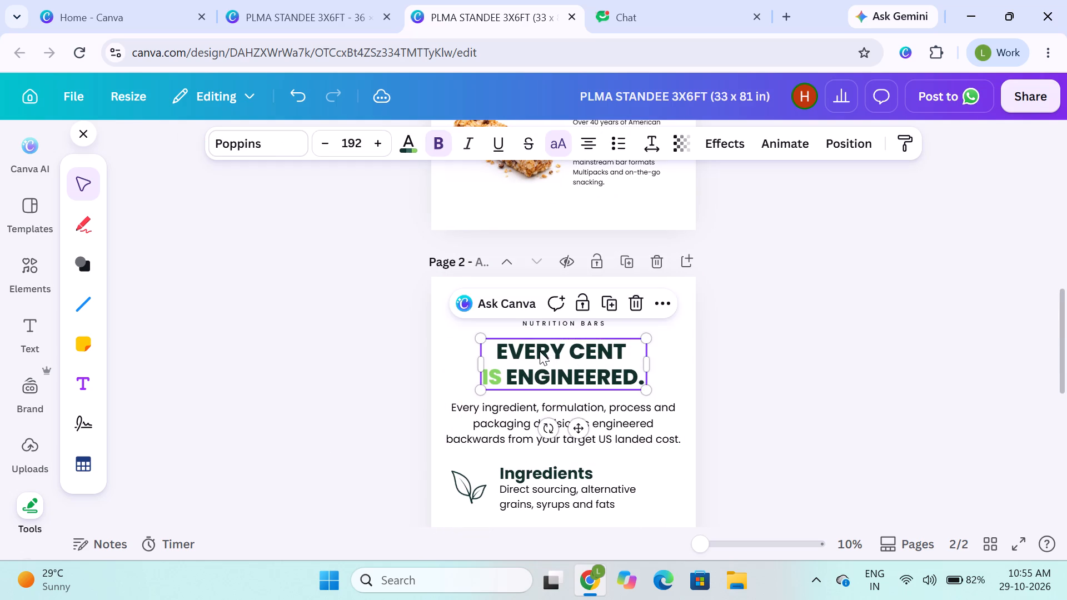
key("Up")
left_click(546, 414)
key("Up")
key("Up")
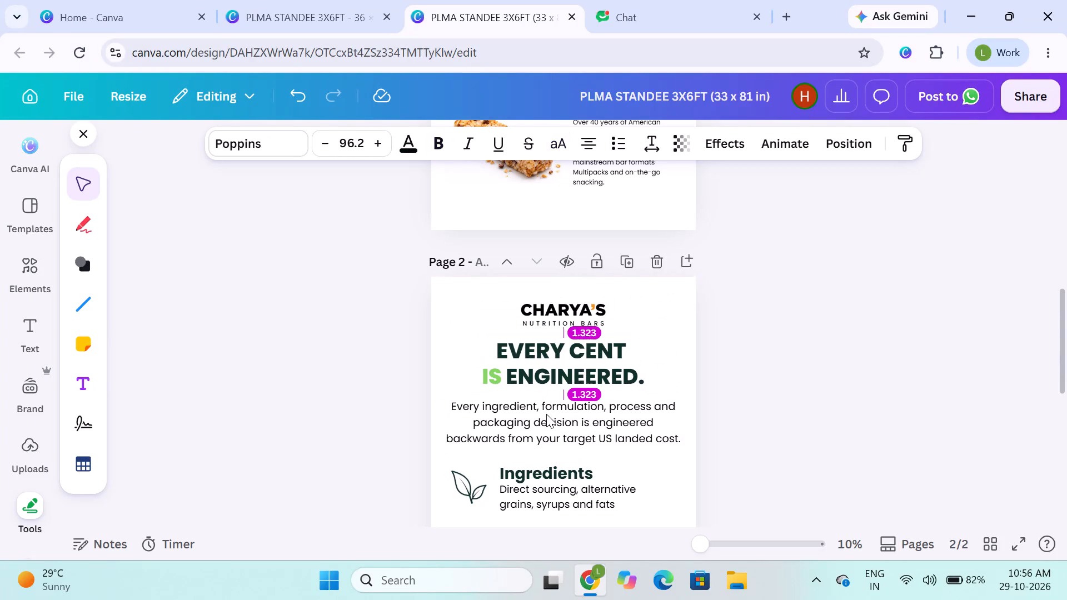
key("Up")
key("Down")
left_click(242, 464)
Nudge the grouped icon list on page 2 up, closer to the intro paragraph.
scroll(242, 464, "down", 1)
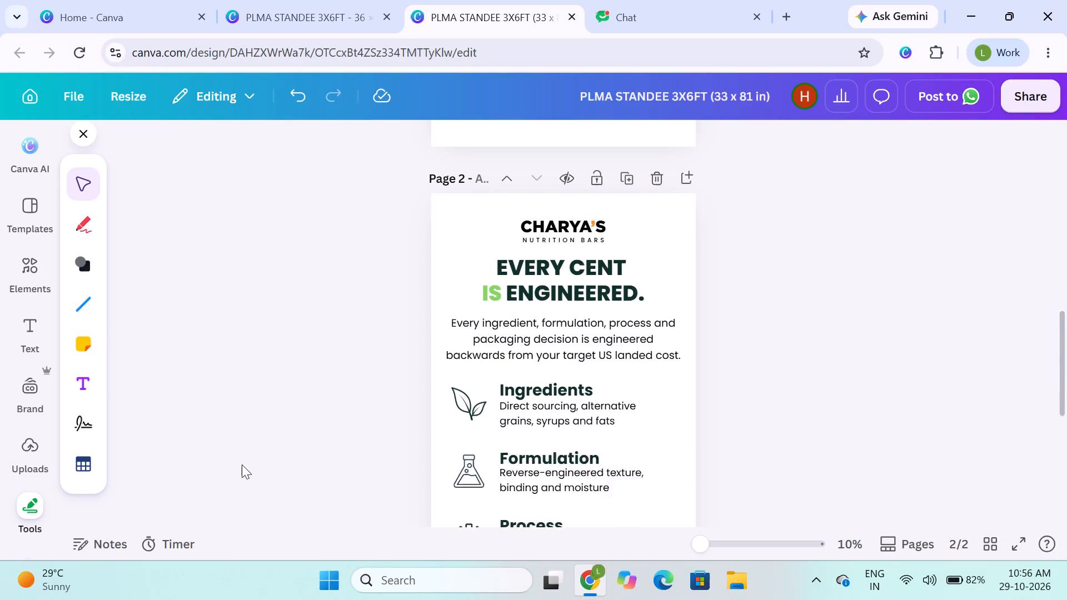
left_click(549, 398)
key("Up")
key("Up")
key("Up")
key("Up")
key("Up")
key("Up")
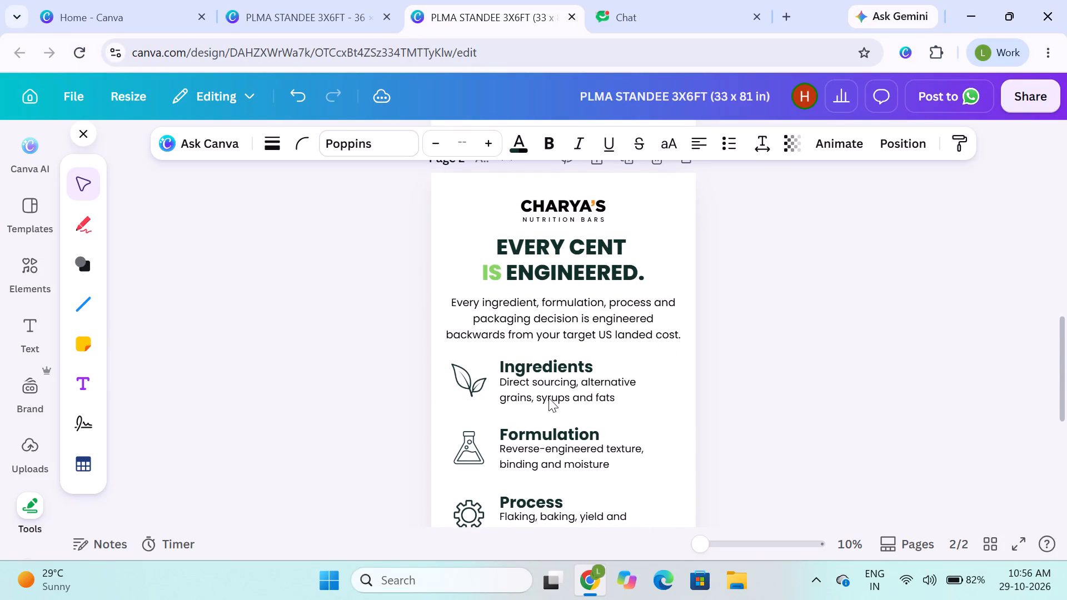
left_click(357, 421)
Nudge the page 2 tagline further up, leaving a larger gap above the green bar.
scroll(357, 421, "down", 4)
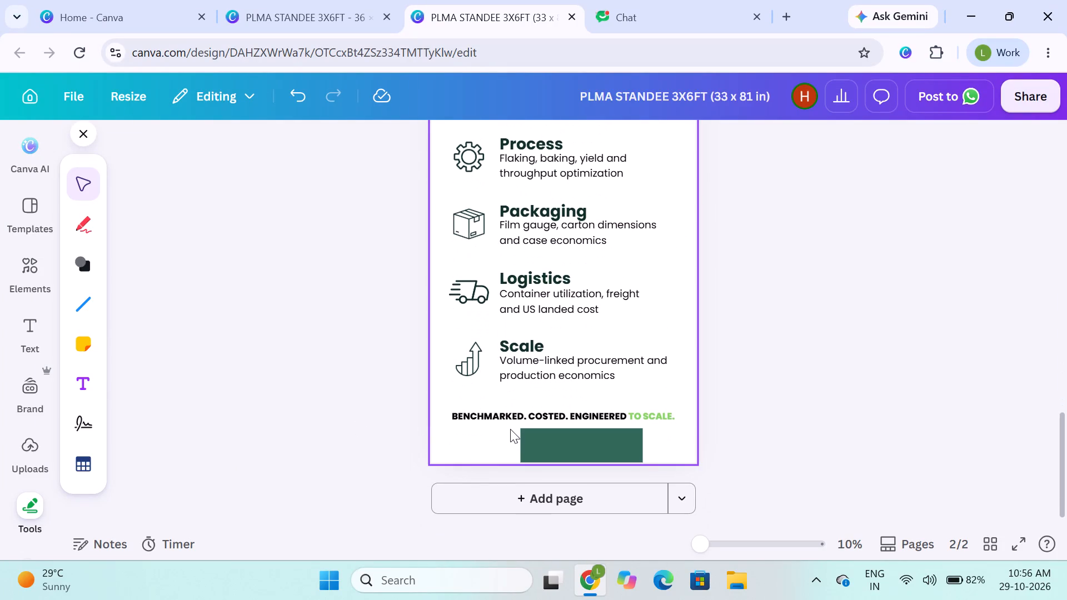
left_click(509, 418)
key("Up")
key("Up")
key("Up")
key("Up")
key("Up")
key("Up")
key("Up")
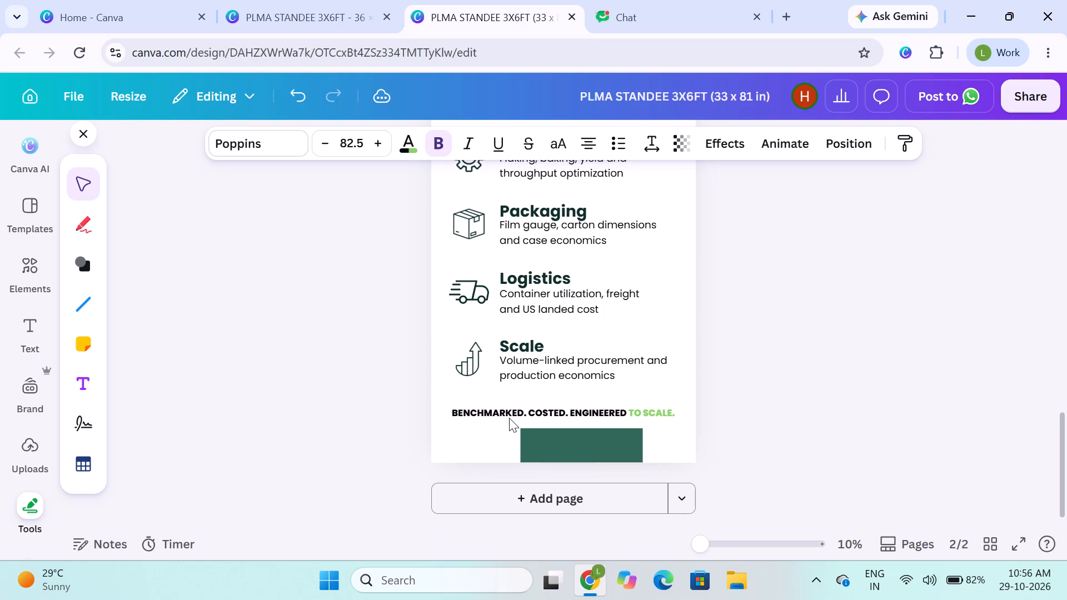
key("Up")
key("Up")
key("Up")
key("Down")
key("Down")
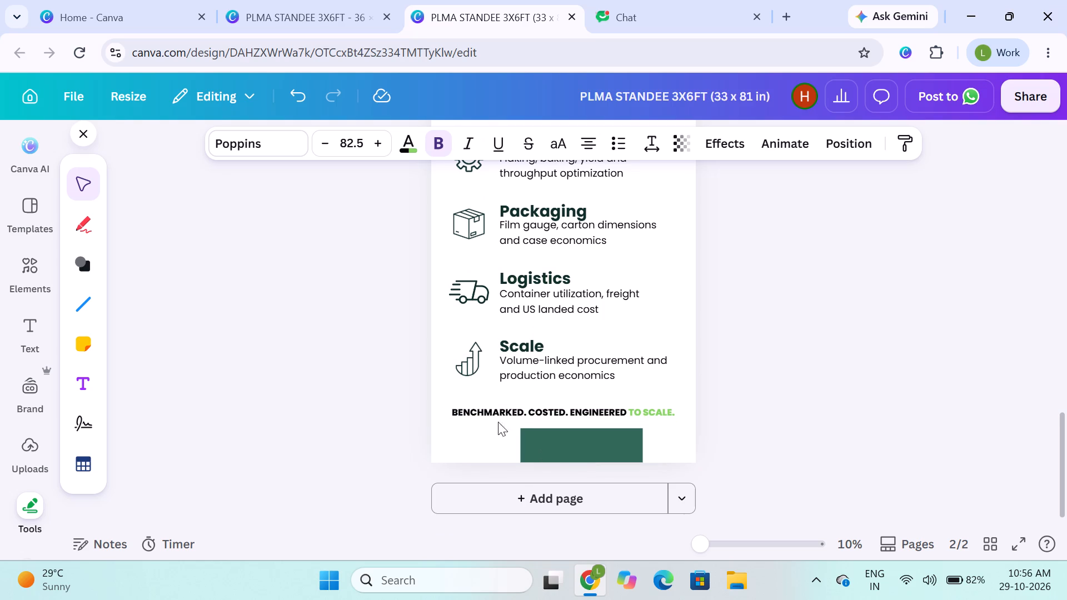
Move the green gauge bar from page 2 to the bottom edge of page 1, below the Chewy Granola Bar text.
left_click(640, 456)
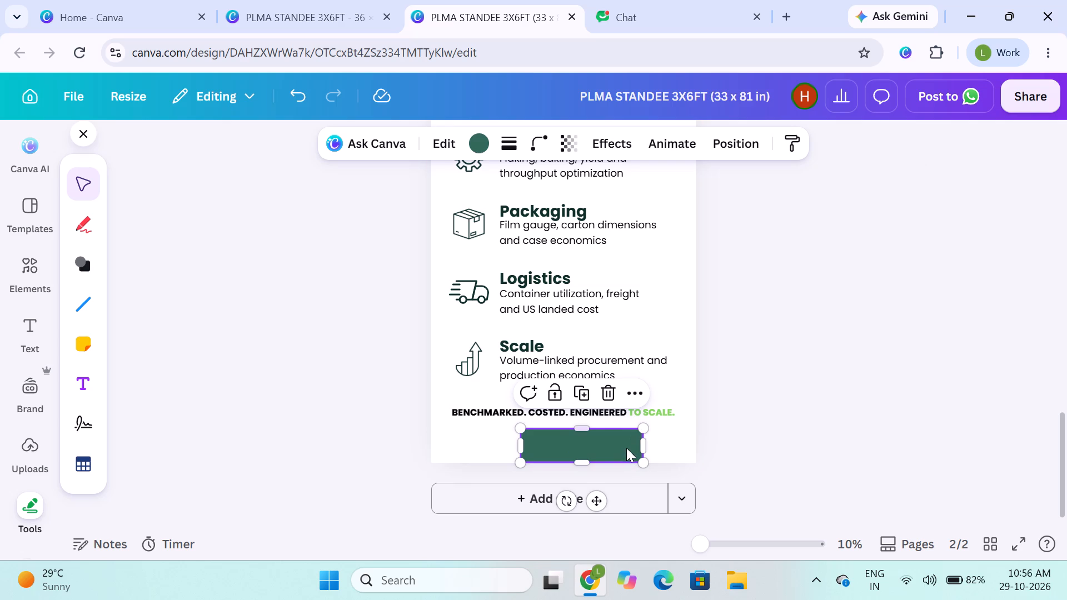
left_click_drag(626, 448, 678, 213)
scroll(678, 213, "up", 2)
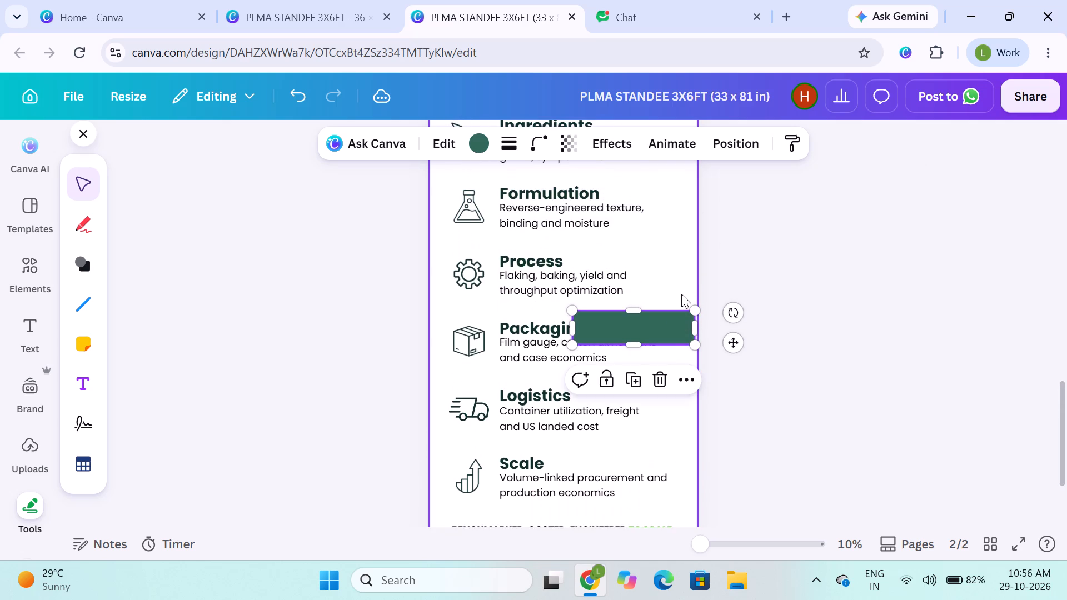
scroll(681, 294, "up", 2)
left_click_drag(677, 462, 667, 363)
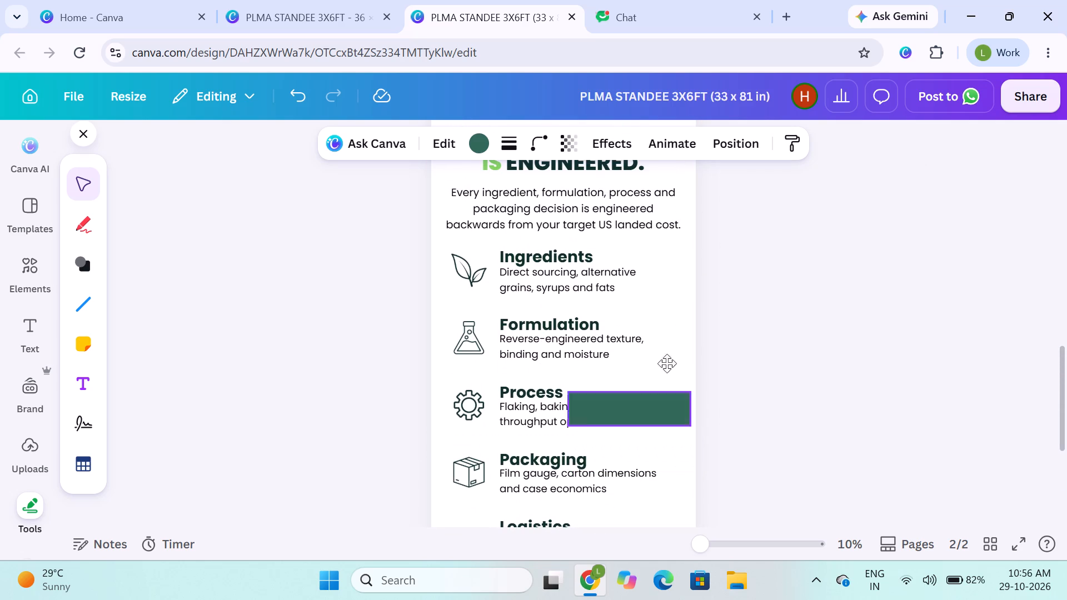
left_click_drag(667, 363, 653, 194)
scroll(653, 194, "up", 4)
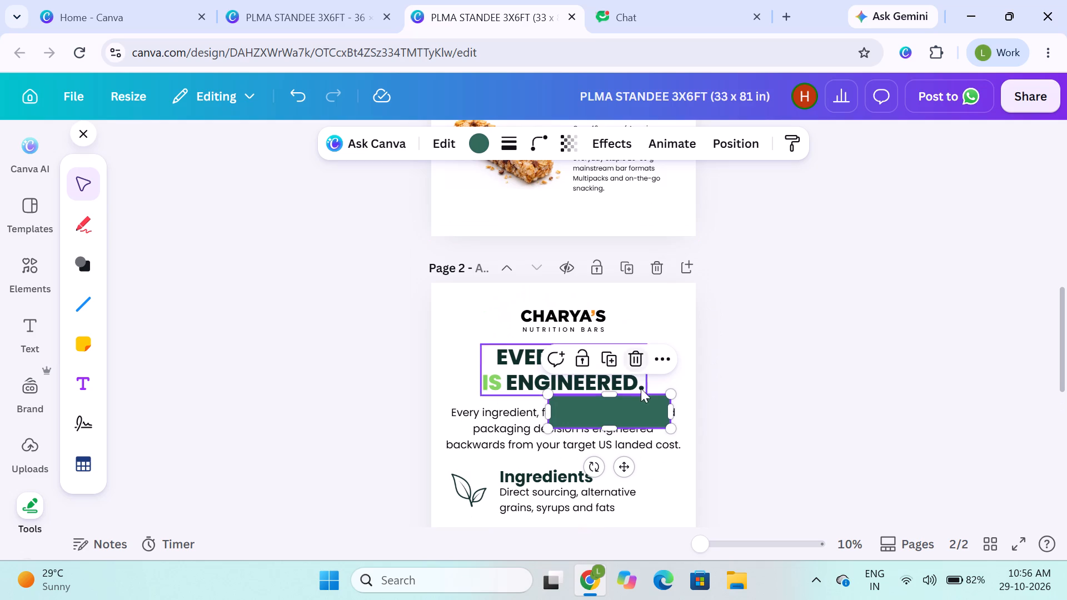
left_click_drag(643, 403, 655, 214)
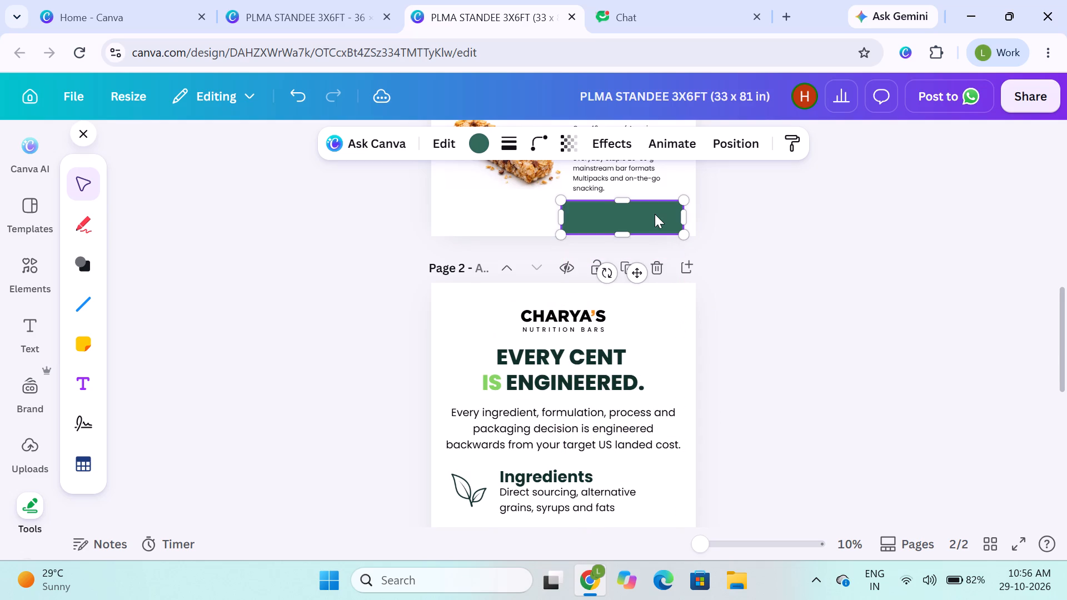
left_click(655, 216)
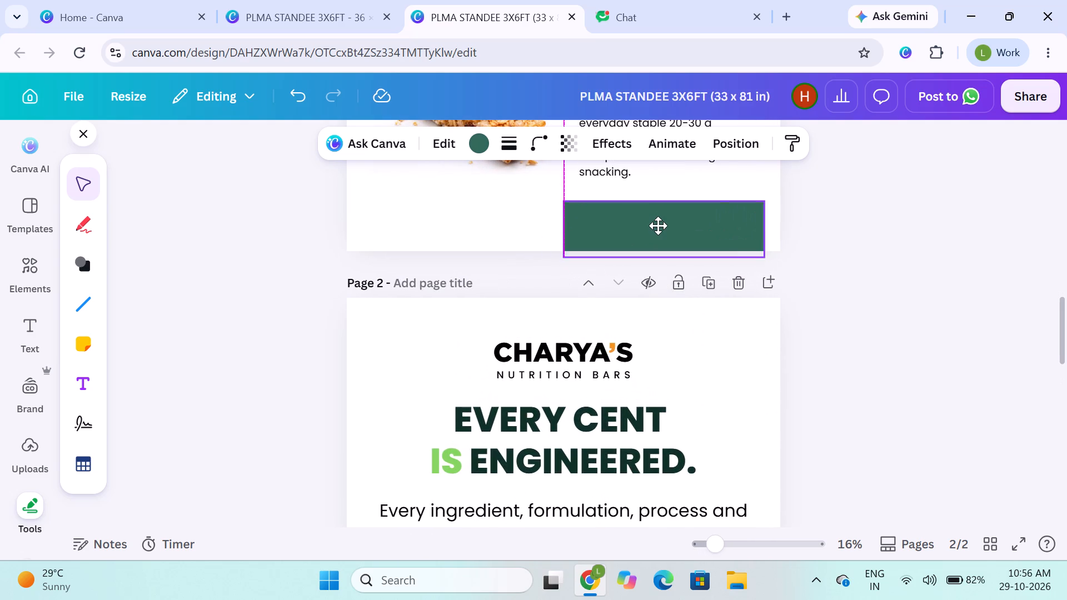
left_click(948, 221)
Nudge the grouped product list on page 1 up to widen the gap between the Chewy Granola Bar text and the green bar.
scroll(948, 221, "up", 2)
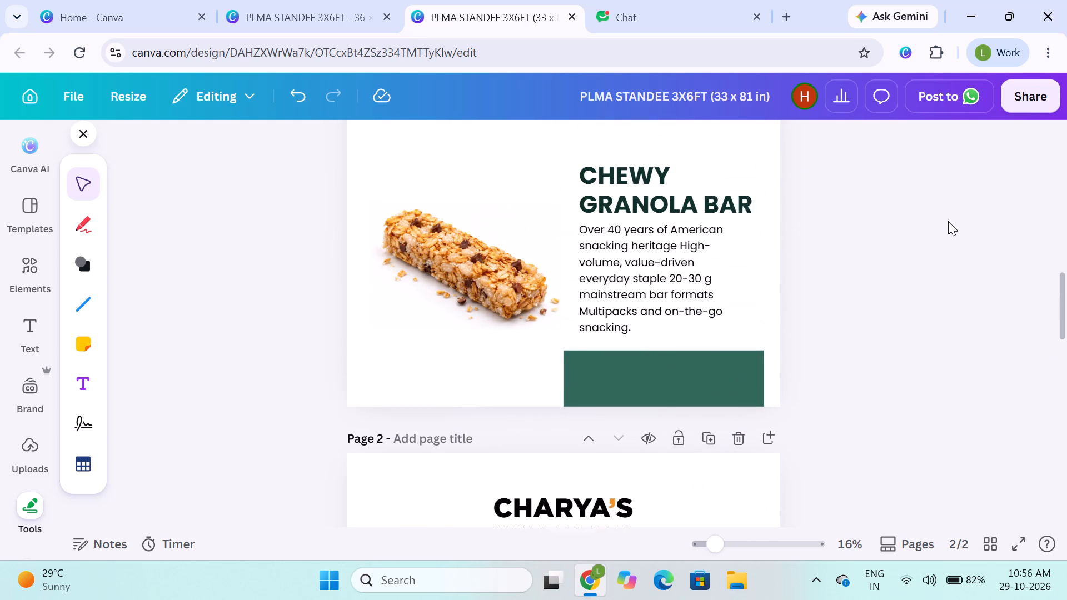
scroll(948, 221, "up", 2)
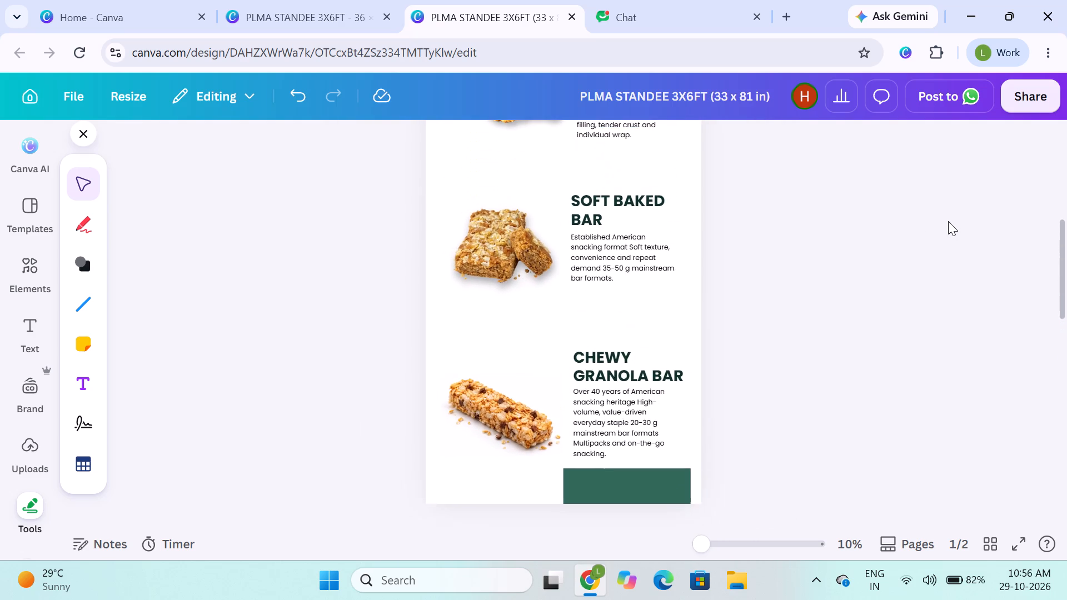
scroll(948, 221, "up", 2)
left_click(619, 367)
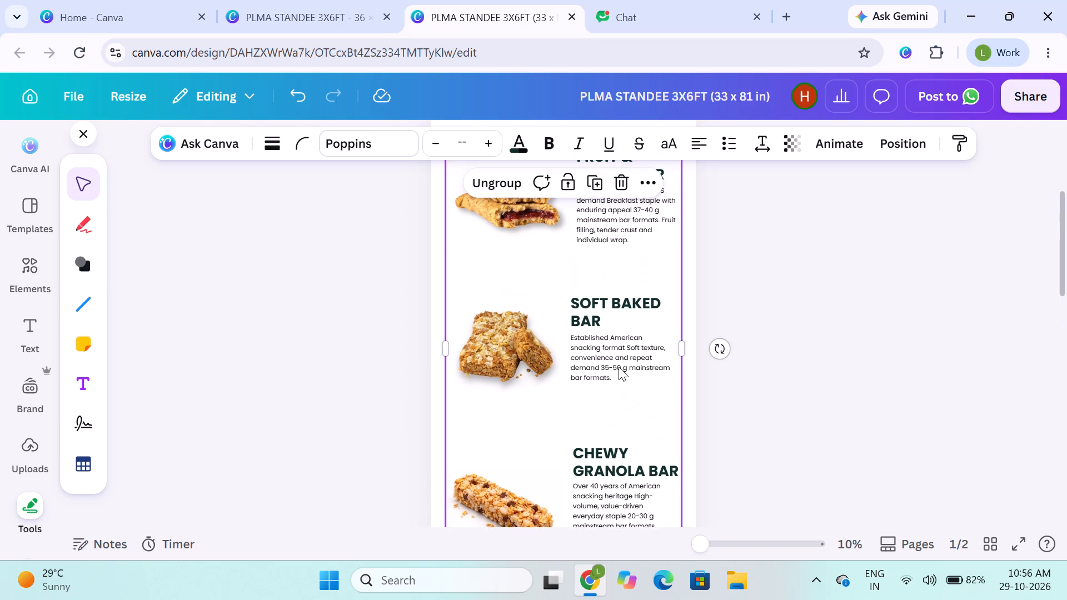
scroll(619, 367, "up", 1)
scroll(619, 367, "down", 1)
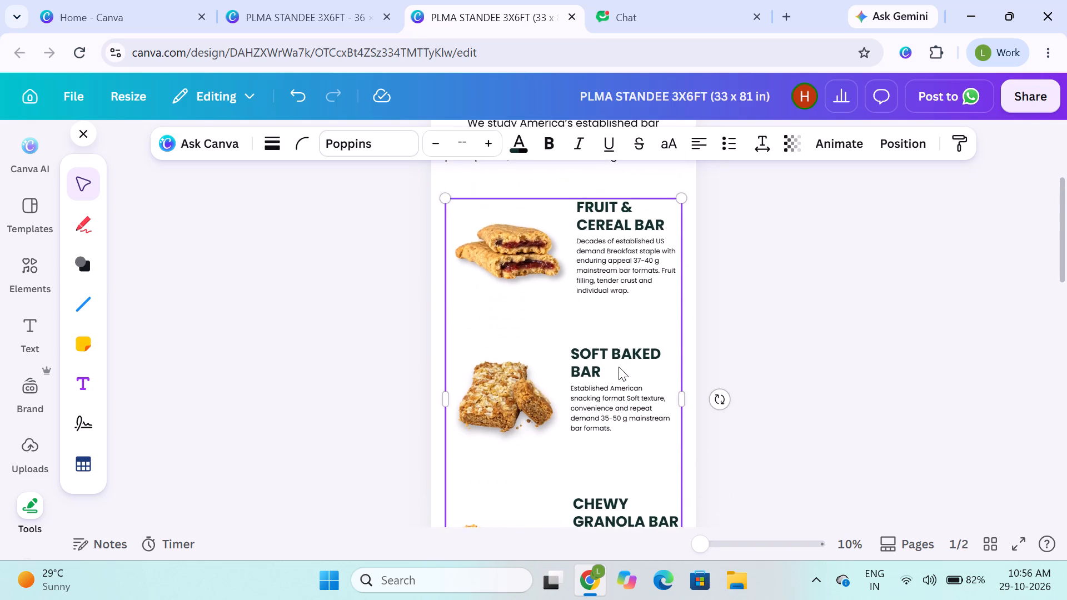
key("Up")
key("Up")
key("Up")
key("Up")
key("Up")
key("Up")
key("Up")
key("Up")
key("Up")
key("Up")
key("Up")
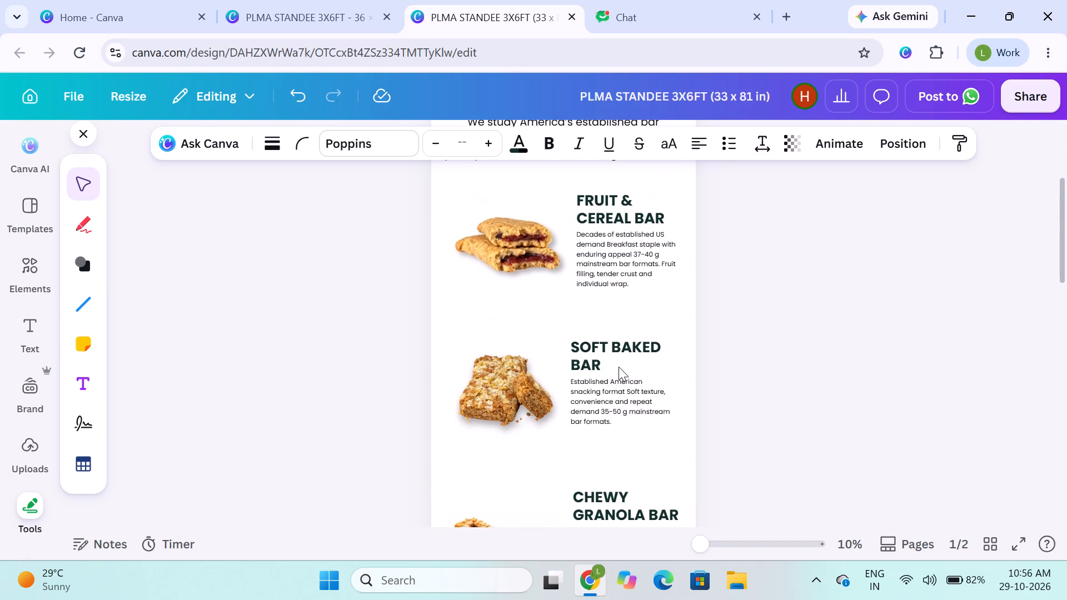
scroll(619, 367, "down", 1)
key("Up")
key("Up")
key("Up")
key("Up")
key("Up")
key("Up")
key("Up")
key("Up")
key("Up")
key("Up")
key("Up")
key("Up")
key("Up")
key("Up")
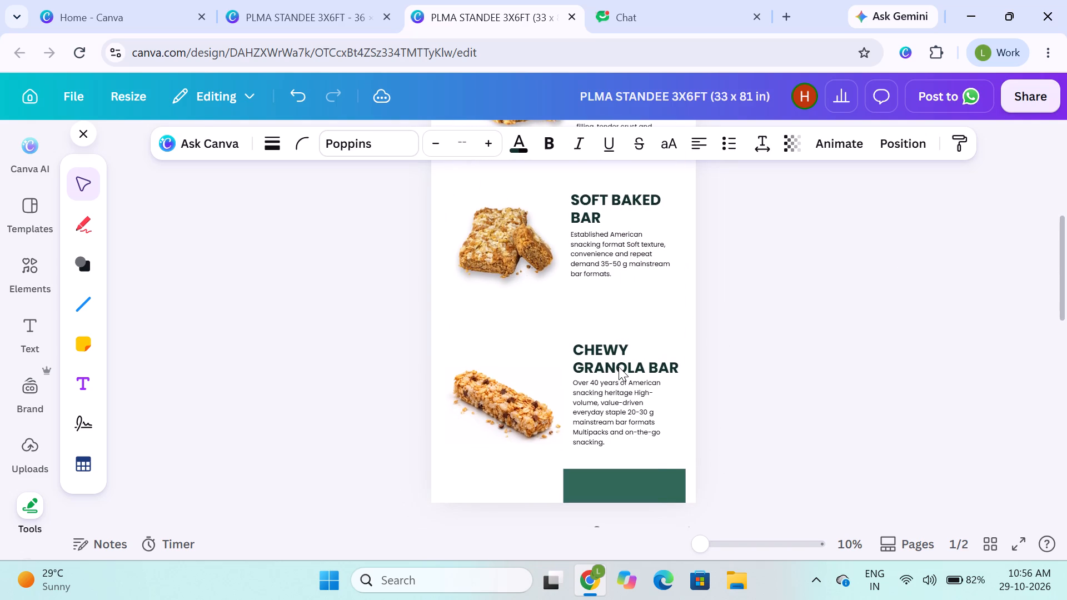
key("Up")
key("Up")
key("Up")
key("Down")
scroll(619, 367, "up", 3)
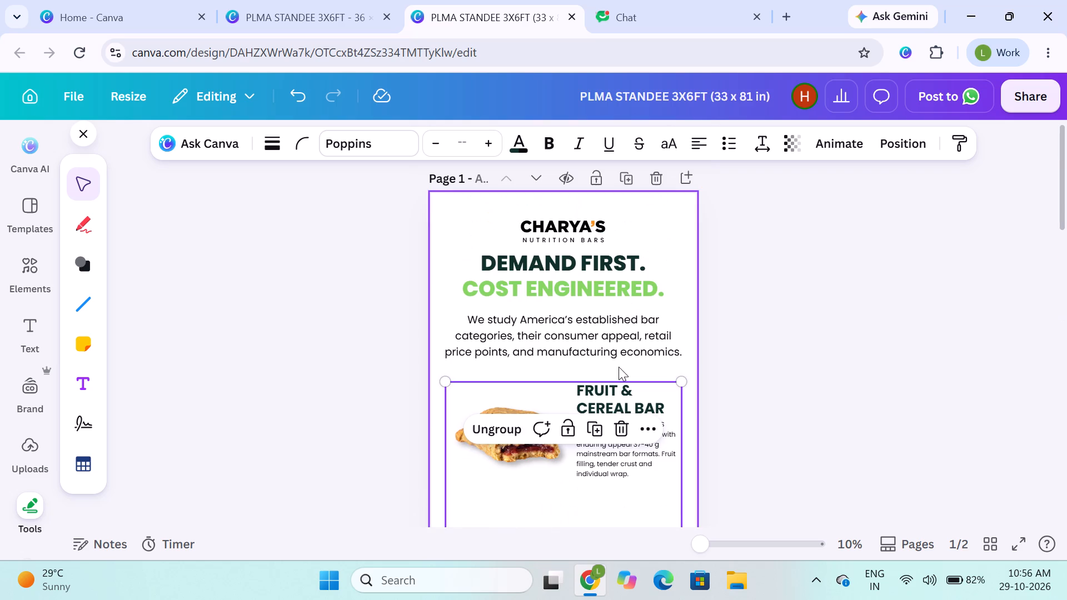
Nudge the intro paragraph on page 1 up slightly, closer to the DEMAND FIRST. COST ENGINEERED. headline.
left_click(206, 361)
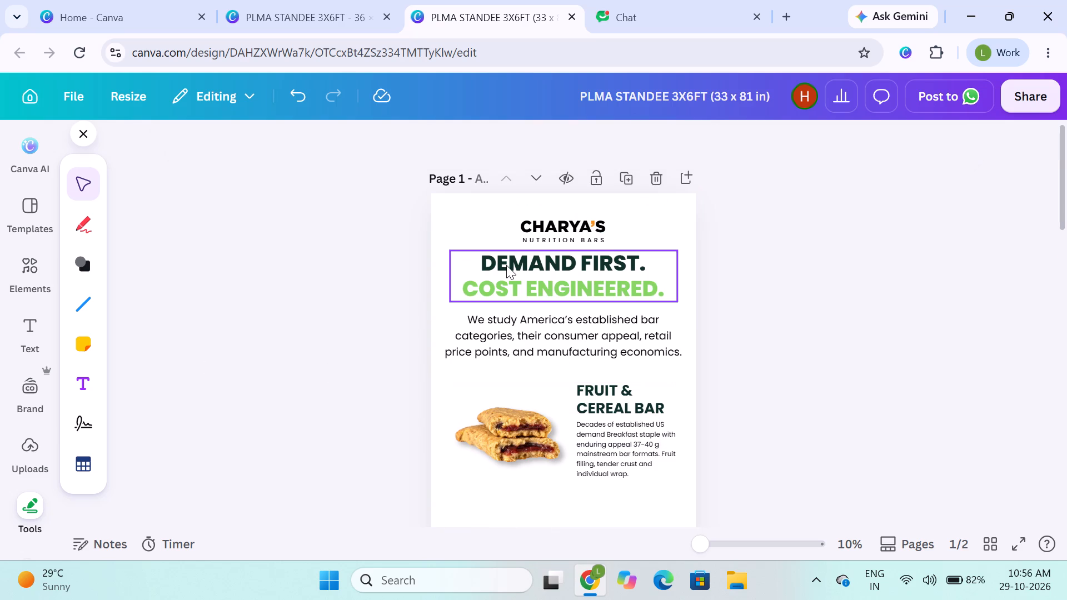
left_click(534, 319)
key("Up")
key("Up")
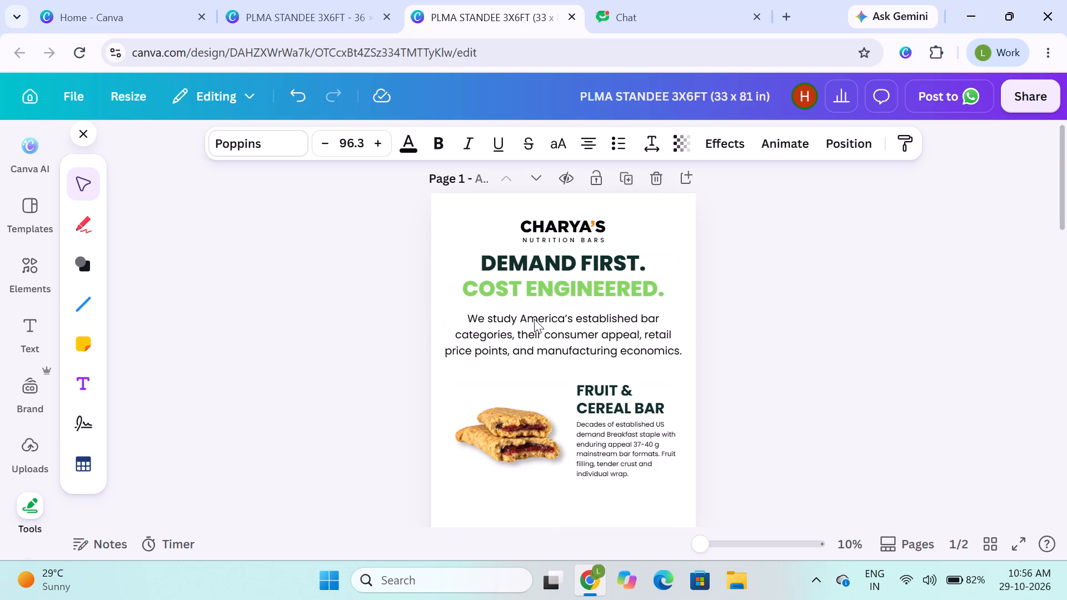
key("Up")
key("Up")
key("Up")
Nudge the CHARYA'S logo on page 1 up slightly, away from the headline.
left_click(586, 227)
key("Up")
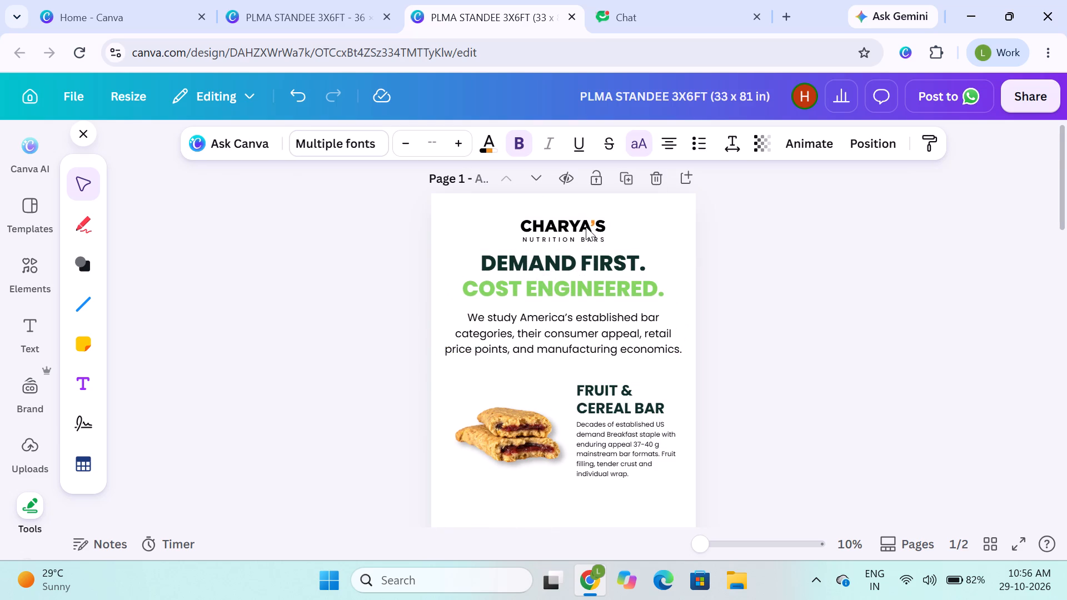
key("Up")
key("Up")
key("Up")
key("Up")
left_click(286, 333)
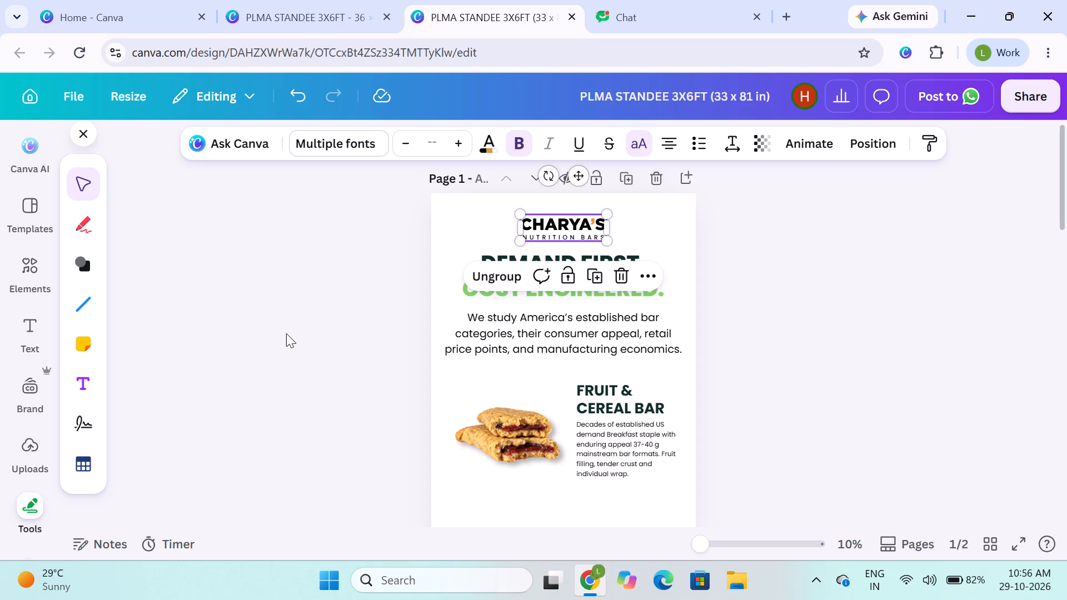
Fine-tune the grouped product list on page 1 upward, leaving a gap of about 3.1 in below the intro paragraph.
left_click(584, 419)
scroll(584, 419, "down", 2)
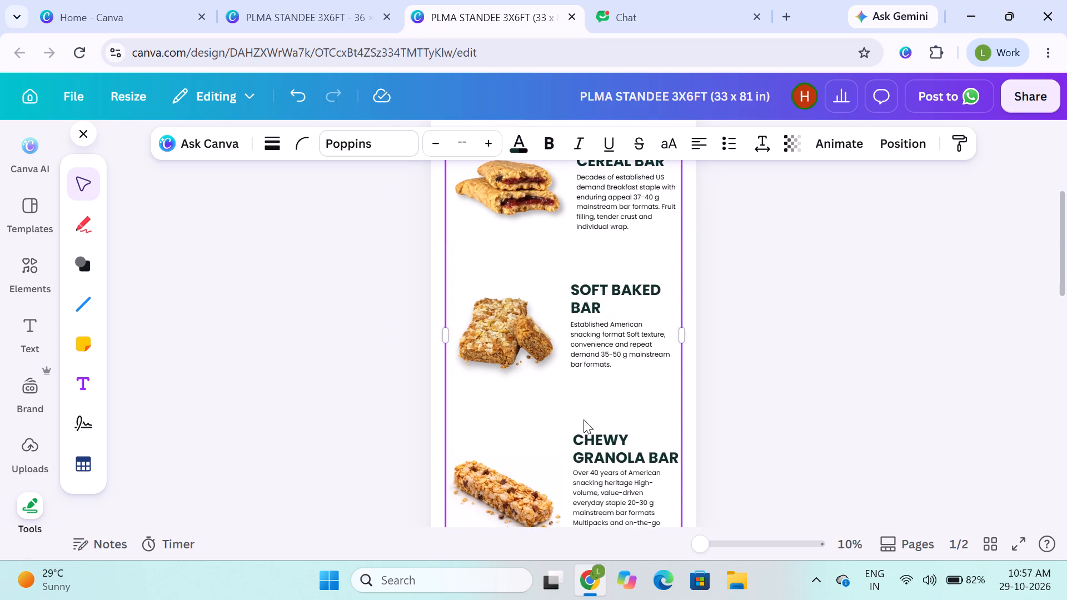
scroll(584, 419, "up", 1)
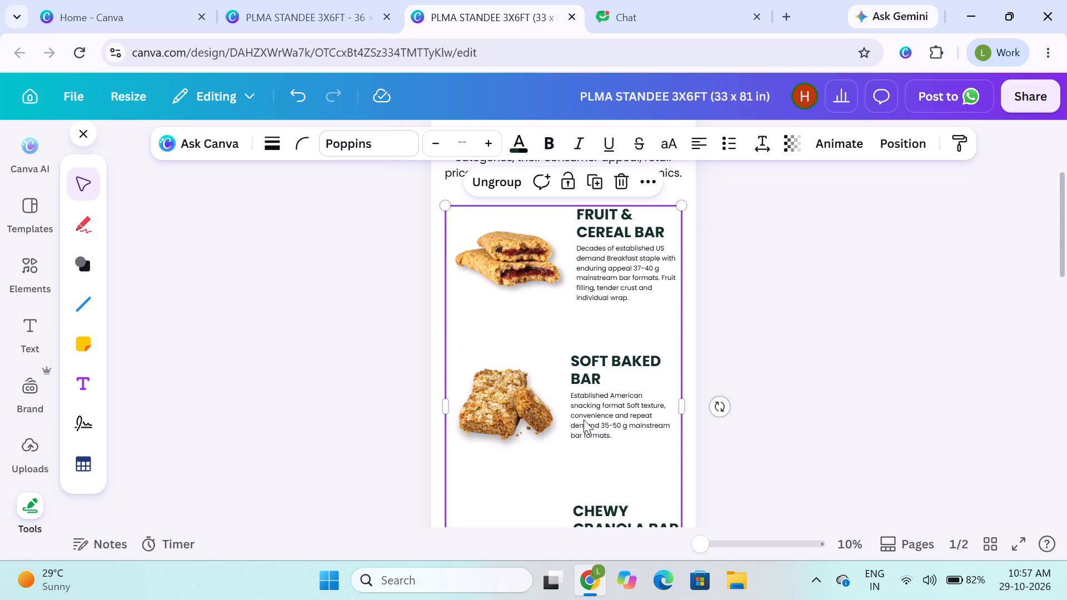
key("Down")
key("Up")
key("Up")
key("Up")
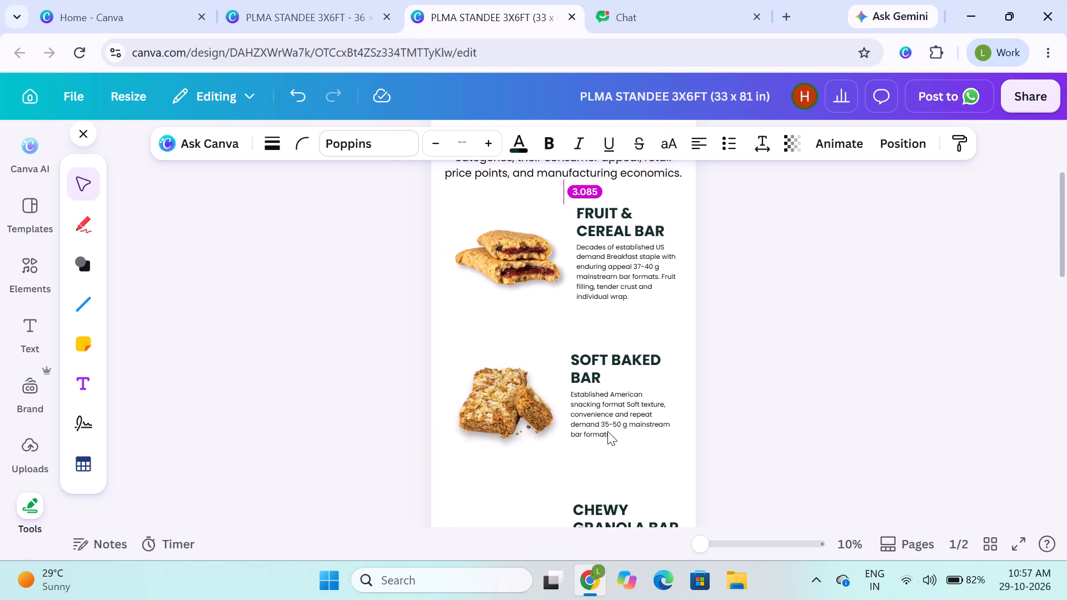
scroll(607, 431, "down", 3)
key("Down")
key("Up")
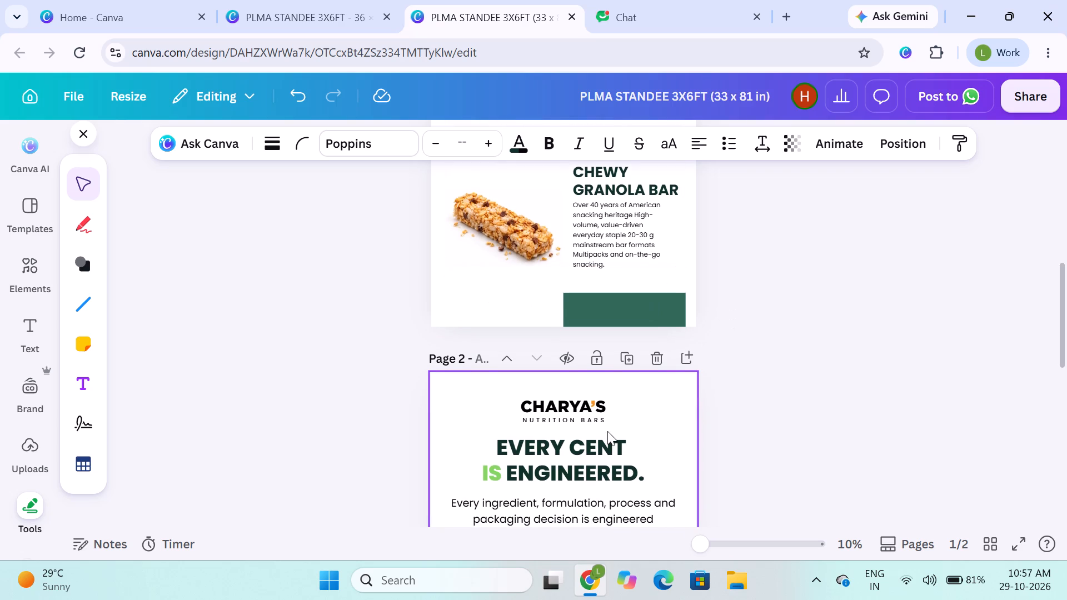
Delete the dark green bar below the Chewy Granola Bar text at the bottom of page 1.
left_click(686, 315)
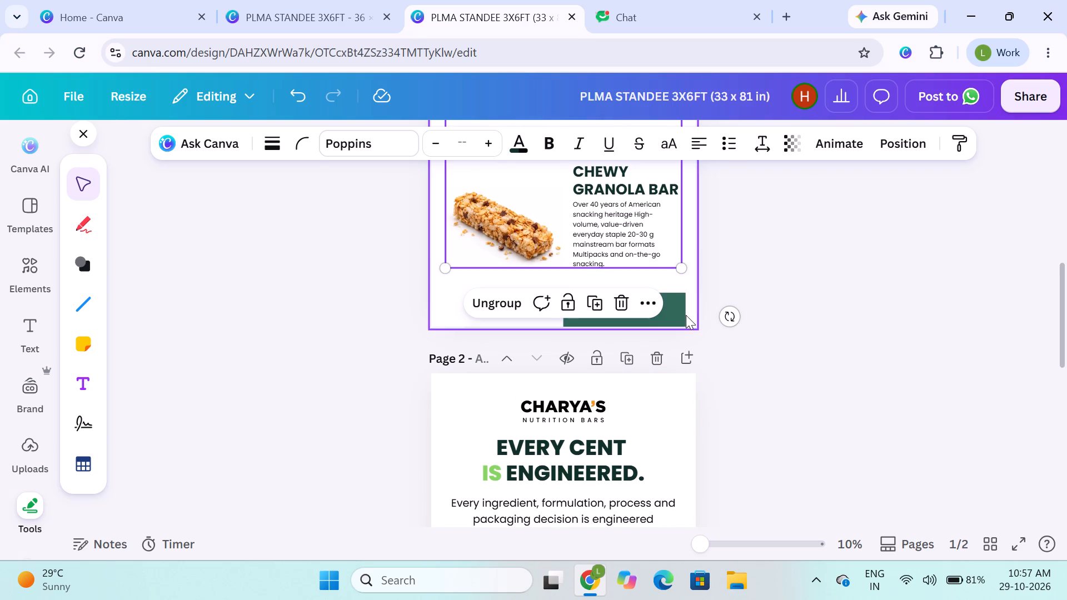
left_click(676, 314)
key("BackSpace")
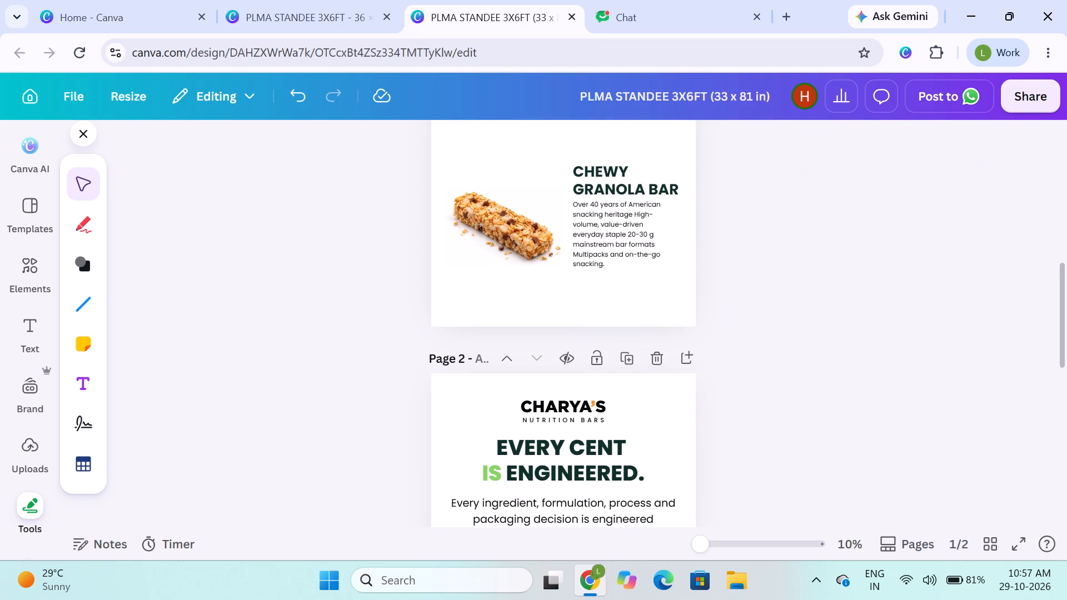
left_click(835, 275)
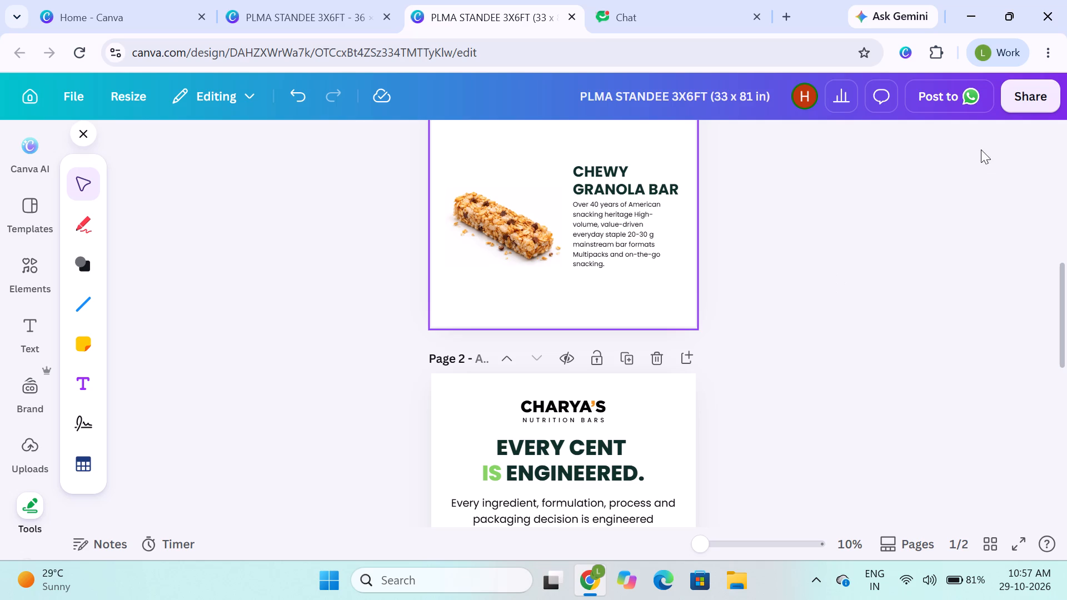
left_click(916, 194)
Download all pages of the standee as a PDF using the Print preset and the CMYK (best for professional printing) colour profile.
left_click(1042, 102)
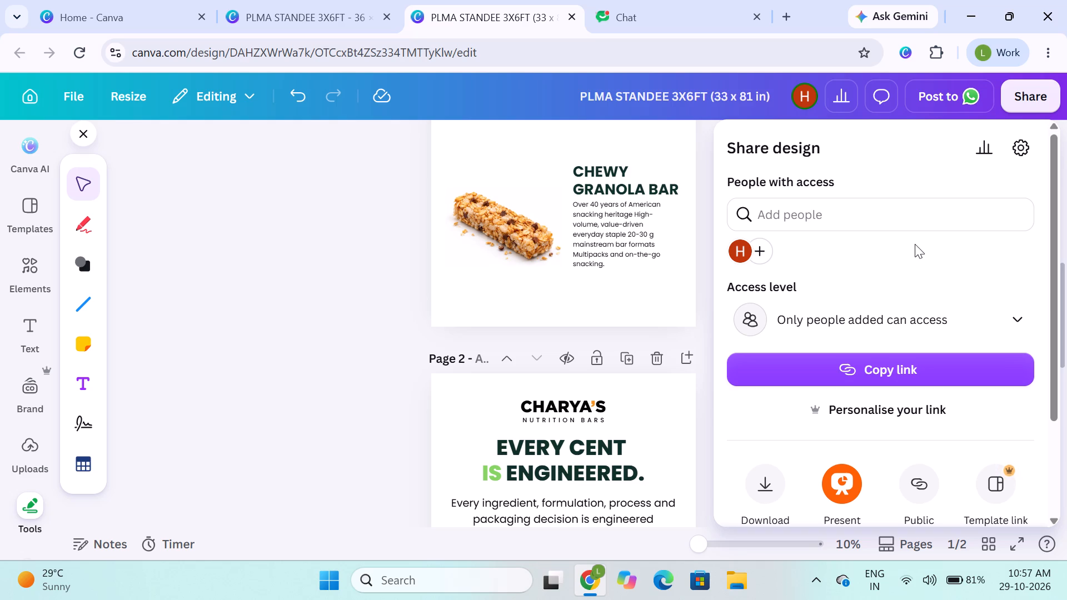
scroll(762, 300, "down", 1)
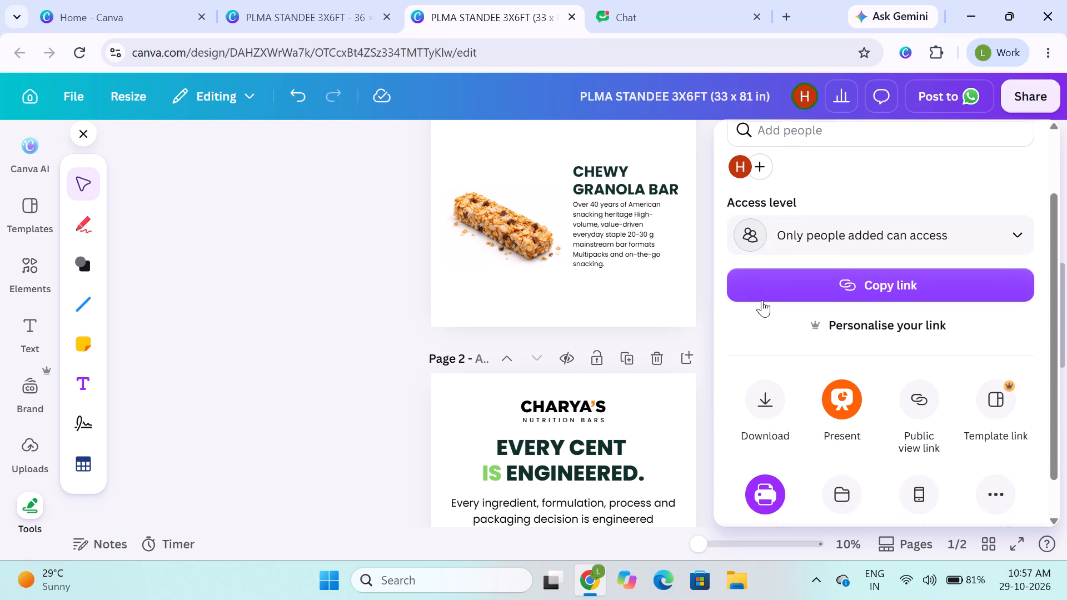
left_click(764, 376)
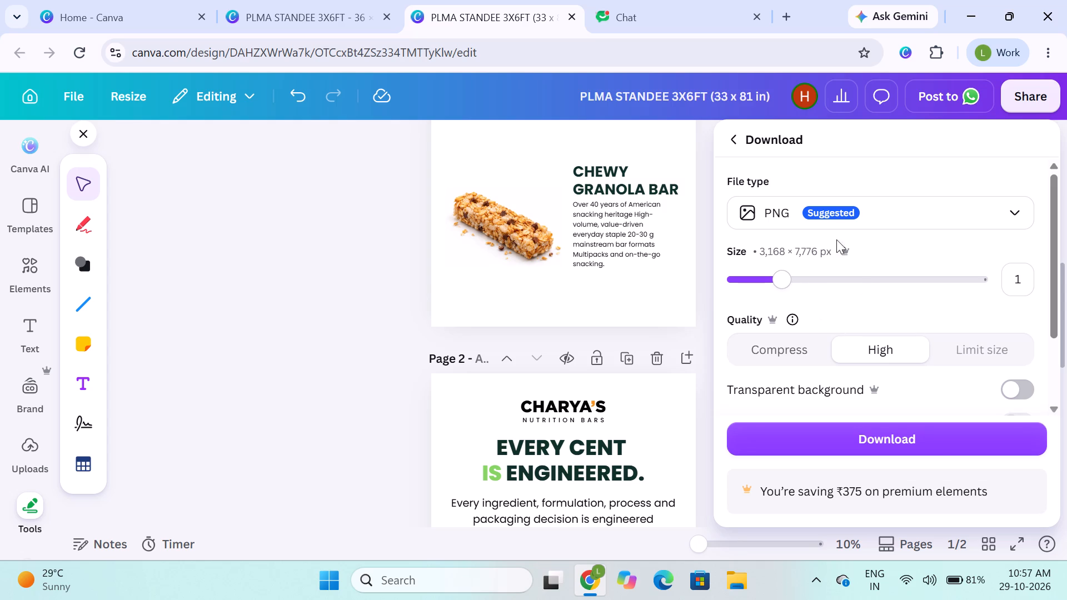
left_click(816, 216)
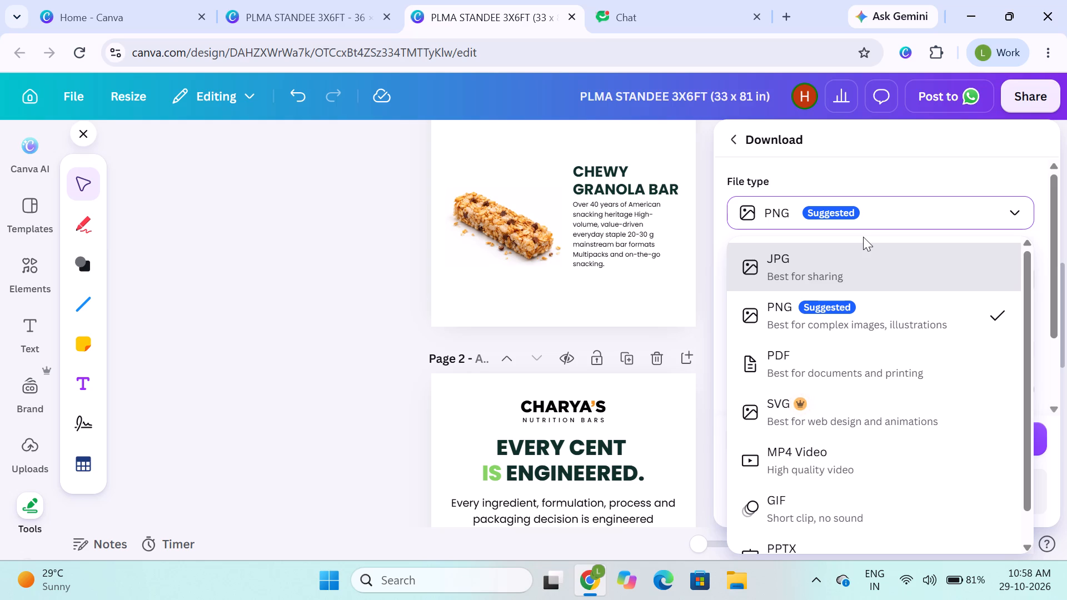
left_click(817, 361)
left_click(946, 279)
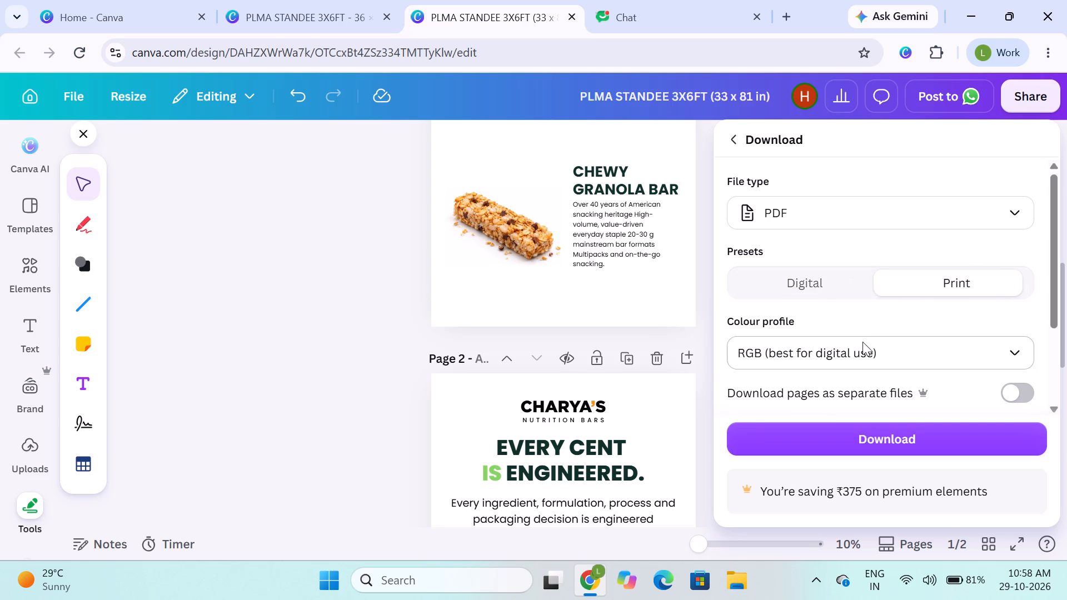
left_click_drag(874, 363, 792, 369)
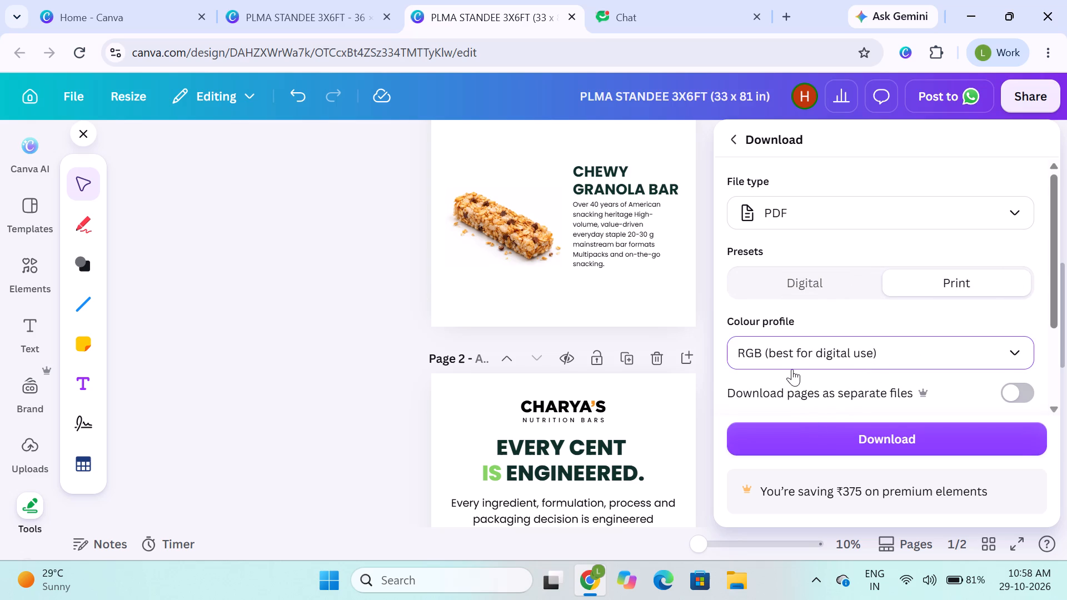
left_click(792, 369)
left_click(780, 350)
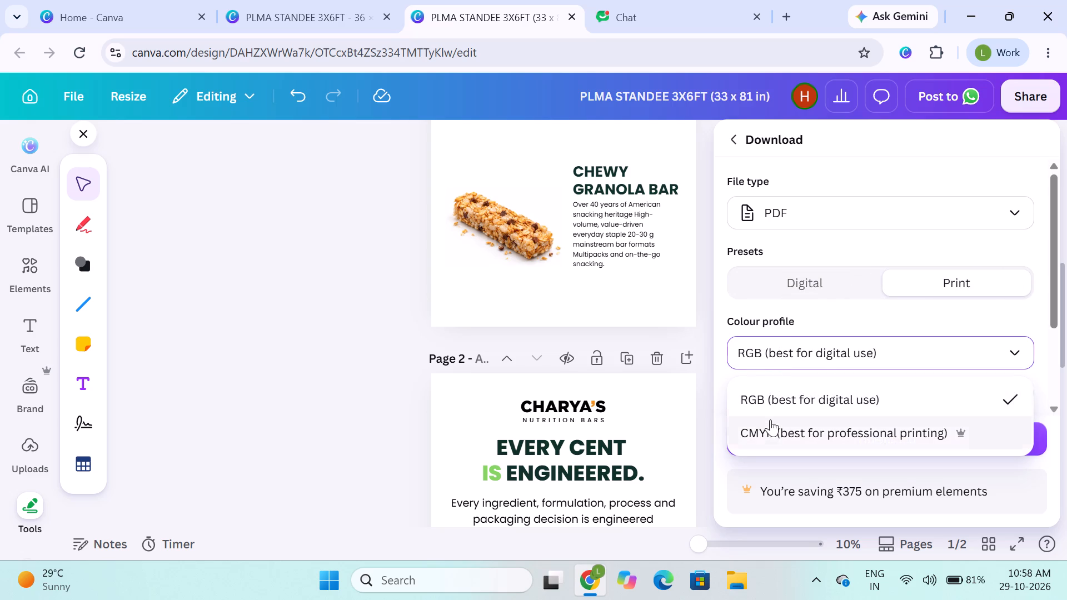
left_click(770, 429)
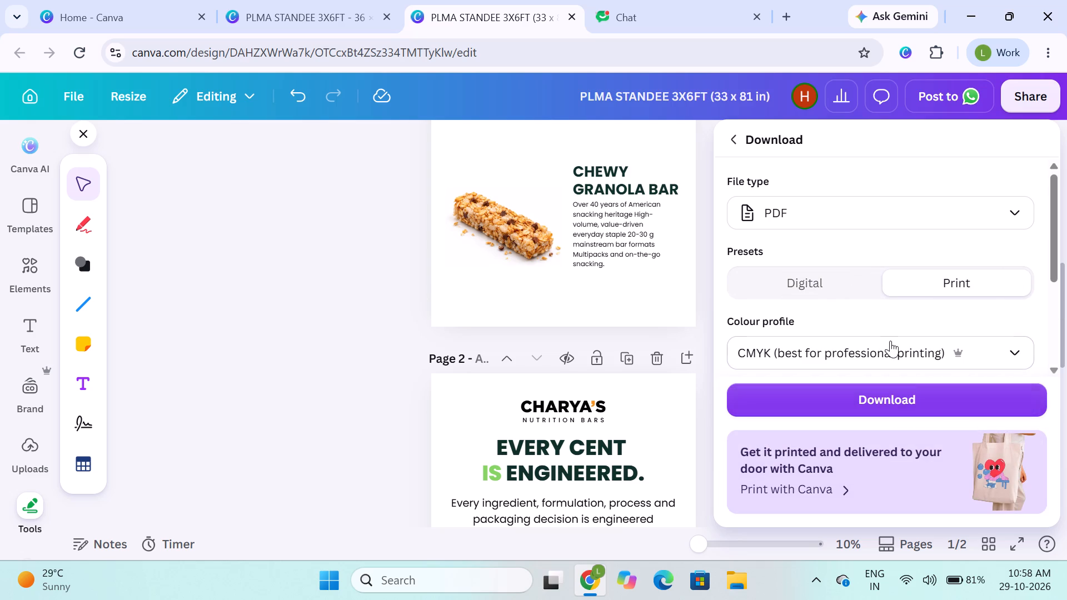
scroll(887, 339, "down", 3)
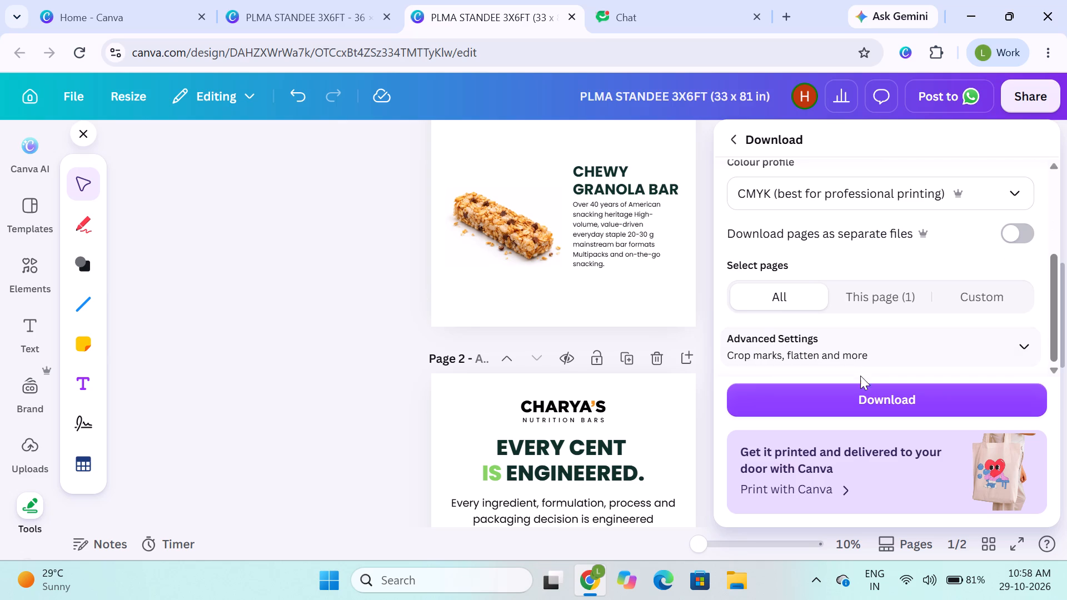
left_click(866, 399)
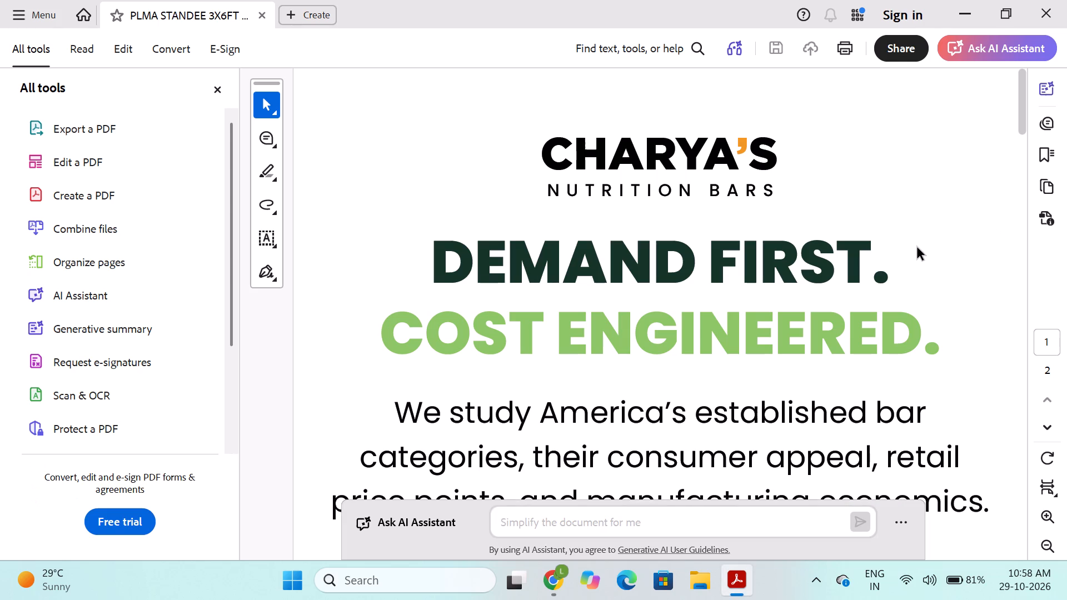
Start printing the downloaded PLMA STANDEE PDF from Adobe Acrobat.
left_click(834, 48)
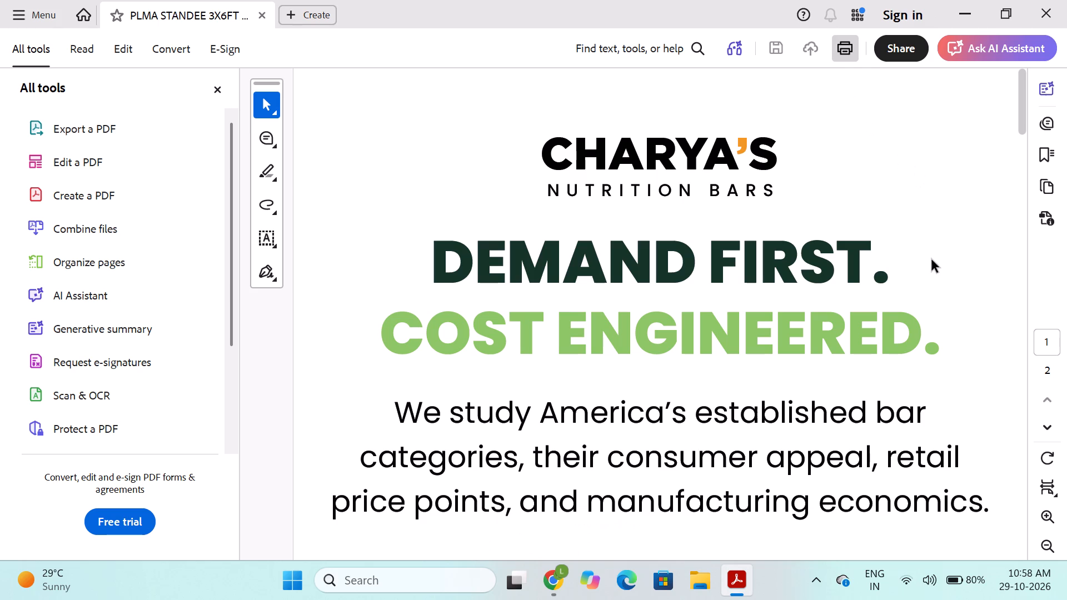
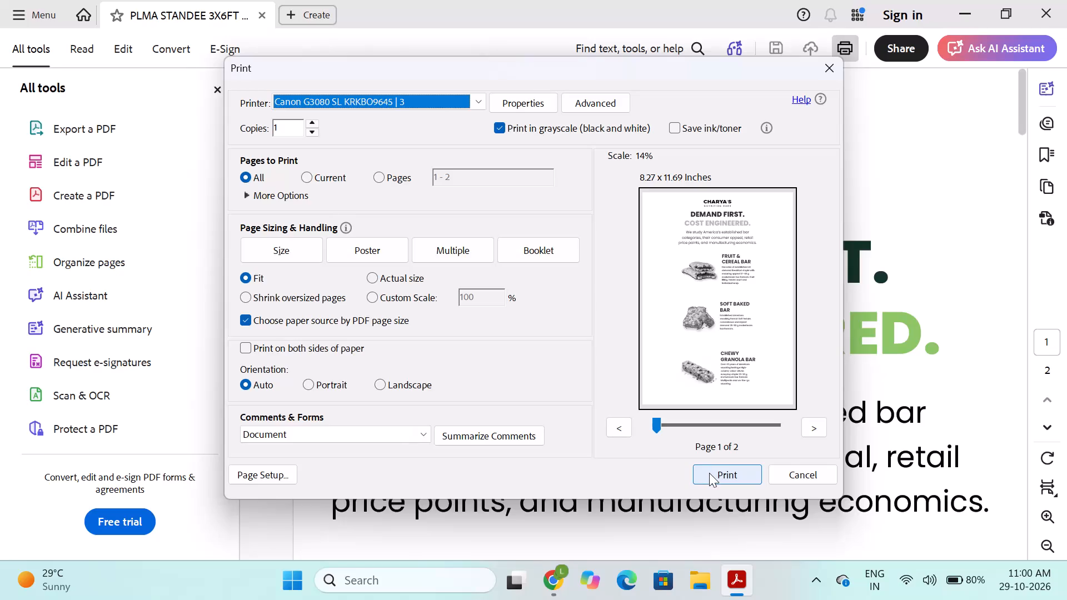
Print all pages of the standee PDF in grayscale, fitted to the paper, on the Canon G3080 printer.
left_click(709, 473)
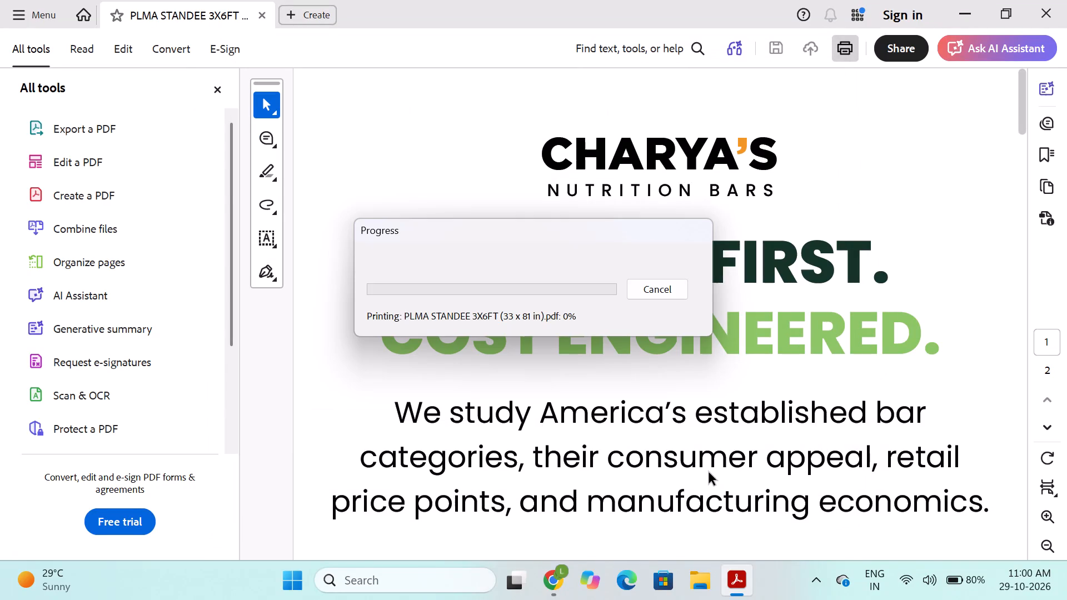
left_click(958, 7)
Switch to File Explorer and look through the files in the SUPPLY SIDE 2026 folder.
left_click(694, 571)
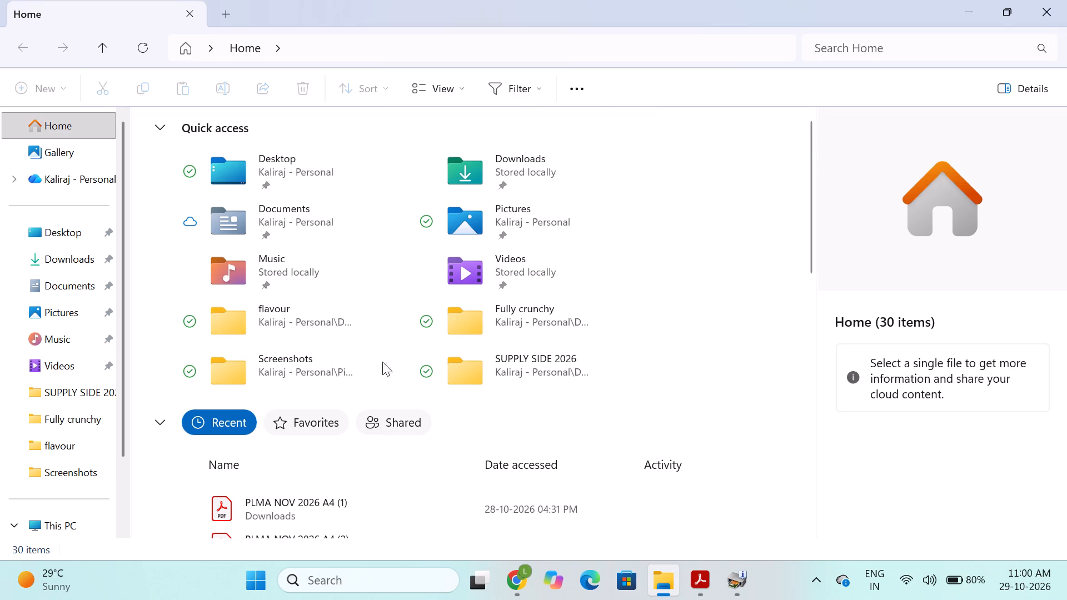
double_click(486, 362)
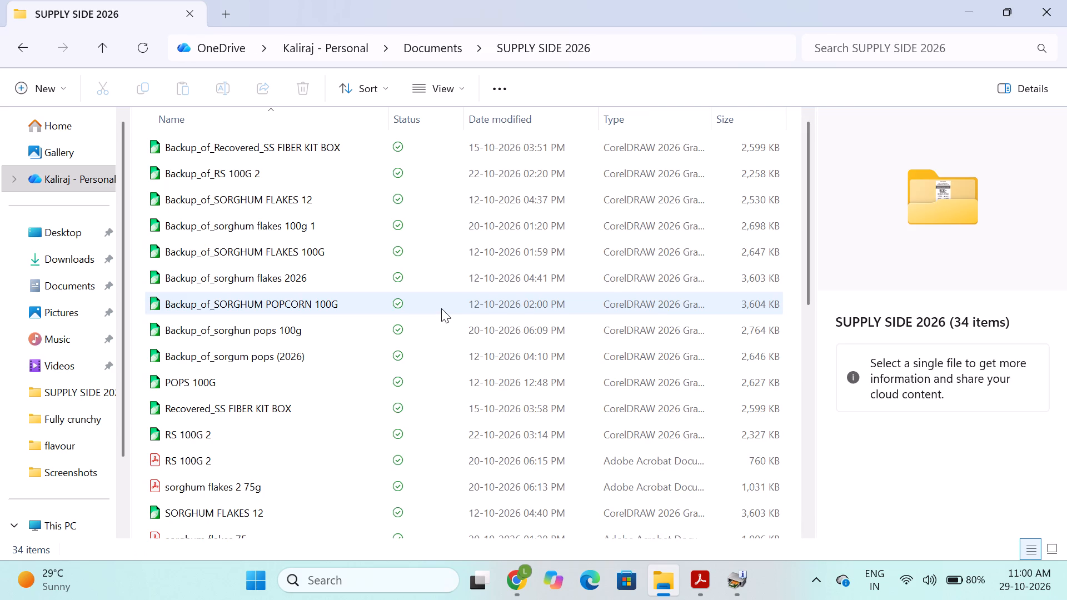
scroll(347, 363, "down", 6)
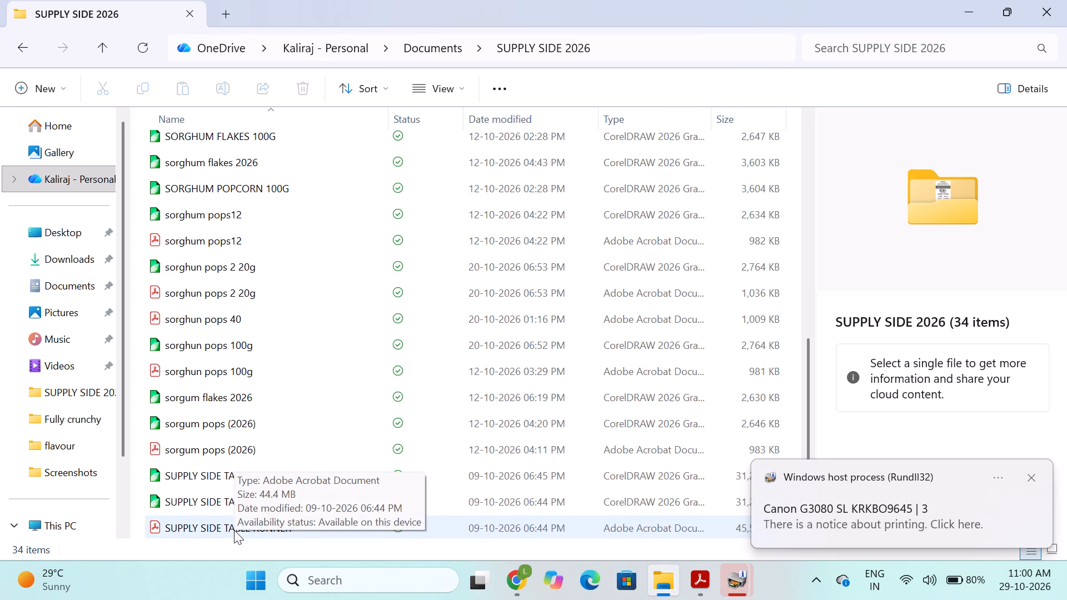
left_click(1030, 477)
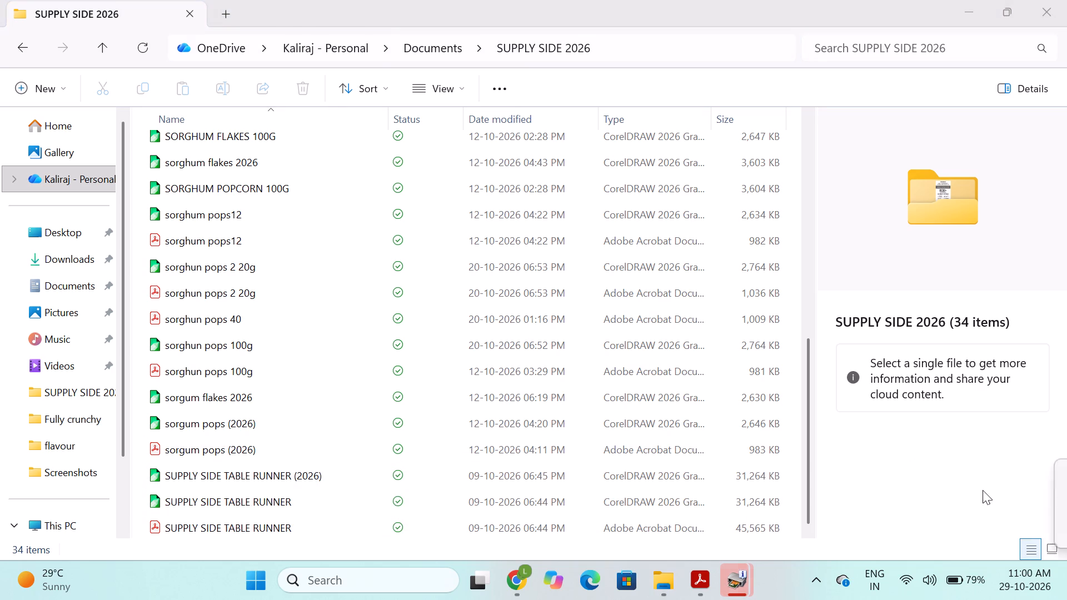
Switch back to the PLMA STANDEE 3X6FT (33 x 81 in) design in Chrome.
left_click(518, 591)
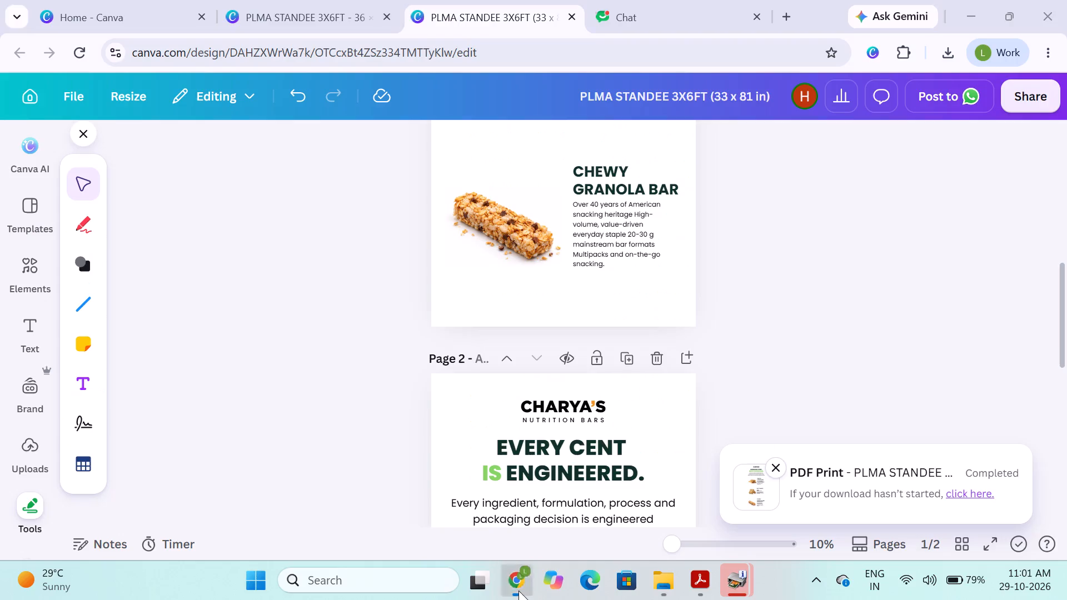
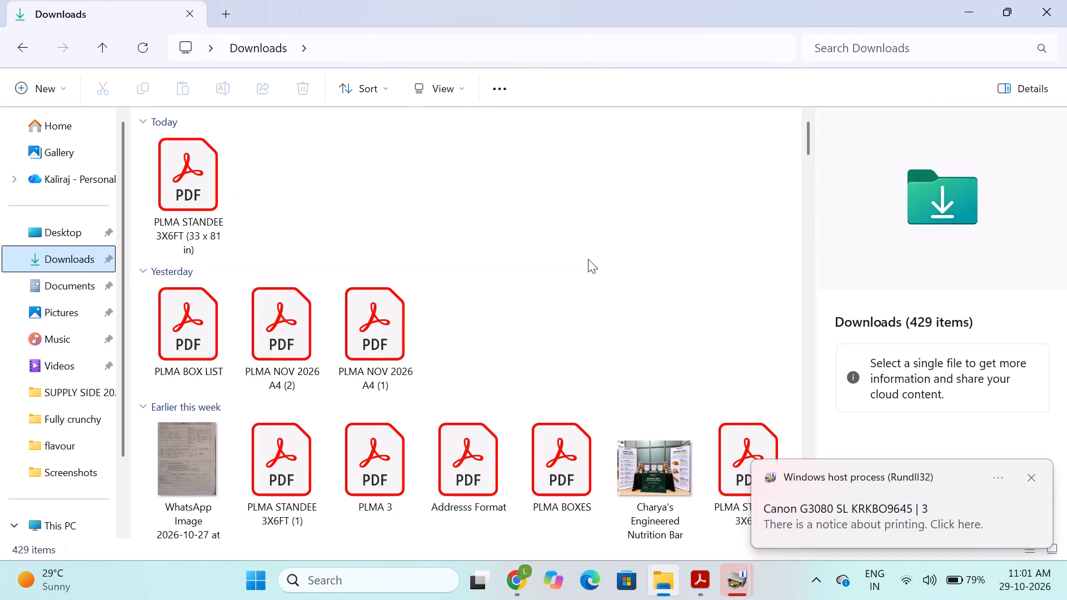
Look through the Downloads folder in File Explorer for the earlier SUPPLY SIDE STANDEE 2026 PDFs.
scroll(588, 259, "down", 2)
scroll(588, 259, "up", 1)
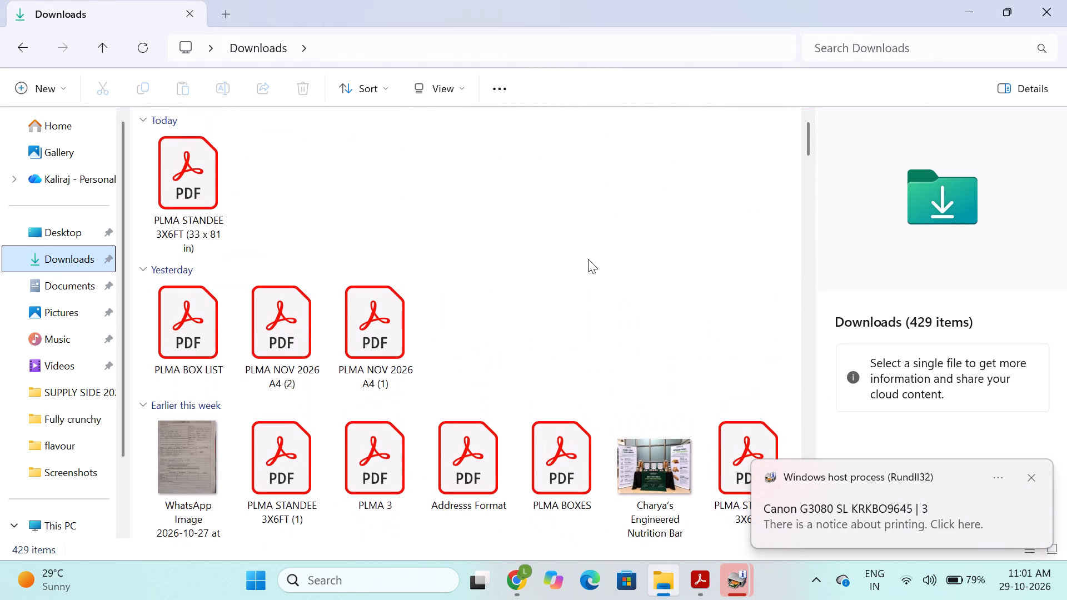
scroll(365, 304, "down", 2)
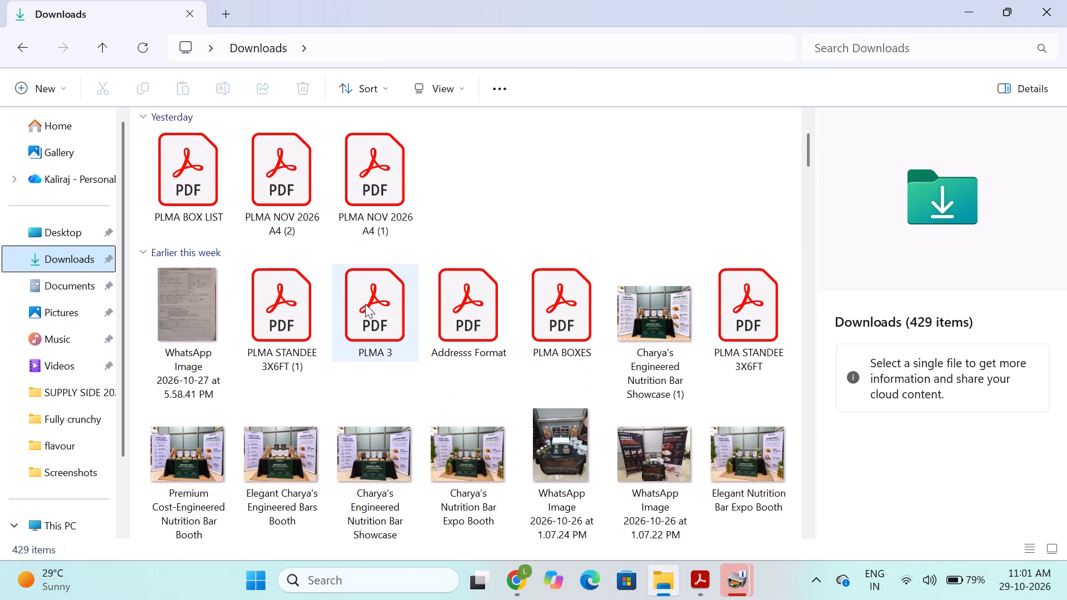
scroll(365, 304, "down", 4)
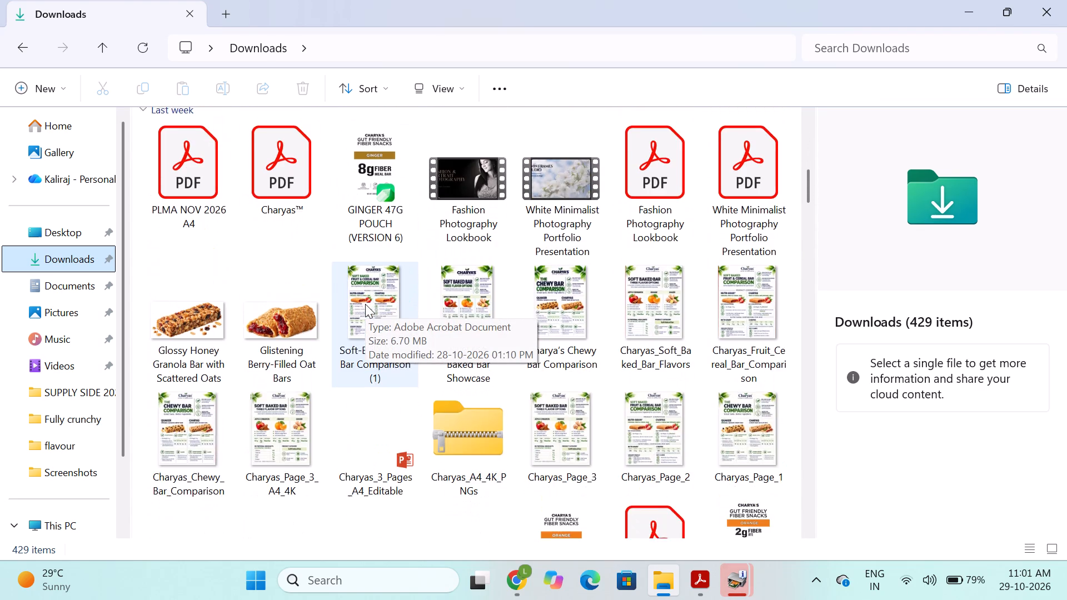
scroll(365, 304, "down", 4)
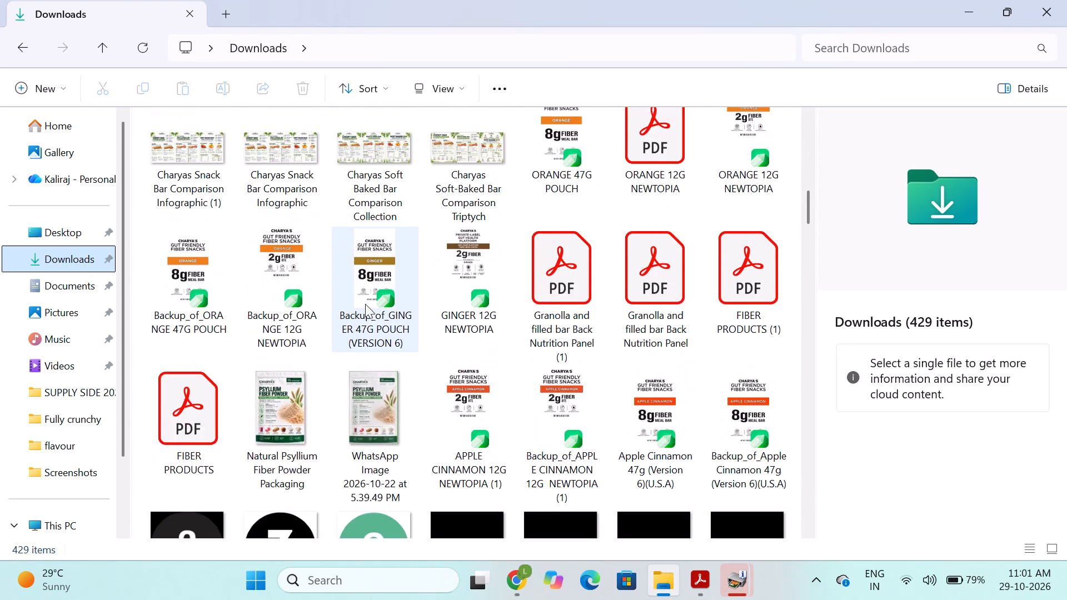
scroll(365, 304, "down", 3)
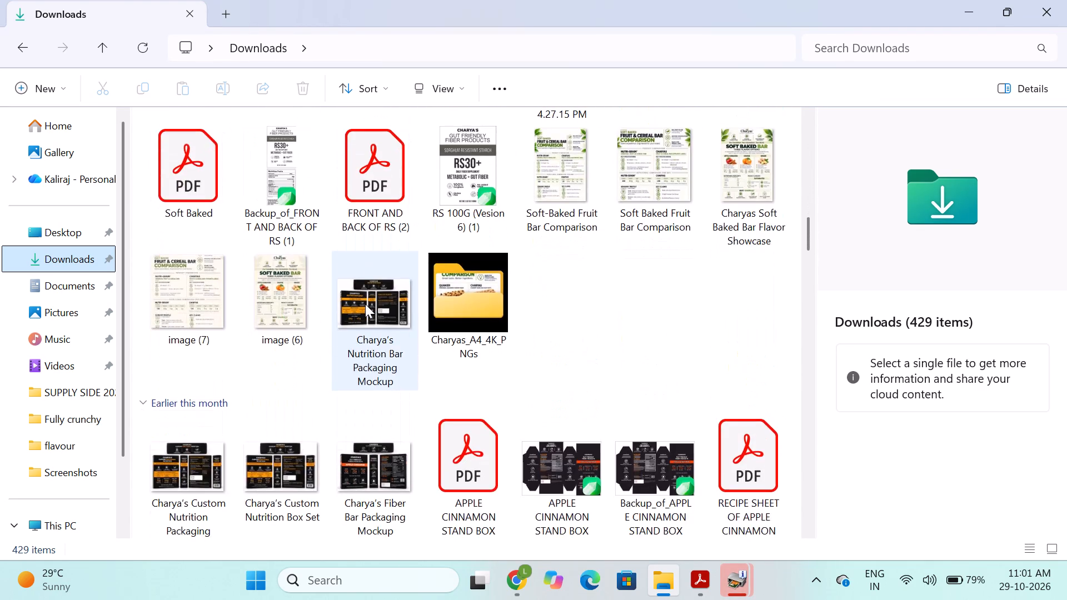
scroll(365, 304, "down", 4)
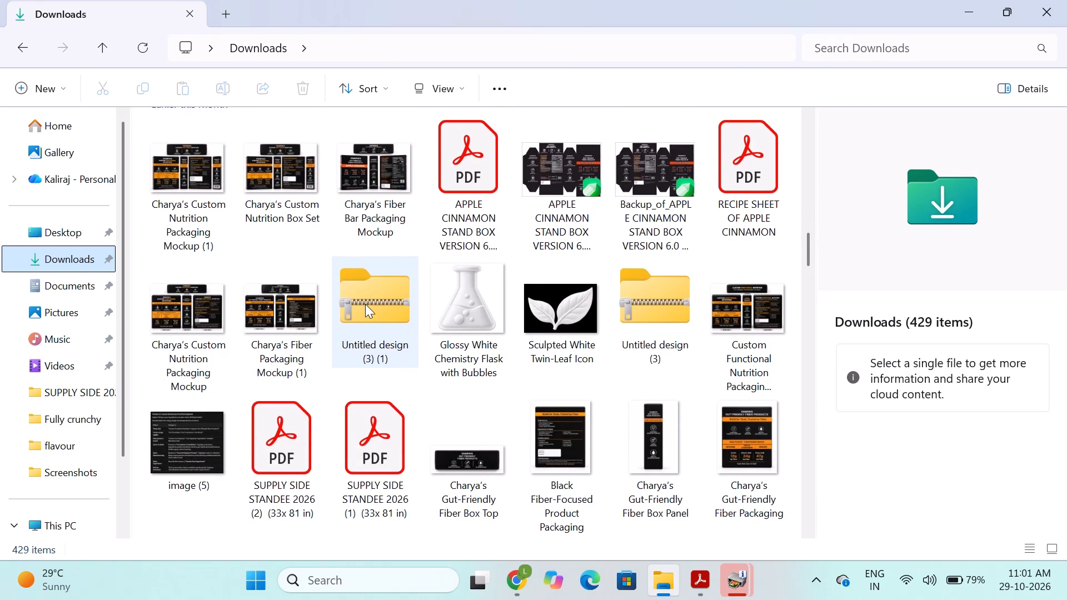
scroll(365, 304, "down", 4)
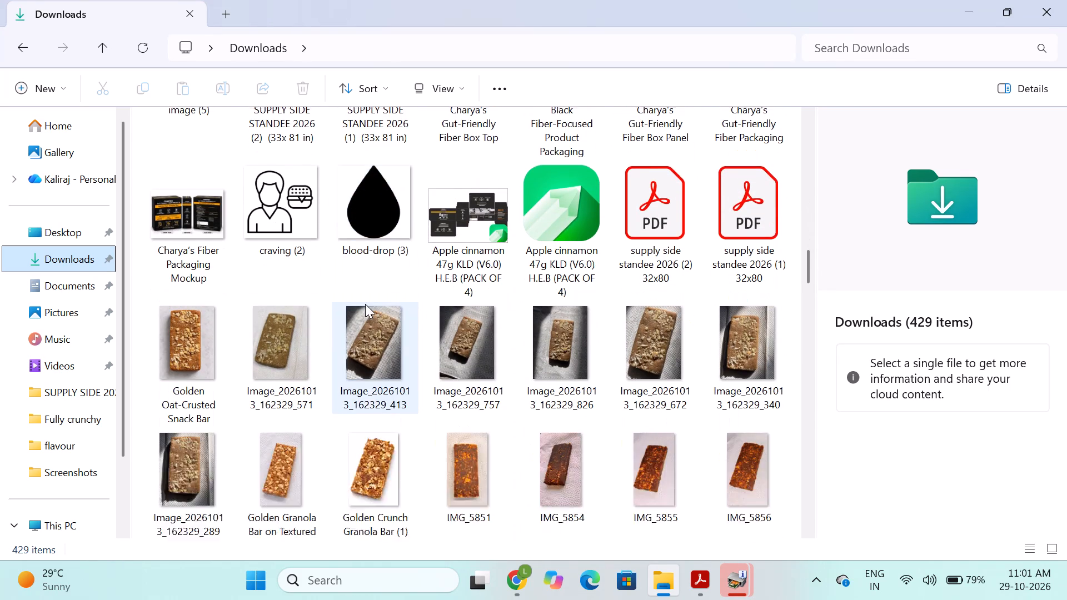
scroll(365, 304, "down", 5)
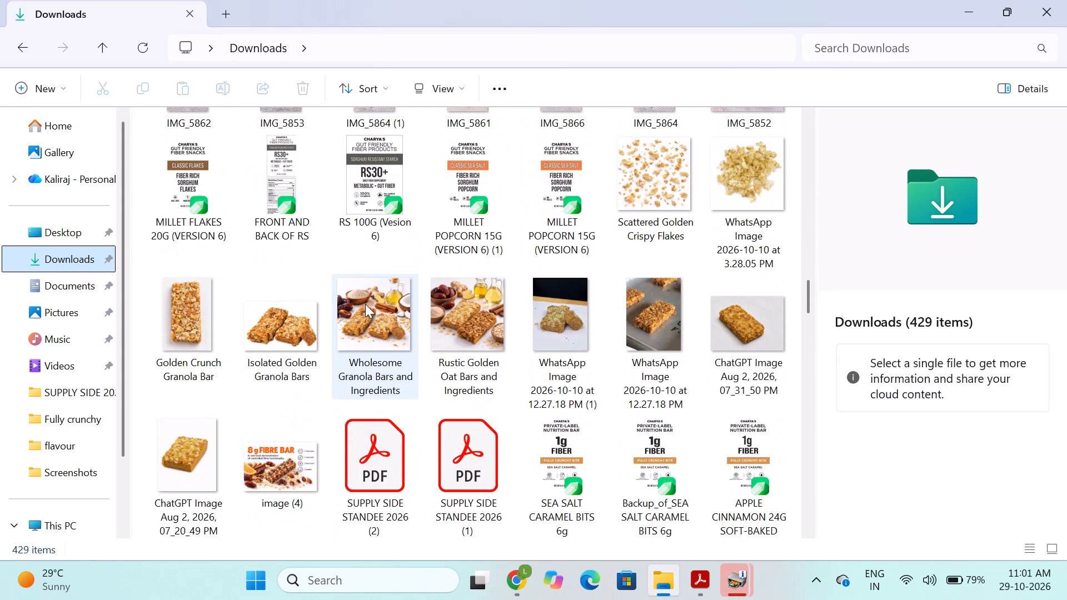
scroll(365, 304, "down", 1)
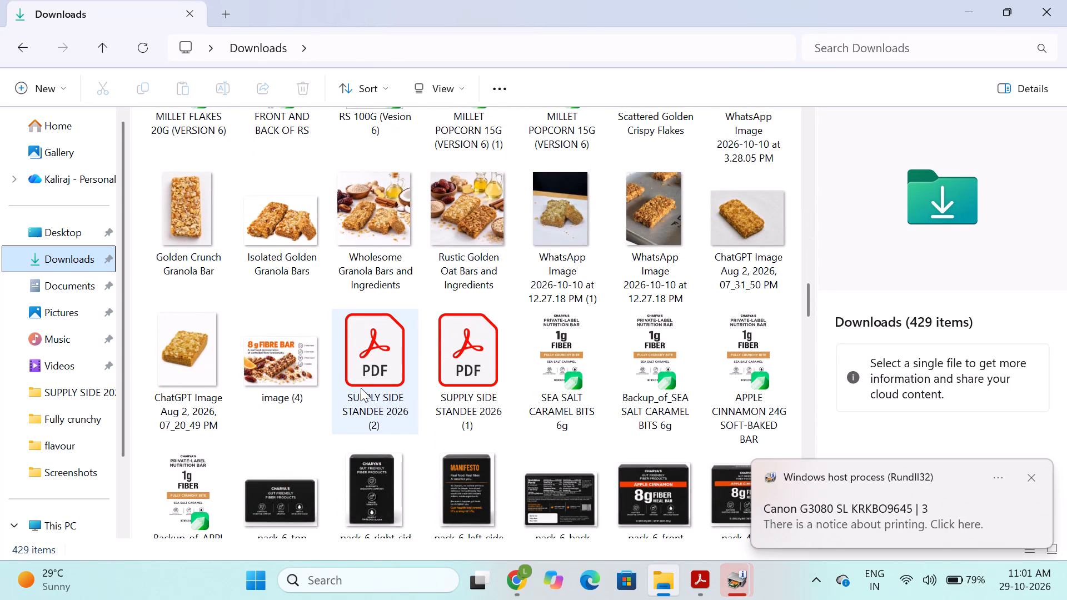
Open SUPPLY SIDE STANDEE 2026 (1) in Acrobat, review the whole page, and return to the Downloads folder, leaving the PDF open.
double_click(474, 374)
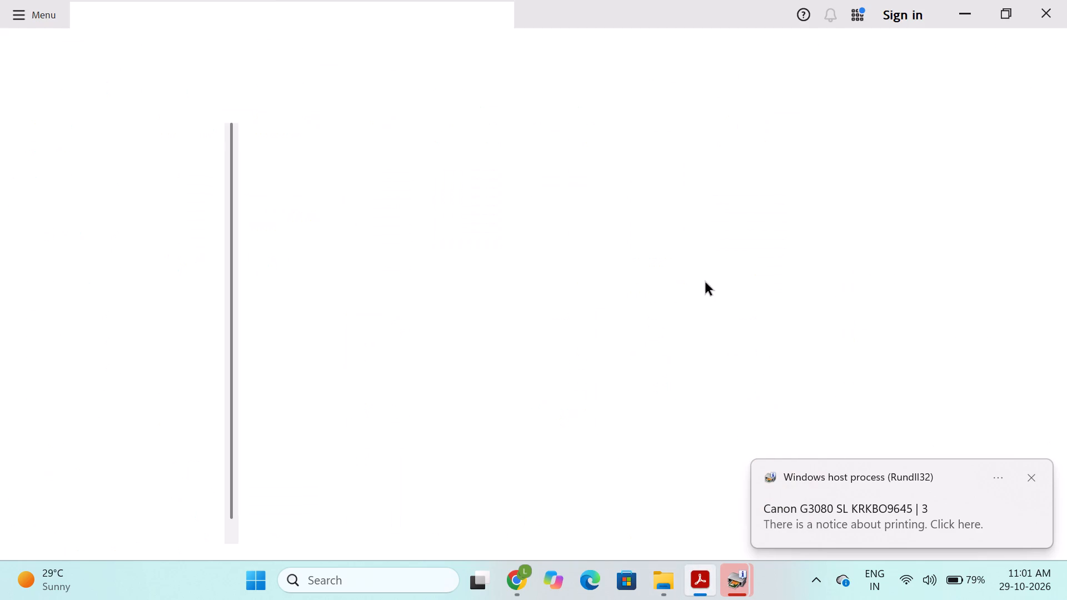
scroll(709, 278, "down", 3)
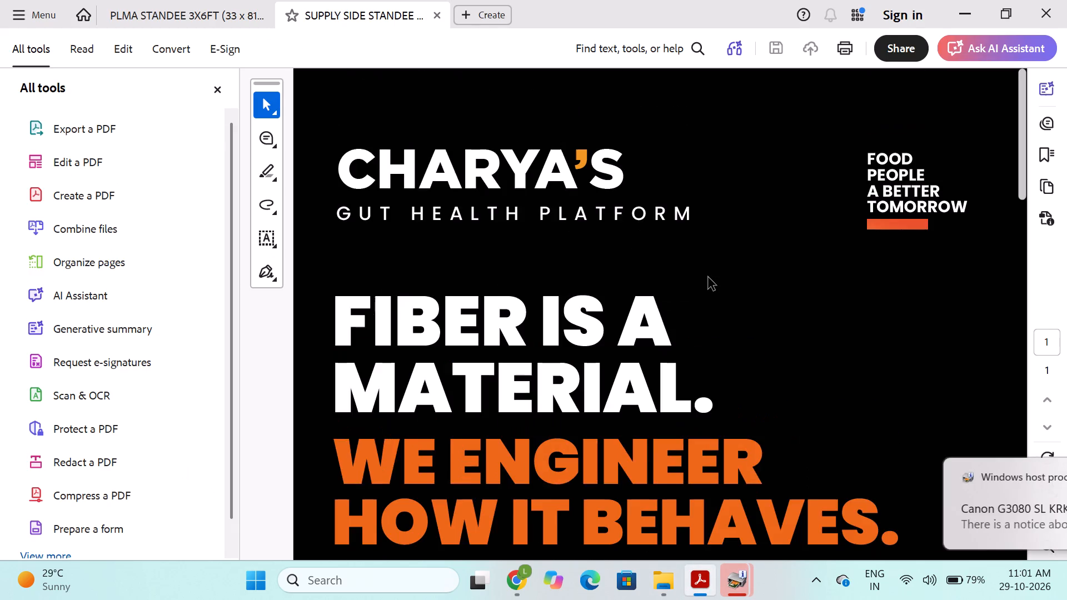
scroll(709, 278, "down", 8)
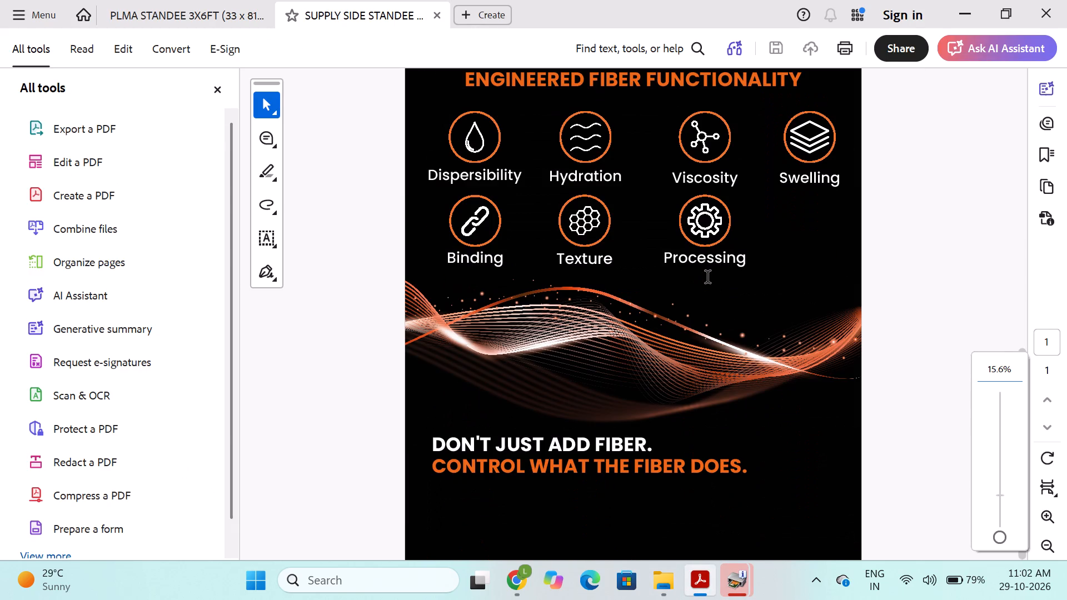
scroll(709, 278, "down", 3)
scroll(709, 278, "up", 9)
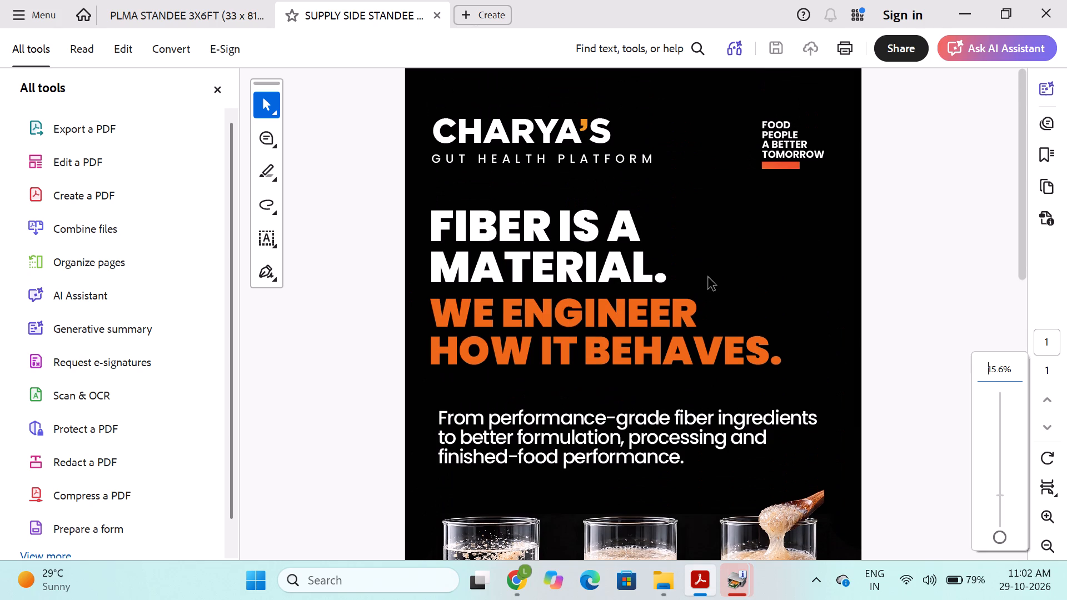
left_click(1040, 9)
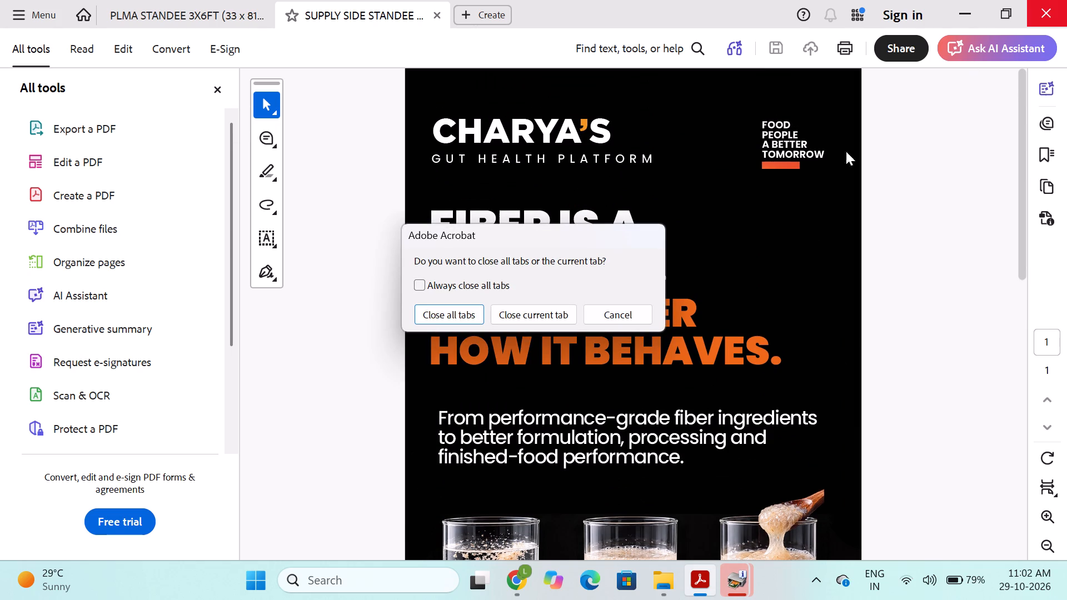
left_click(620, 301)
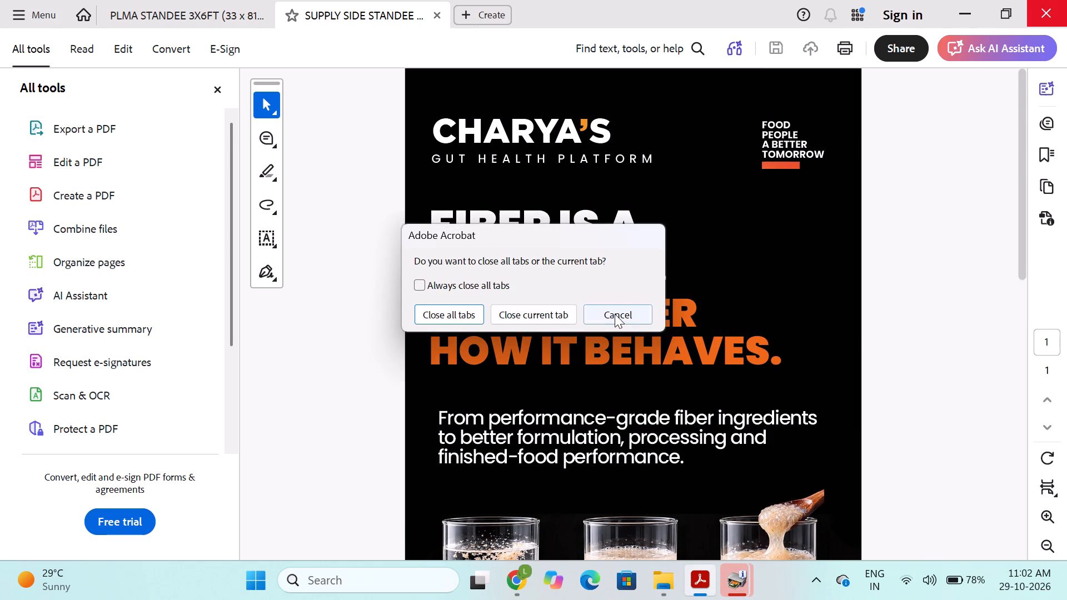
left_click(615, 314)
left_click(967, 3)
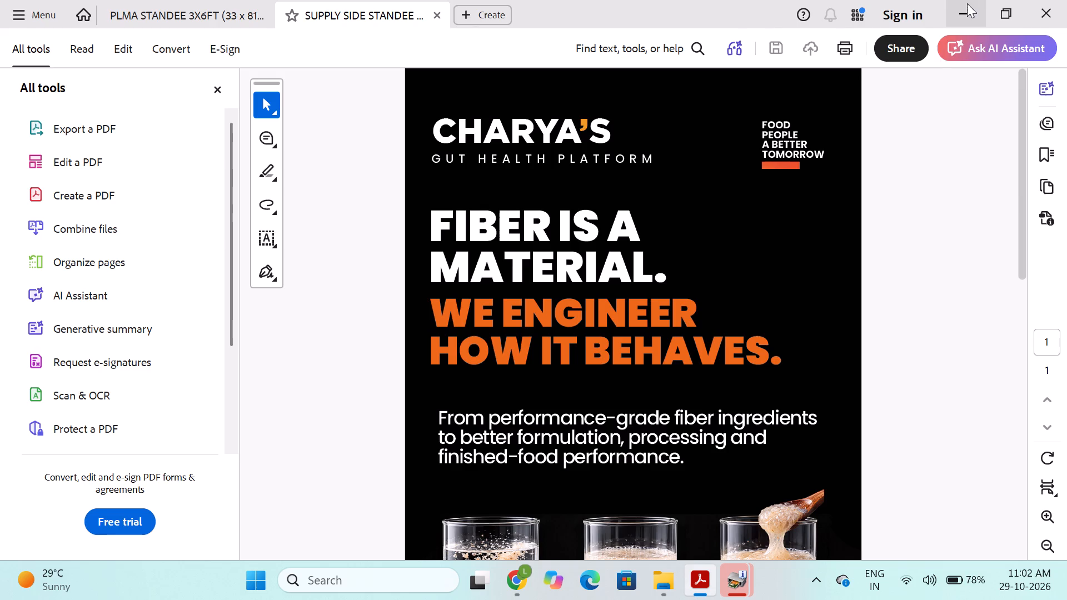
Open SUPPLY SIDE STANDEE 2026 (2) in Acrobat, review its page from top to bottom, and return to the Downloads folder.
double_click(386, 379)
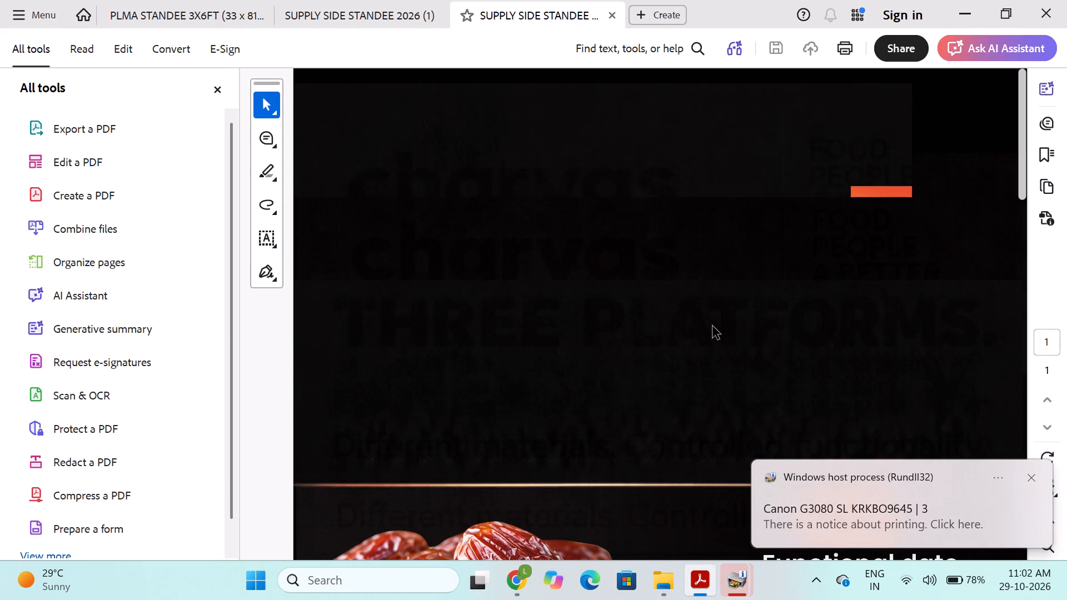
scroll(713, 327, "down", 5)
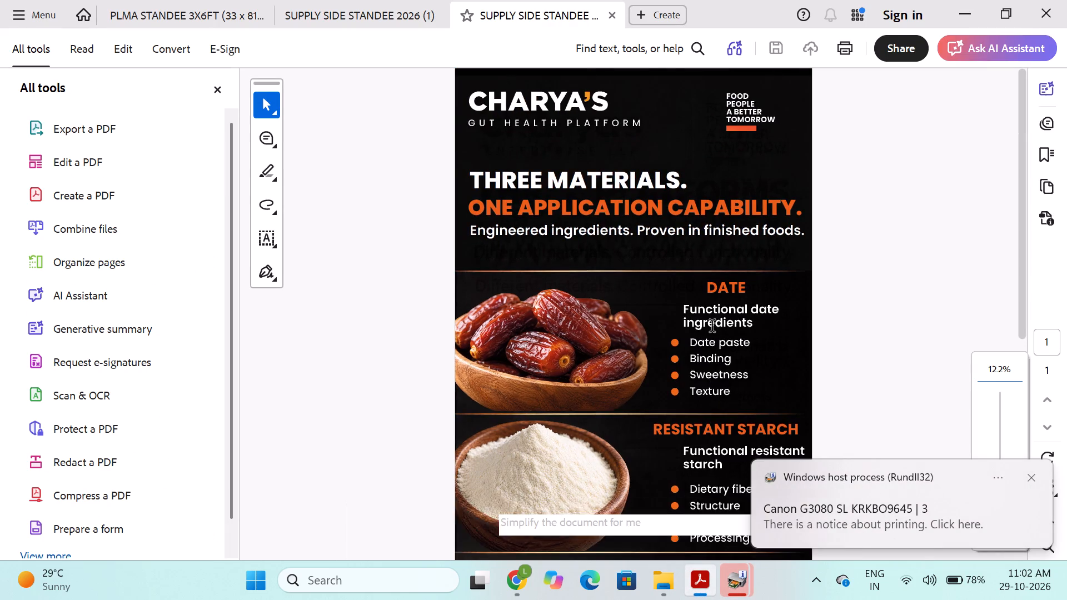
scroll(713, 327, "down", 4)
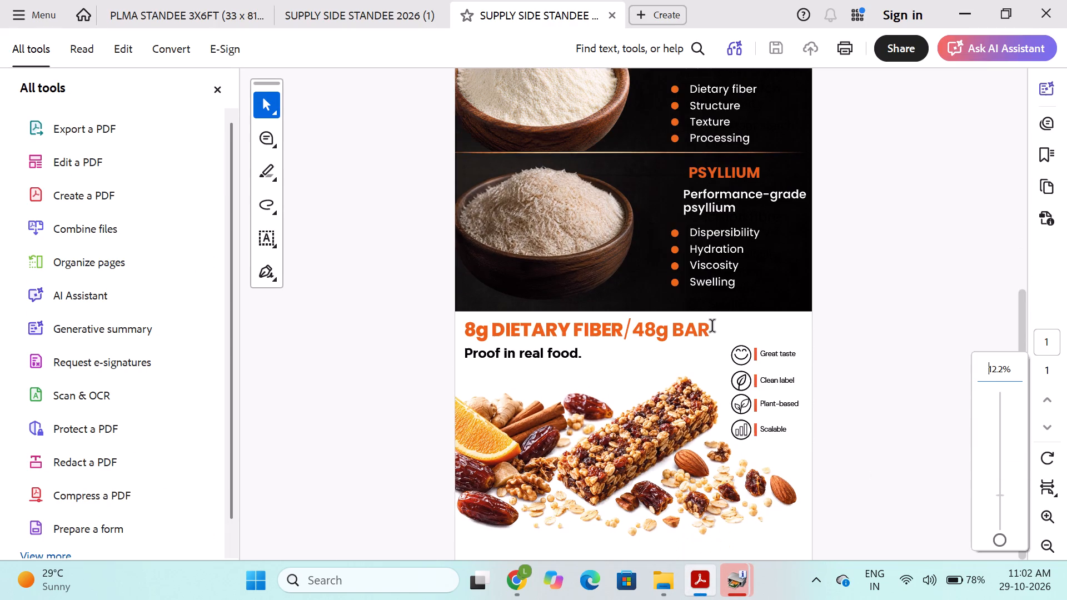
scroll(713, 327, "up", 6)
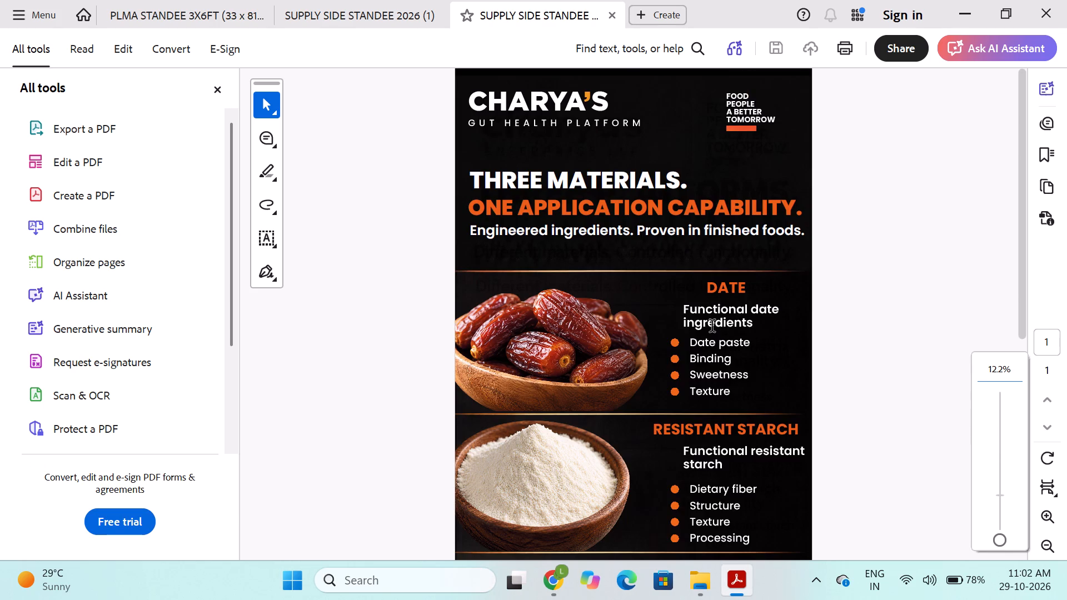
left_click(972, 9)
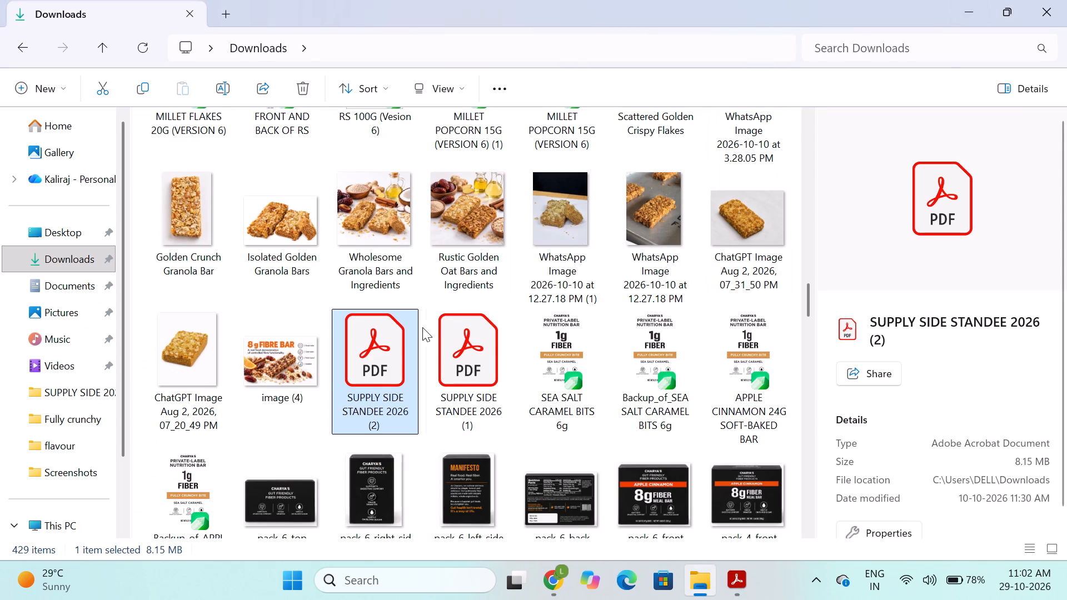
Copy the SUPPLY SIDE STANDEE 2026 (1) and SUPPLY SIDE STANDEE 2026 (2) PDFs together from Downloads.
left_click(486, 334)
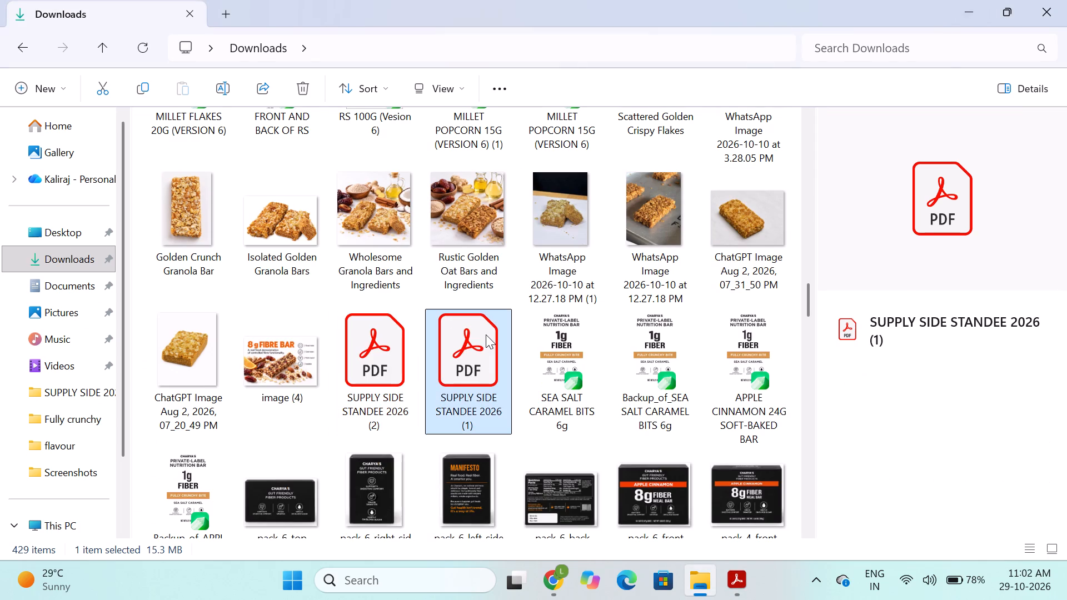
left_click(388, 388, "ctrl")
key("ctrl+c")
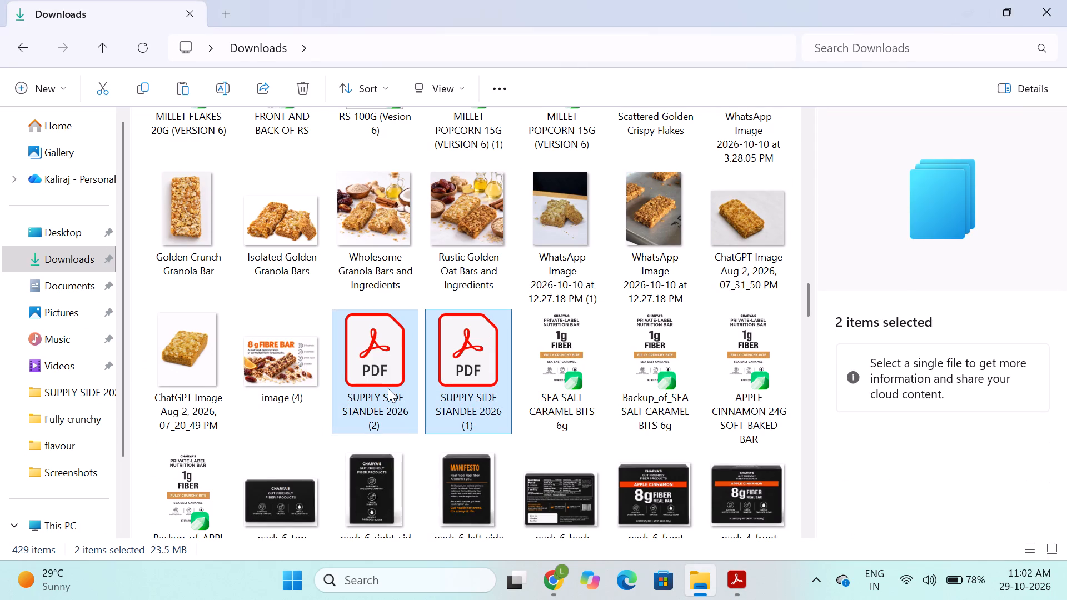
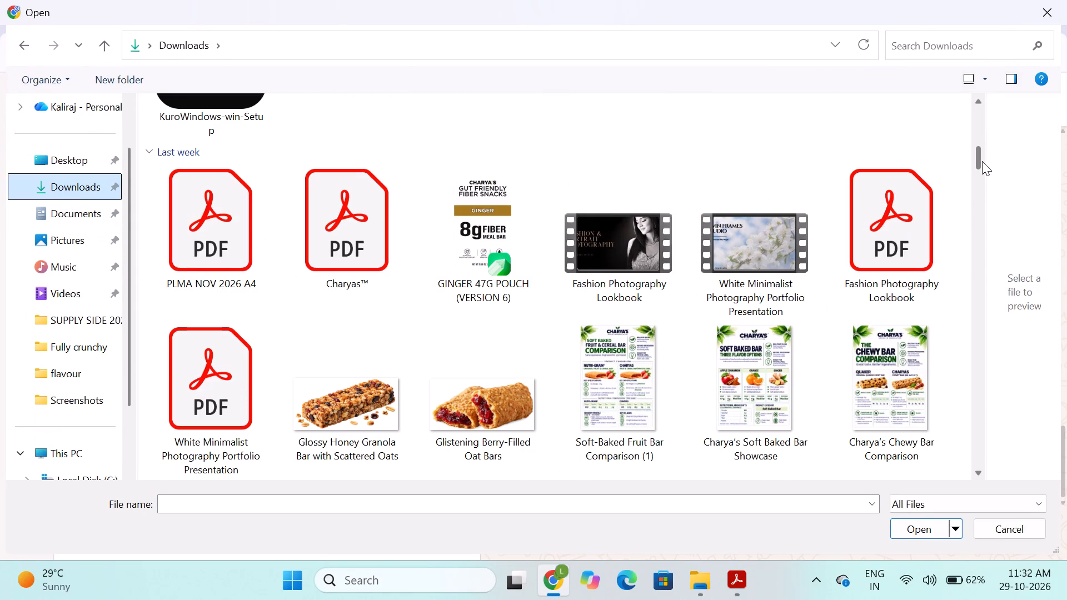
Find the SUPPLY SIDE STANDEE 2026 (1) (33x 81 in) PDF in the Downloads folder and select it for upload.
left_click_drag(980, 161, 976, 180)
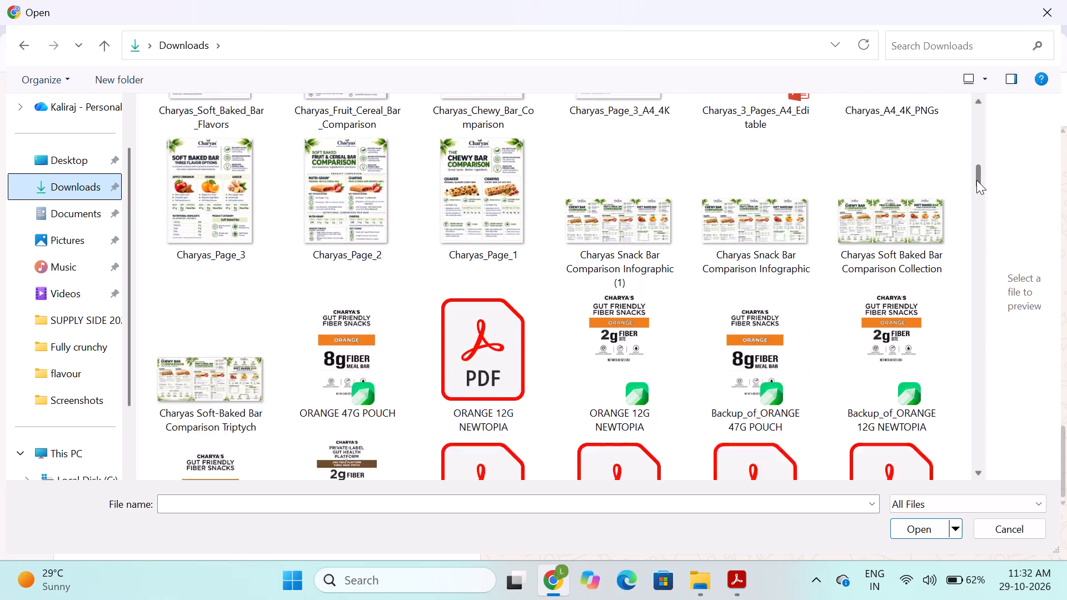
left_click_drag(976, 180, 975, 187)
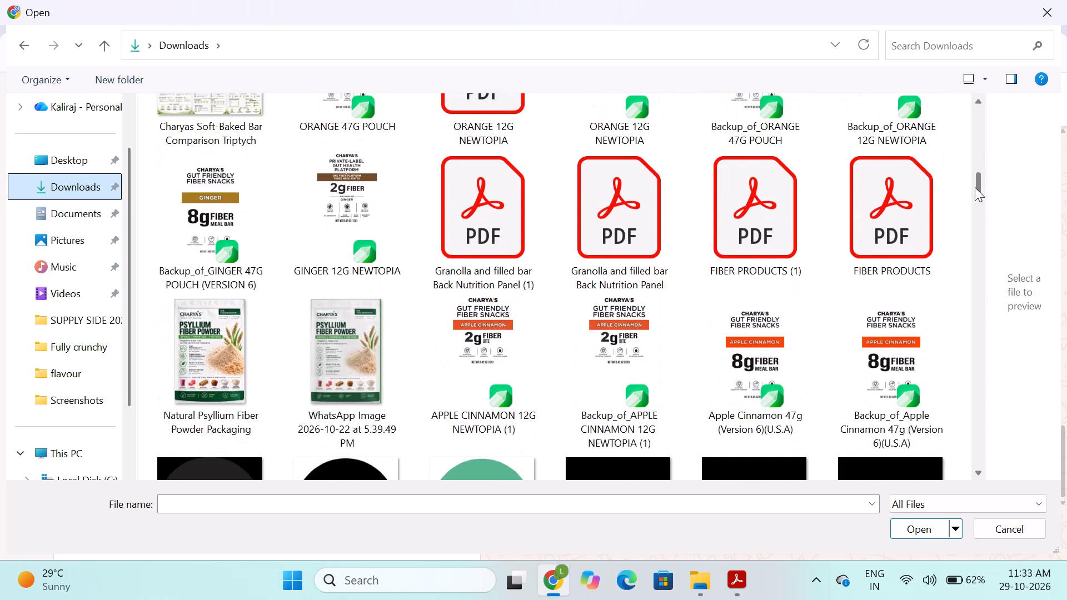
left_click_drag(975, 187, 975, 196)
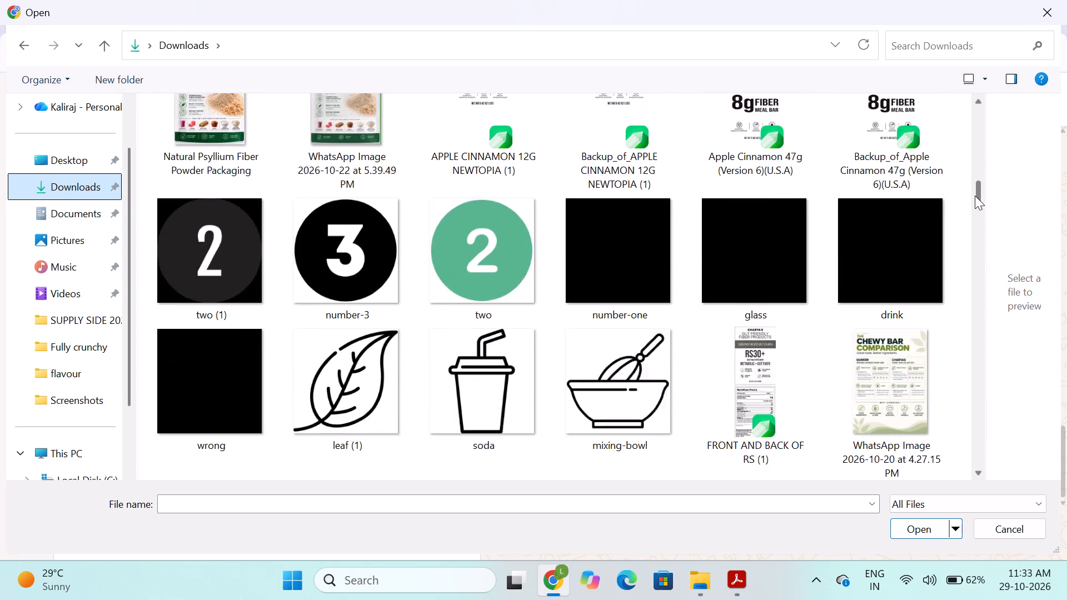
left_click_drag(975, 196, 974, 209)
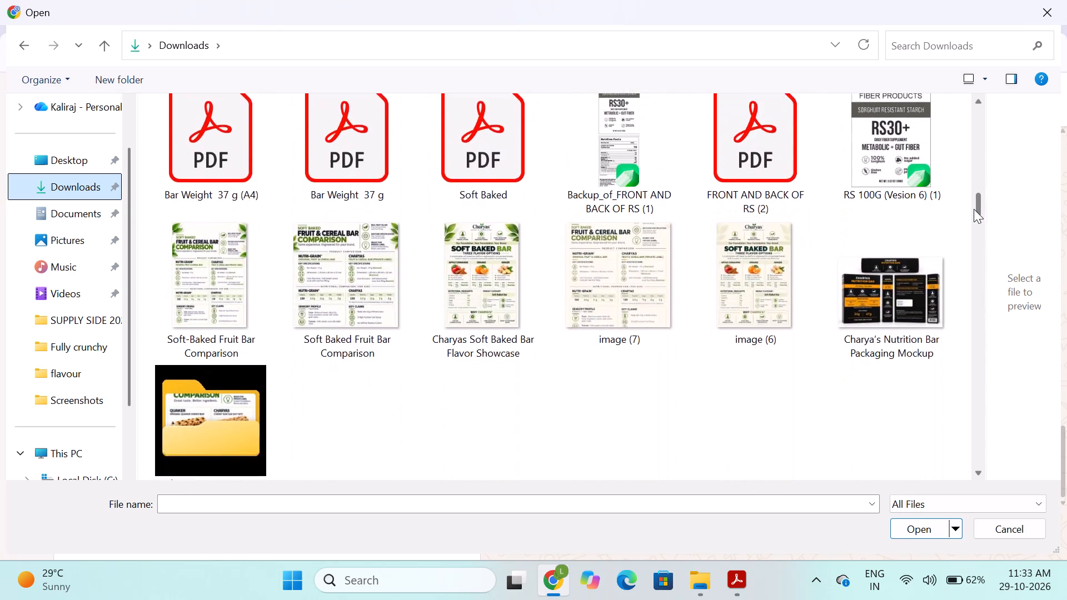
left_click_drag(974, 209, 971, 237)
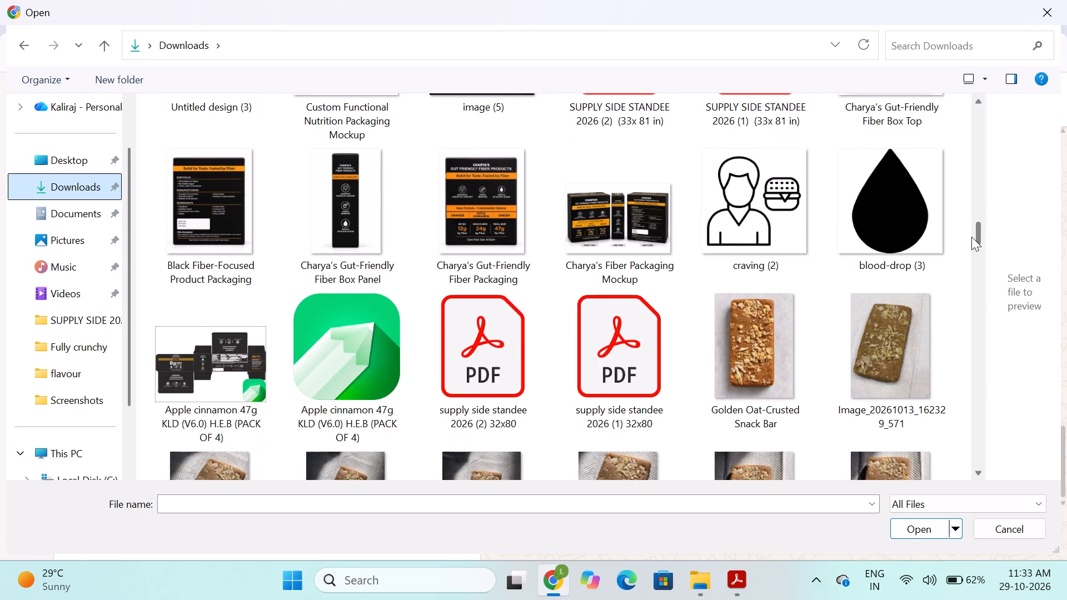
left_click_drag(971, 237, 971, 231)
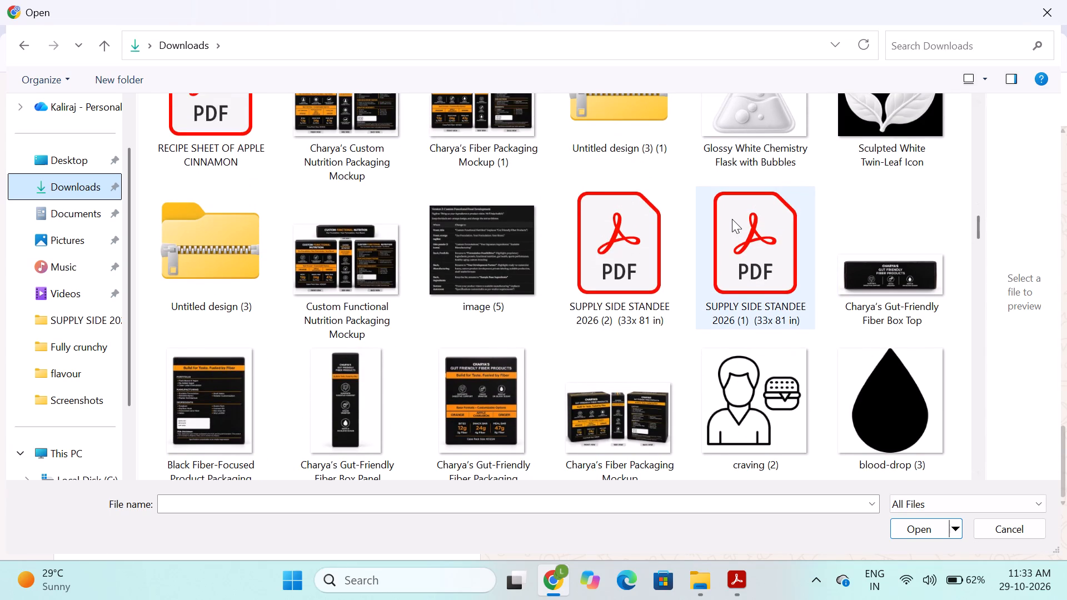
left_click(732, 219, "ctrl")
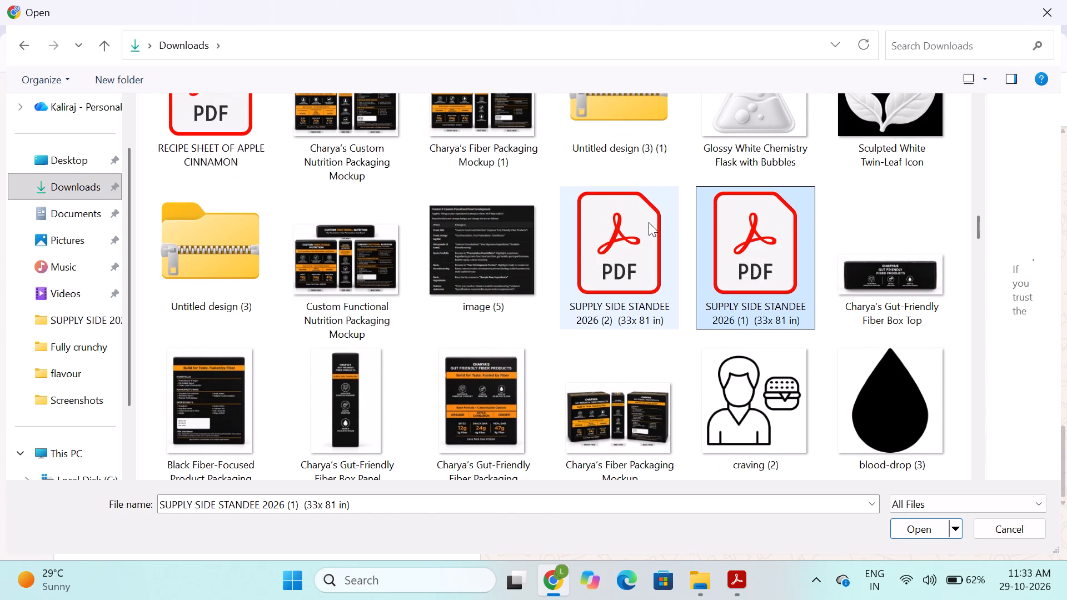
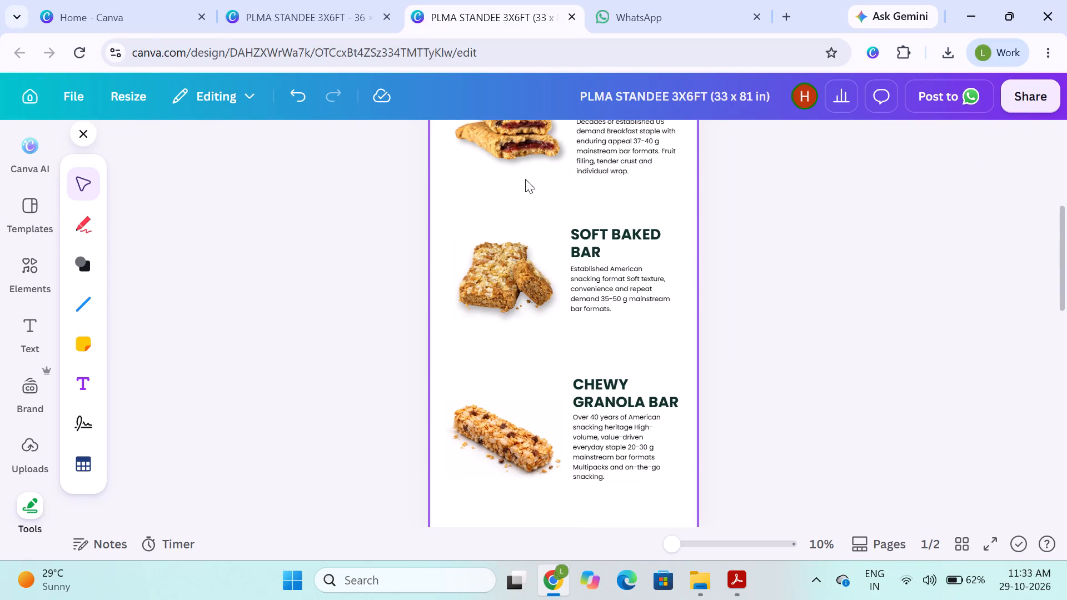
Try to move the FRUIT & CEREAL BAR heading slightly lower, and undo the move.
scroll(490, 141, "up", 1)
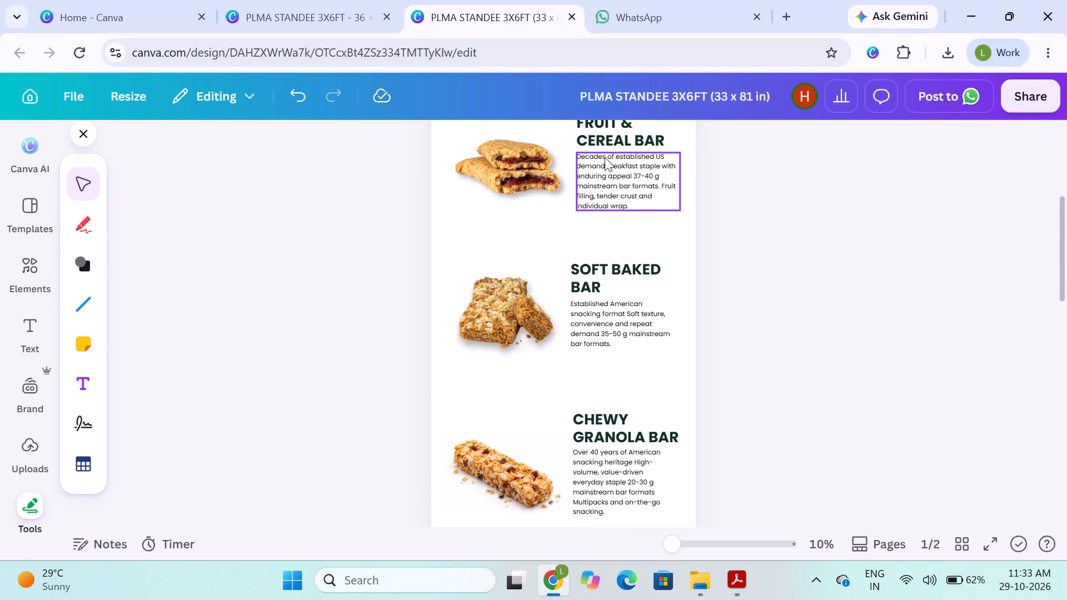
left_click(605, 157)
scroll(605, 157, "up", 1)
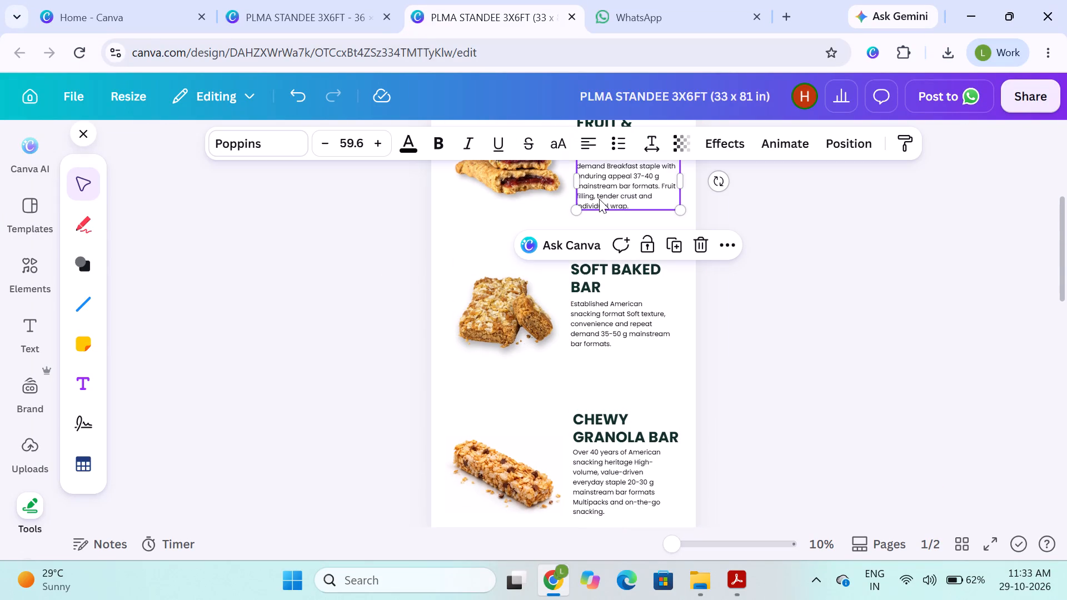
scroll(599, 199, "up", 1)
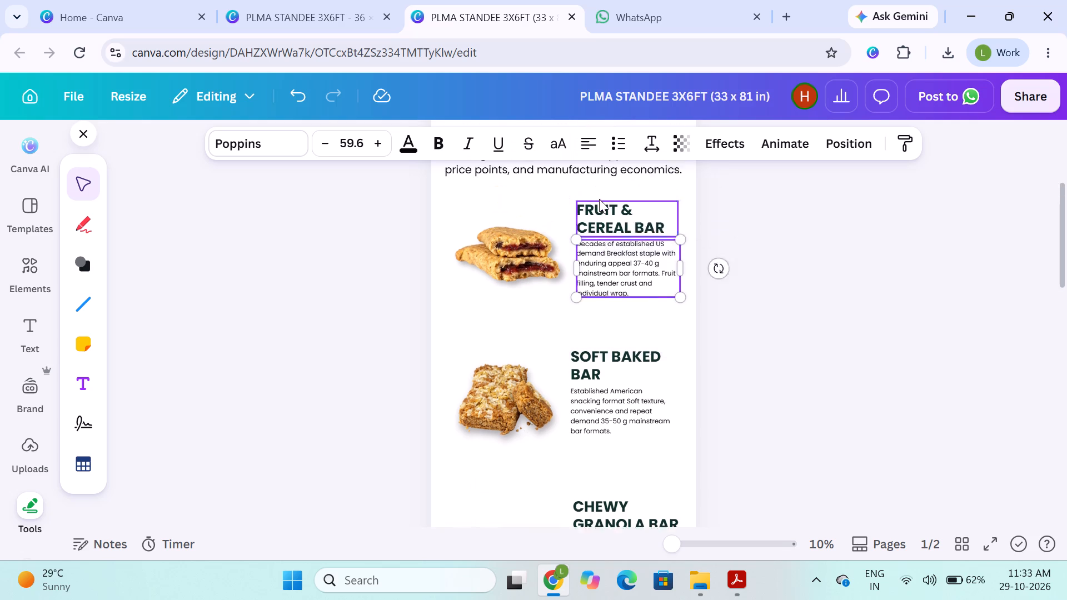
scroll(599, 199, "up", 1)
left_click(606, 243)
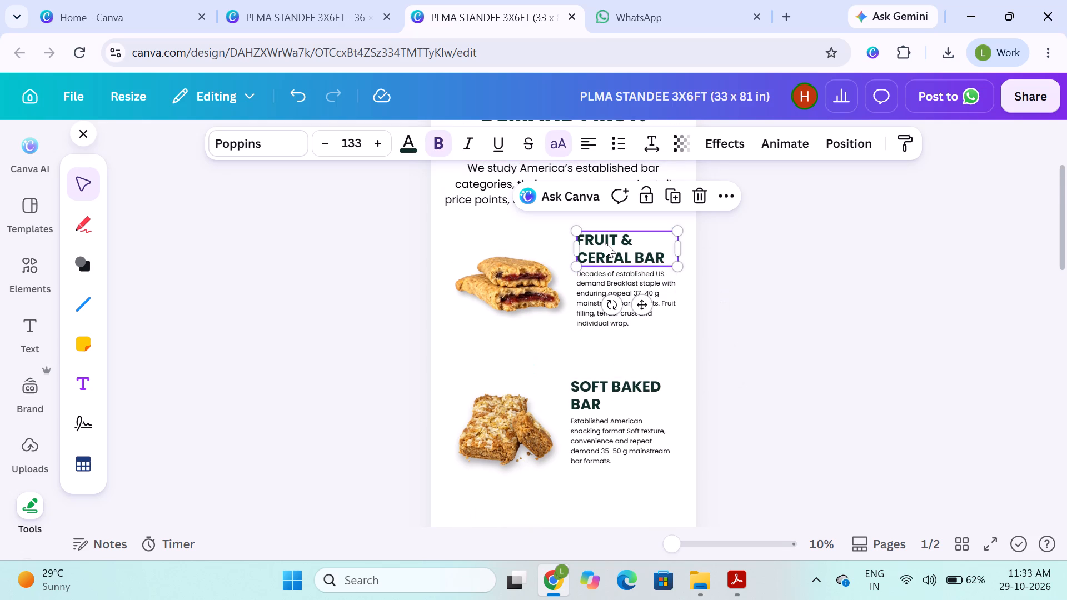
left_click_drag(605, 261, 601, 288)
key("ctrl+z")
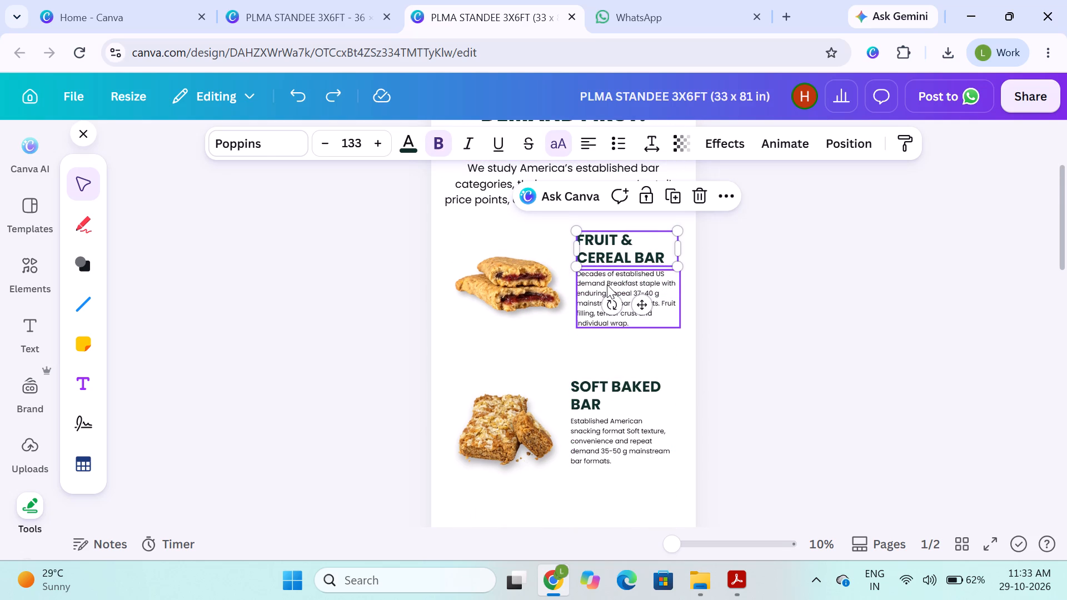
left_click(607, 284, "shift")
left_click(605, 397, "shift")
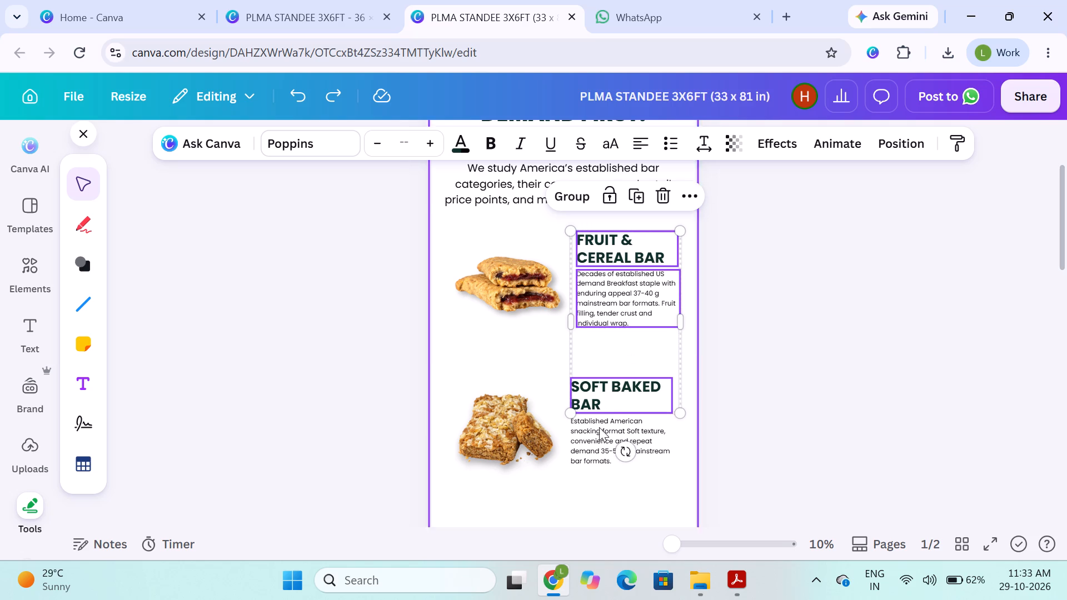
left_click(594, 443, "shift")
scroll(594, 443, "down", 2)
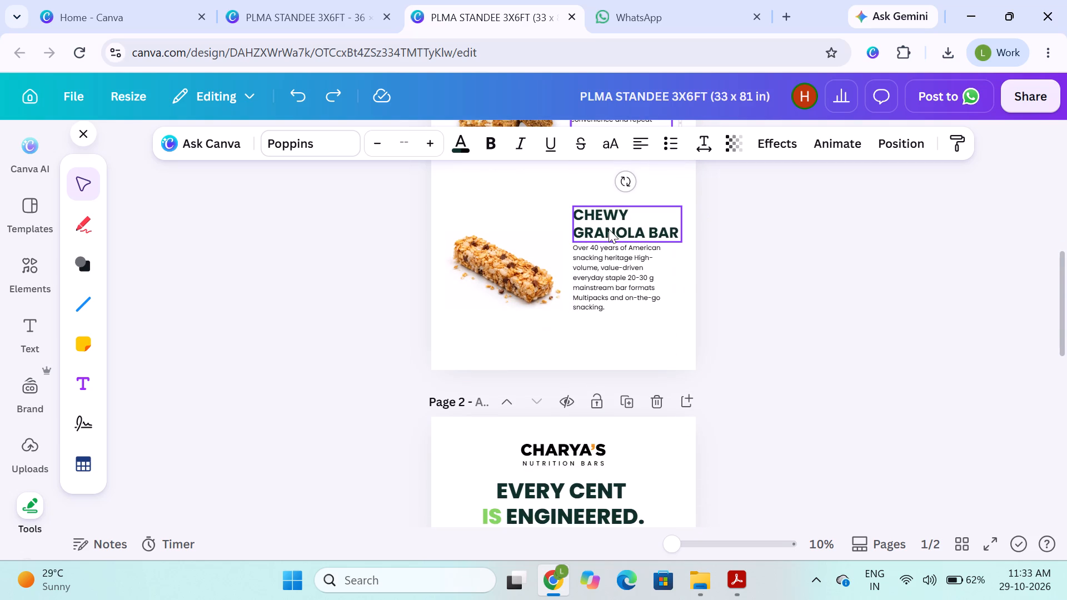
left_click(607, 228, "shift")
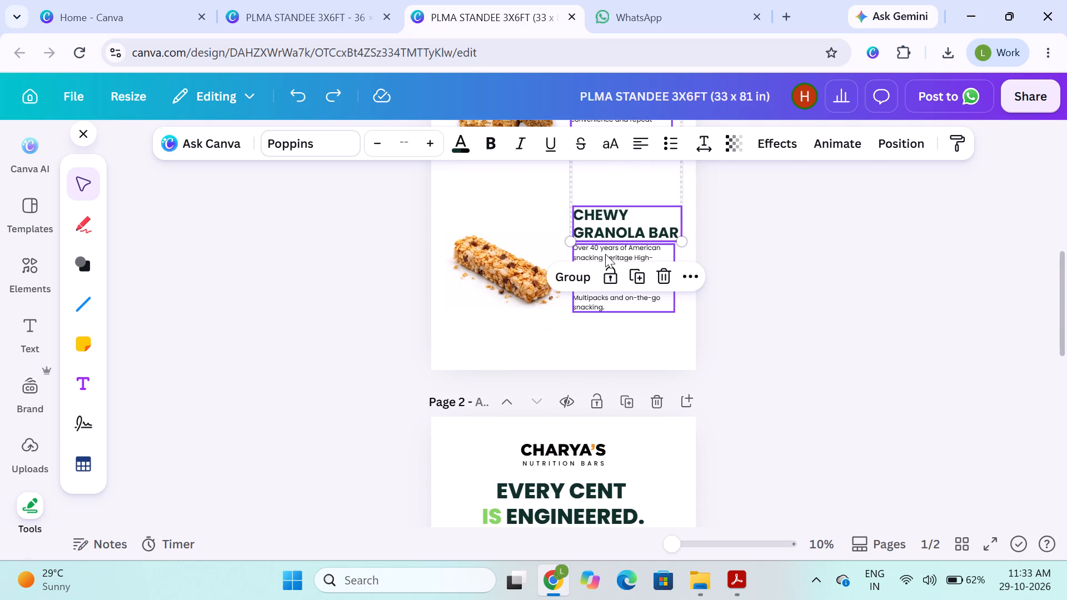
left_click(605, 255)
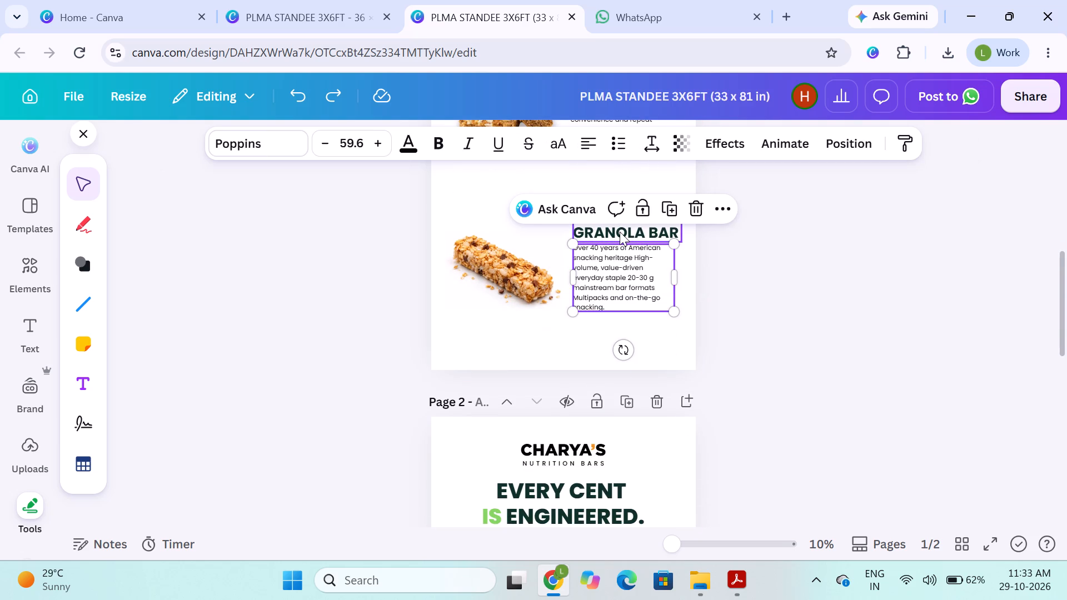
Left-align the headings and descriptions of the Fruit & Cereal, Soft Baked and Chewy Granola bars together on page 1.
scroll(620, 232, "up", 1)
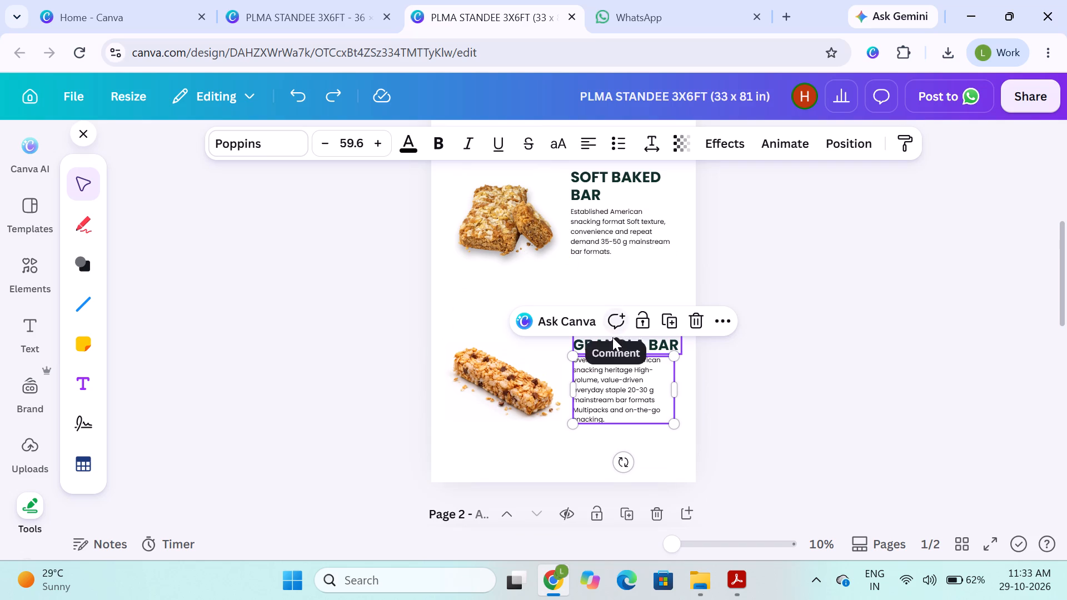
scroll(612, 343, "up", 2)
left_click(612, 343, "shift")
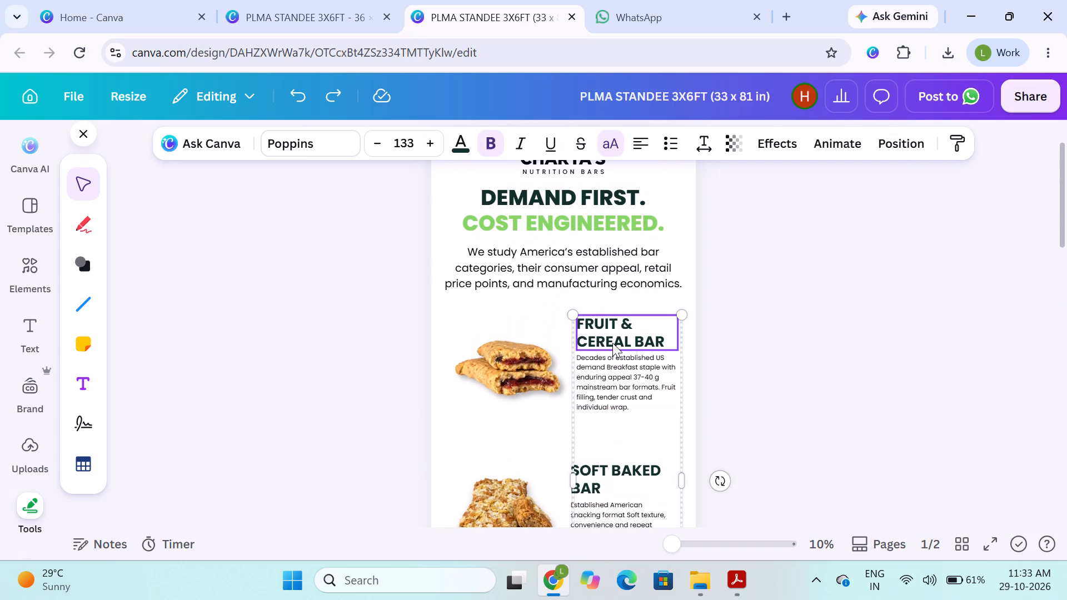
left_click(612, 373, "shift")
scroll(612, 373, "down", 1)
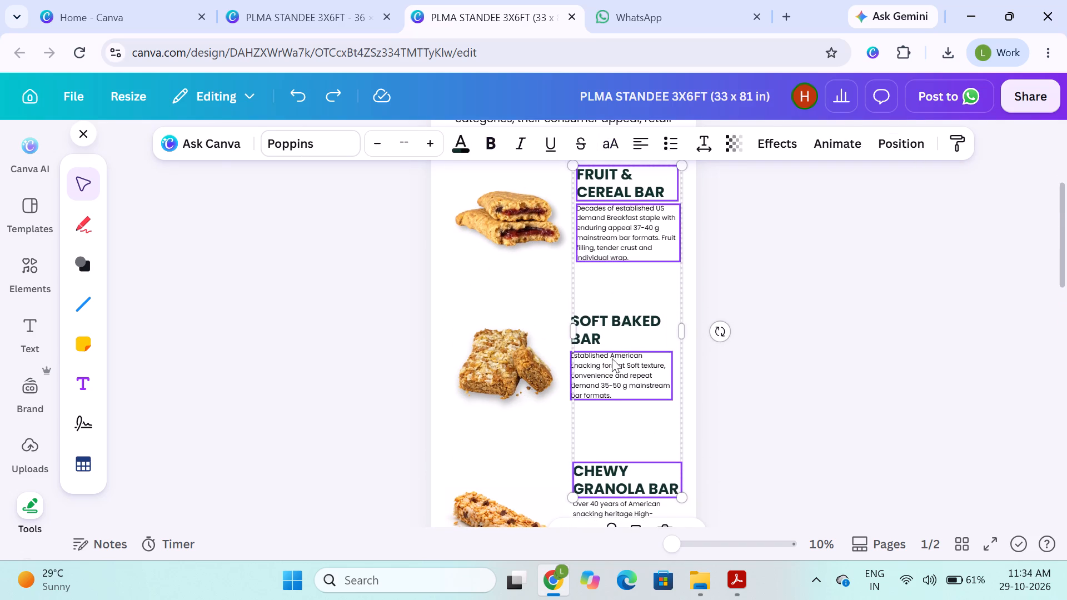
left_click(621, 323, "shift")
left_click(622, 369, "shift")
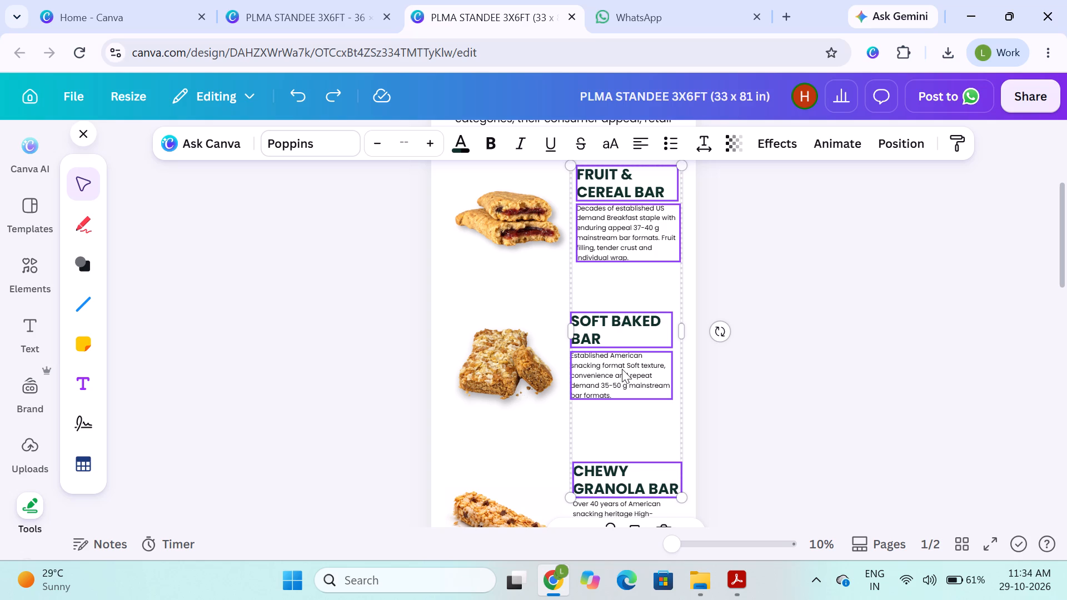
scroll(622, 369, "down", 1)
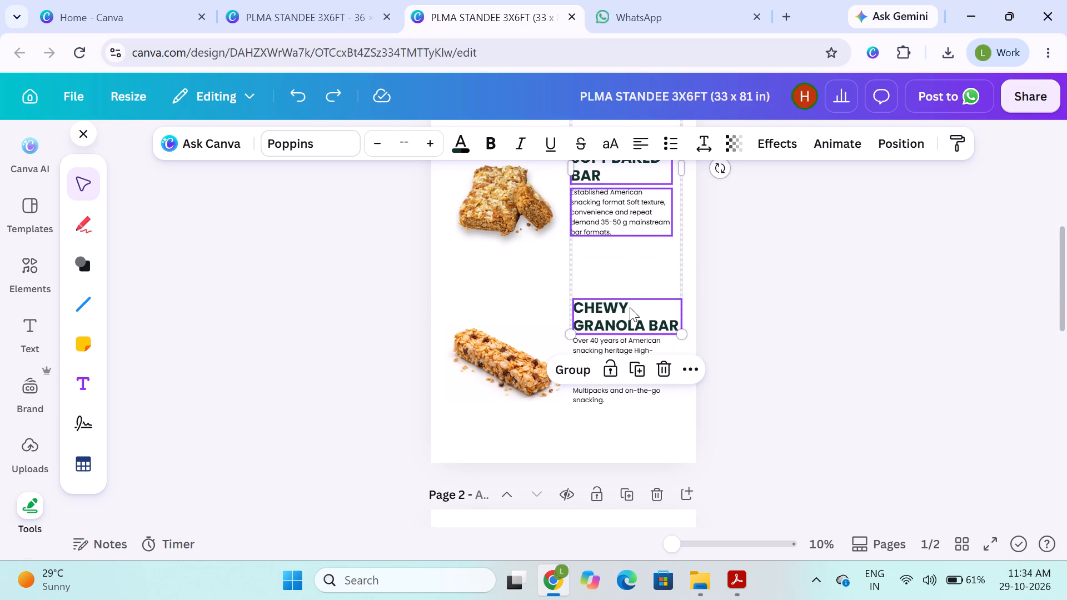
left_click(629, 308, "shift")
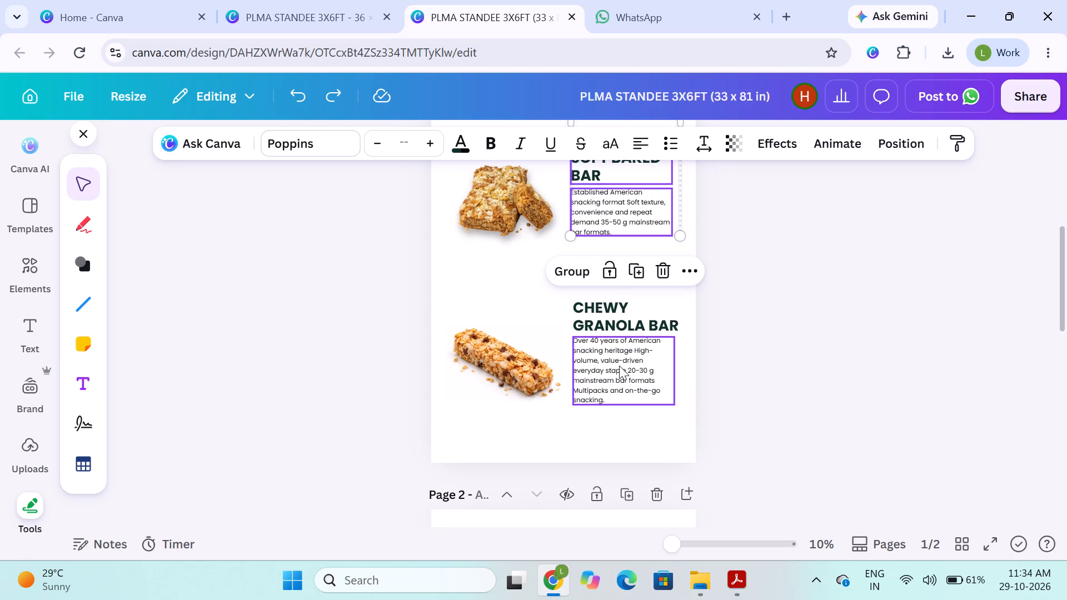
left_click(619, 366, "shift")
left_click(635, 308, "shift")
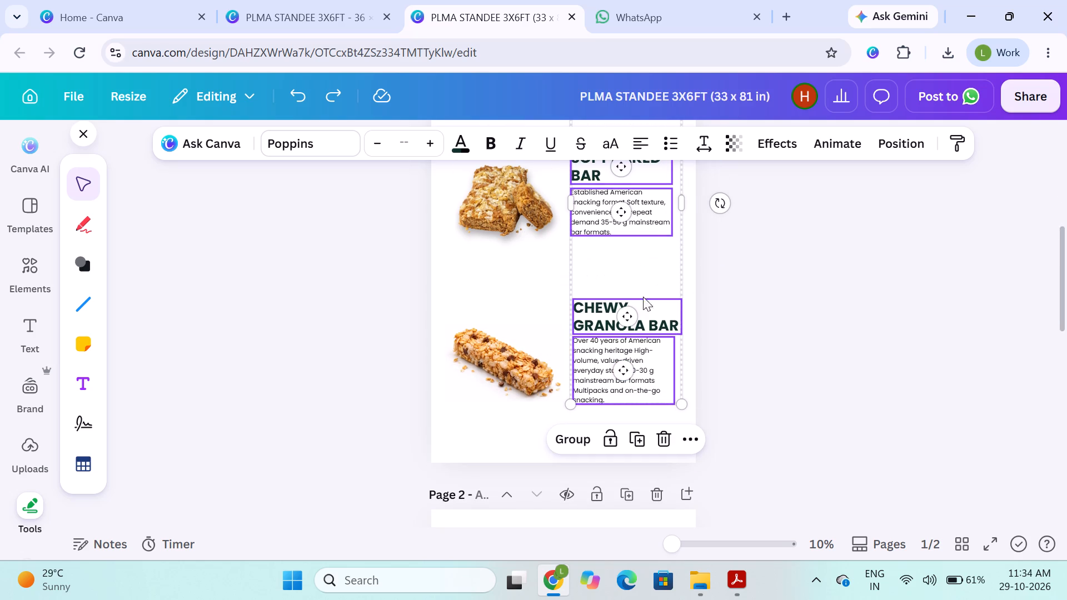
left_click(908, 129)
left_click(894, 147)
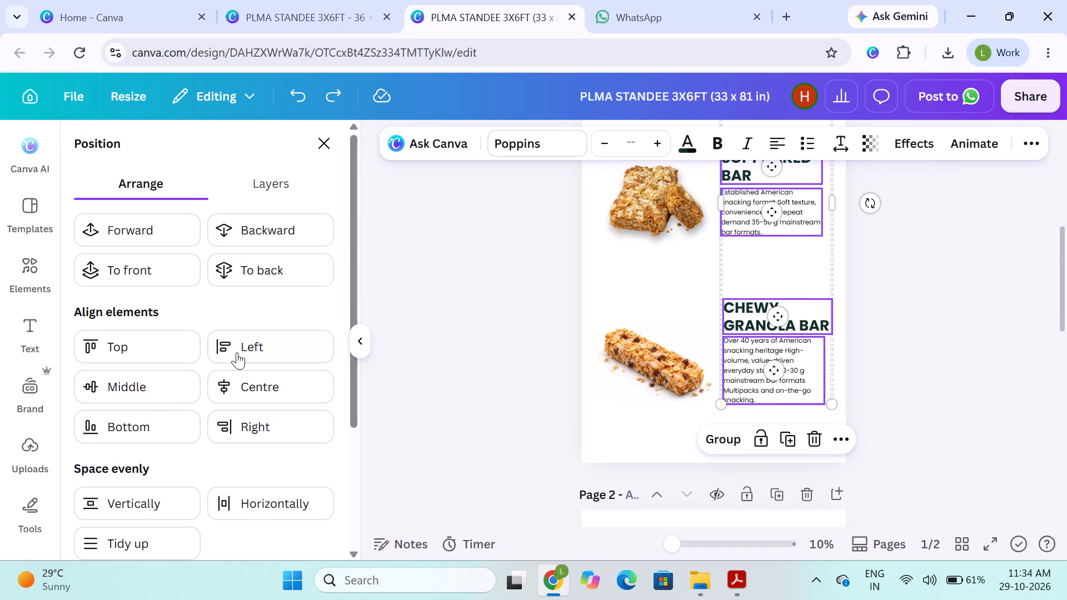
left_click(237, 352)
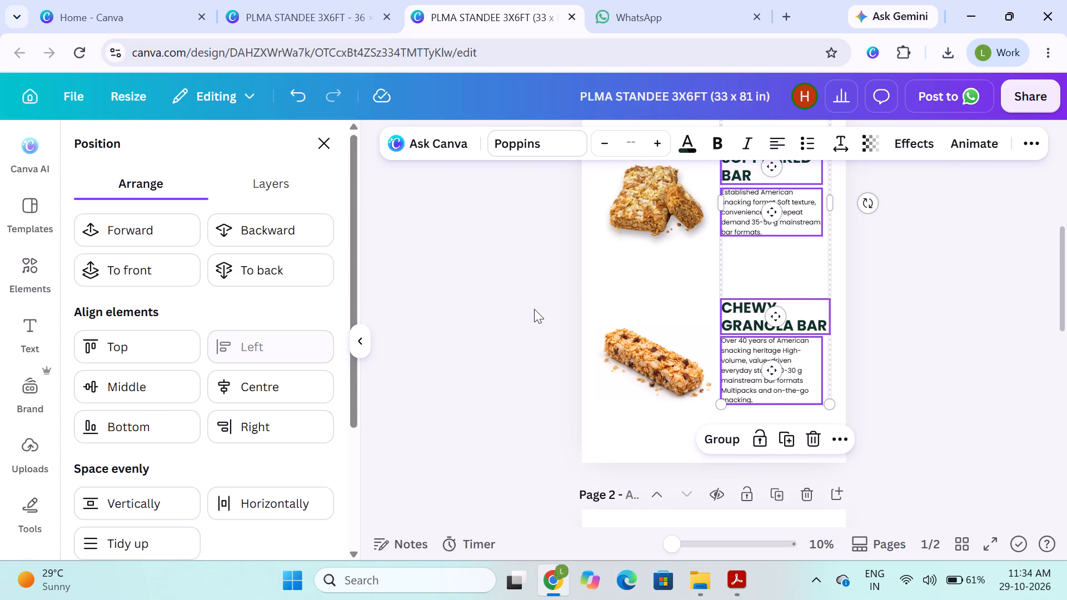
right_click(534, 309)
left_click(396, 325)
scroll(396, 325, "up", 1)
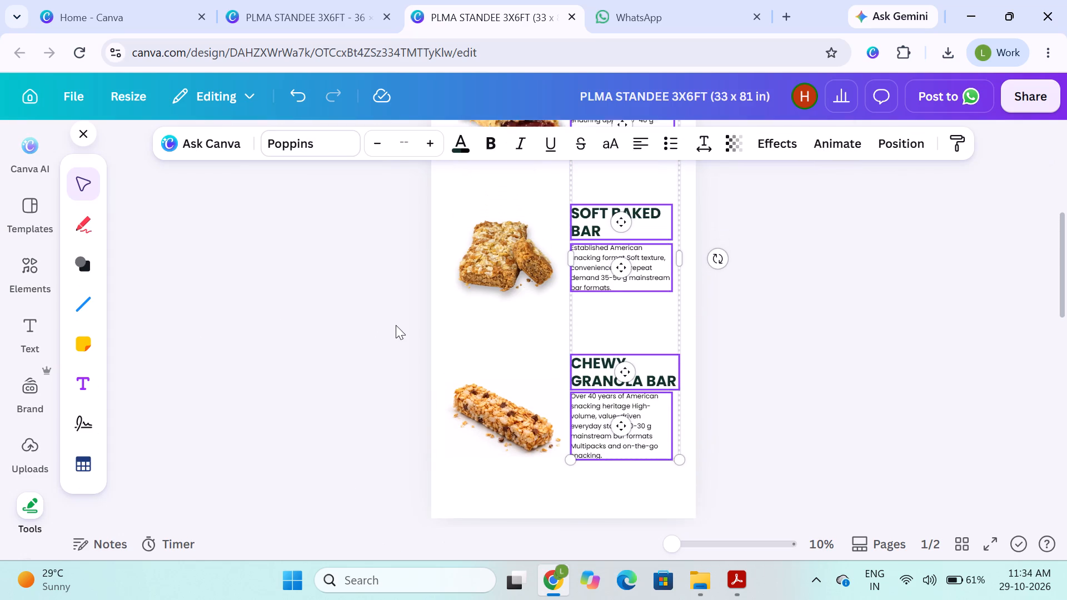
scroll(396, 325, "up", 1)
left_click(396, 325)
Align the fruit & cereal, soft baked and chewy granola bar photos on page 1 to a common vertical centre line.
left_click(549, 251)
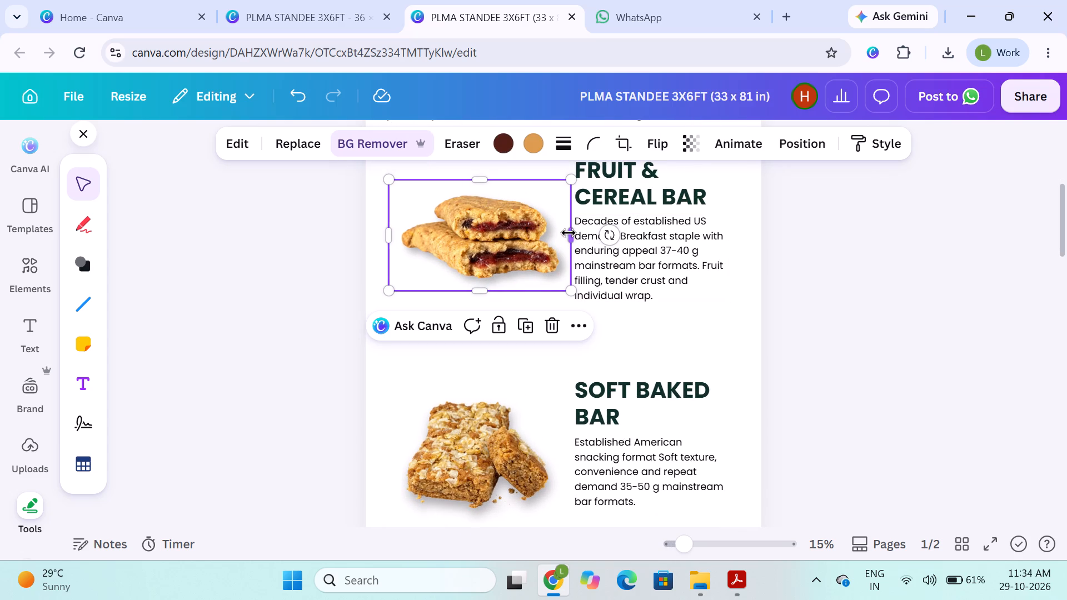
left_click(433, 410, "shift")
scroll(433, 410, "down", 5)
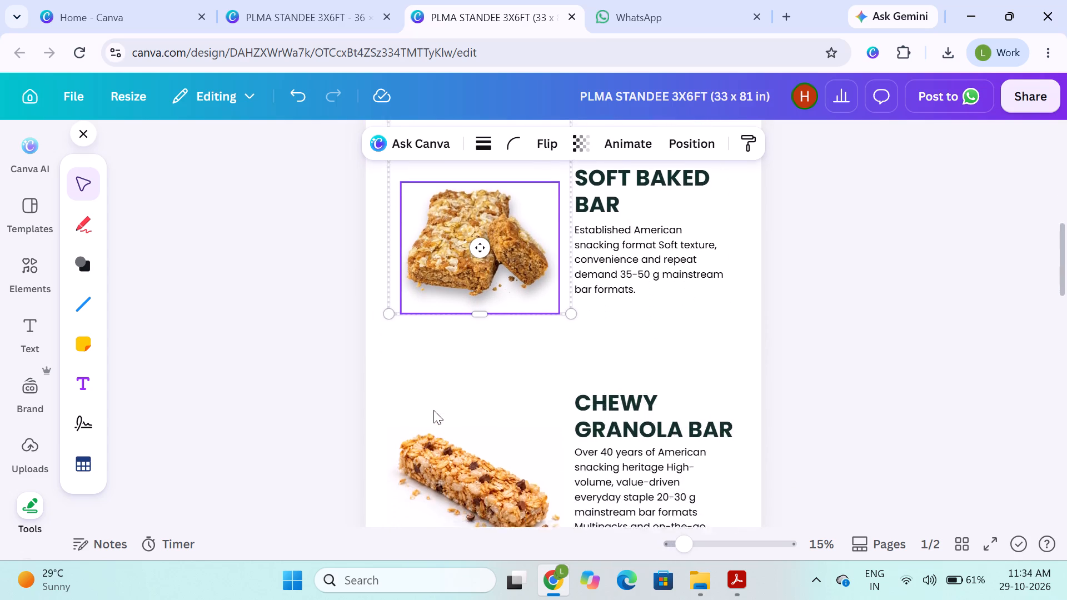
scroll(433, 410, "down", 1)
left_click(433, 410, "shift")
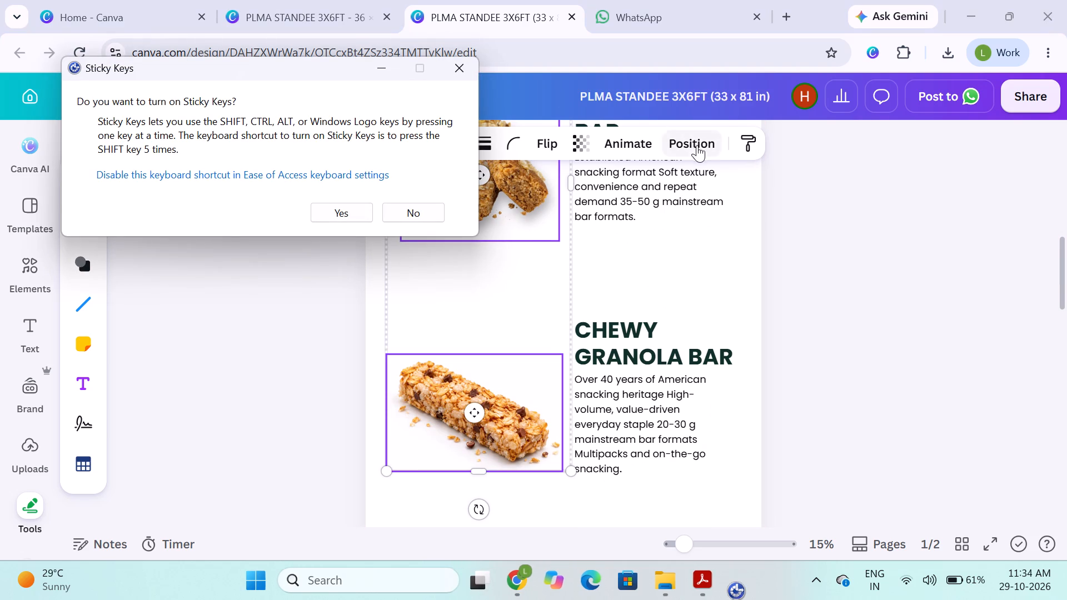
left_click(699, 147)
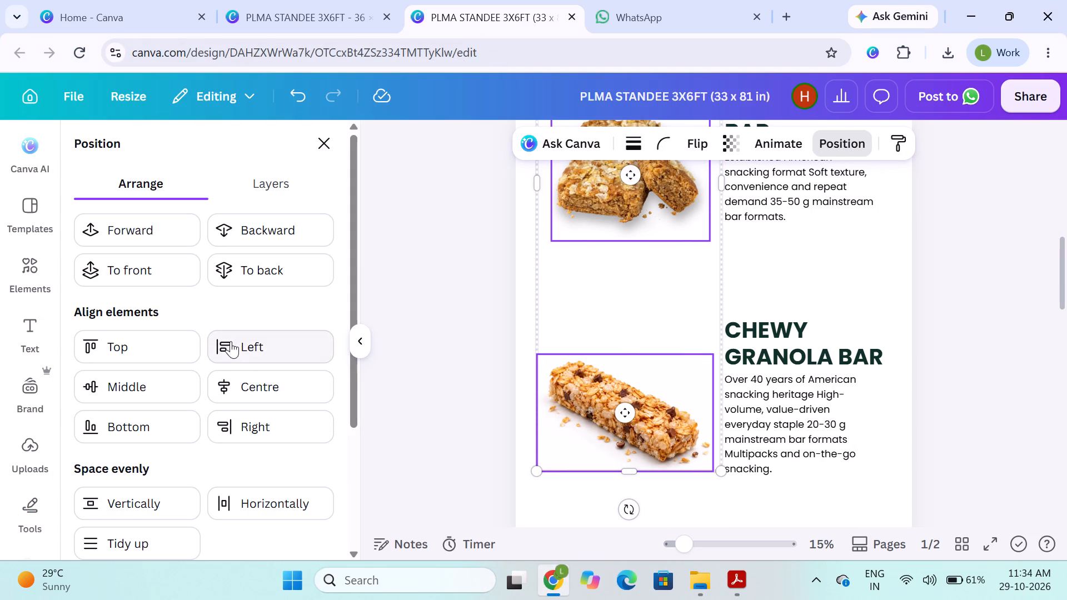
left_click(231, 341)
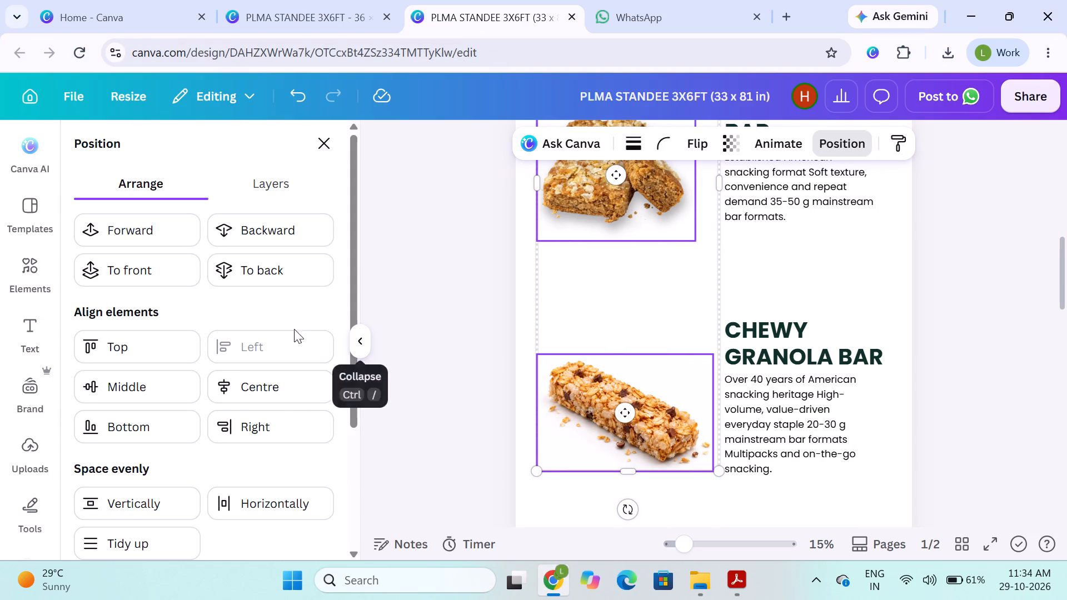
left_click(228, 388)
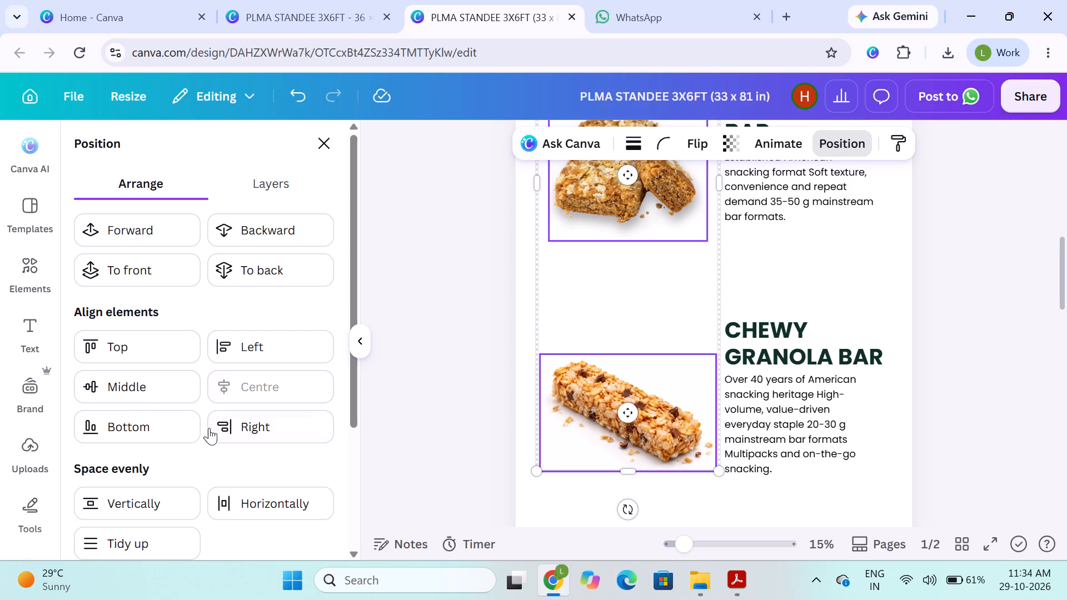
left_click(238, 436)
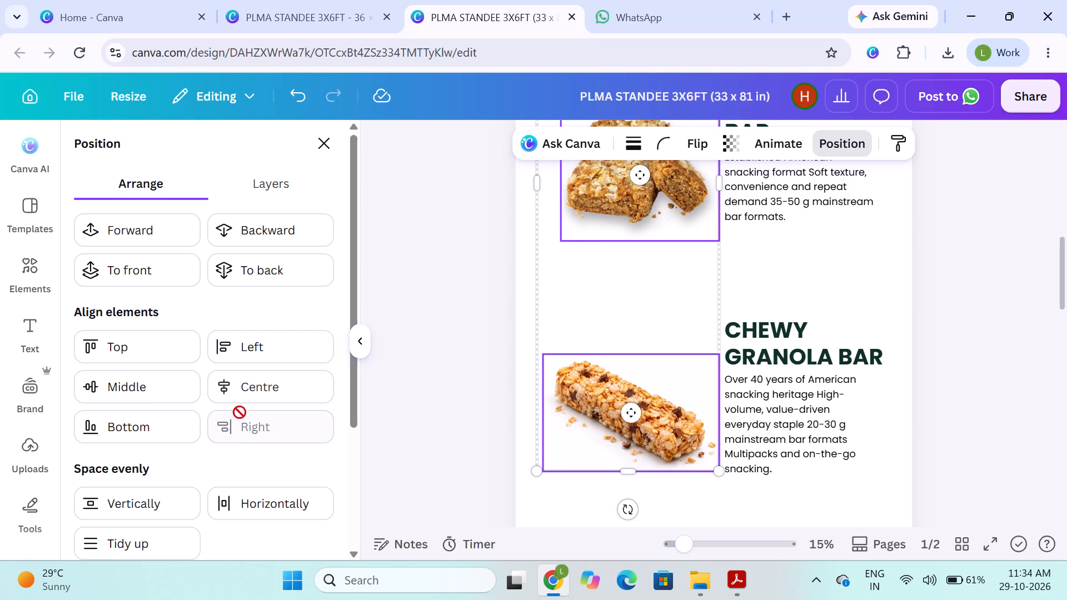
left_click(241, 398)
left_click(483, 344)
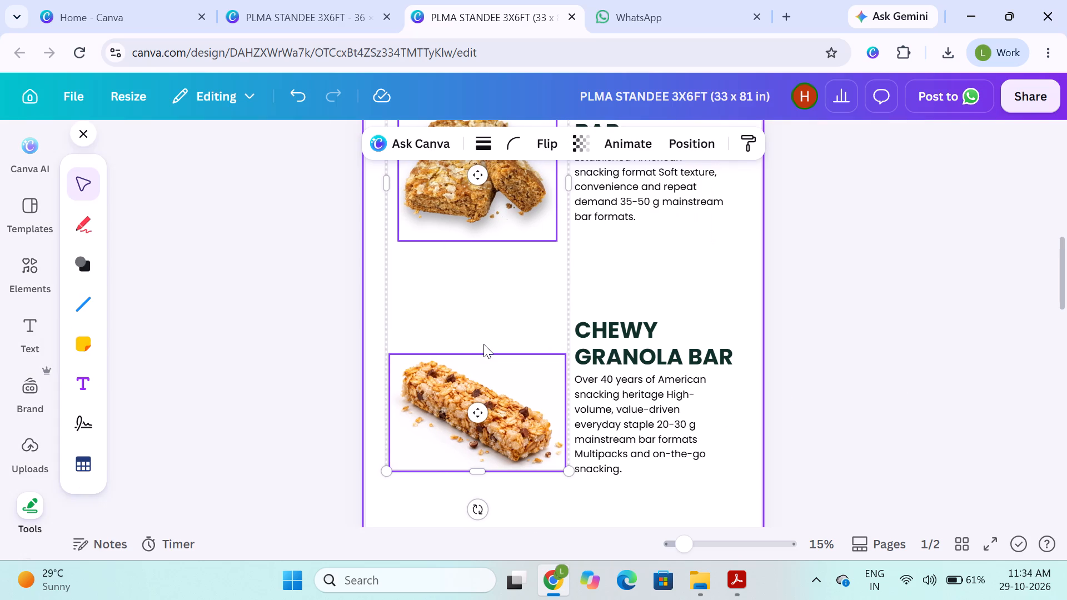
scroll(483, 344, "up", 3)
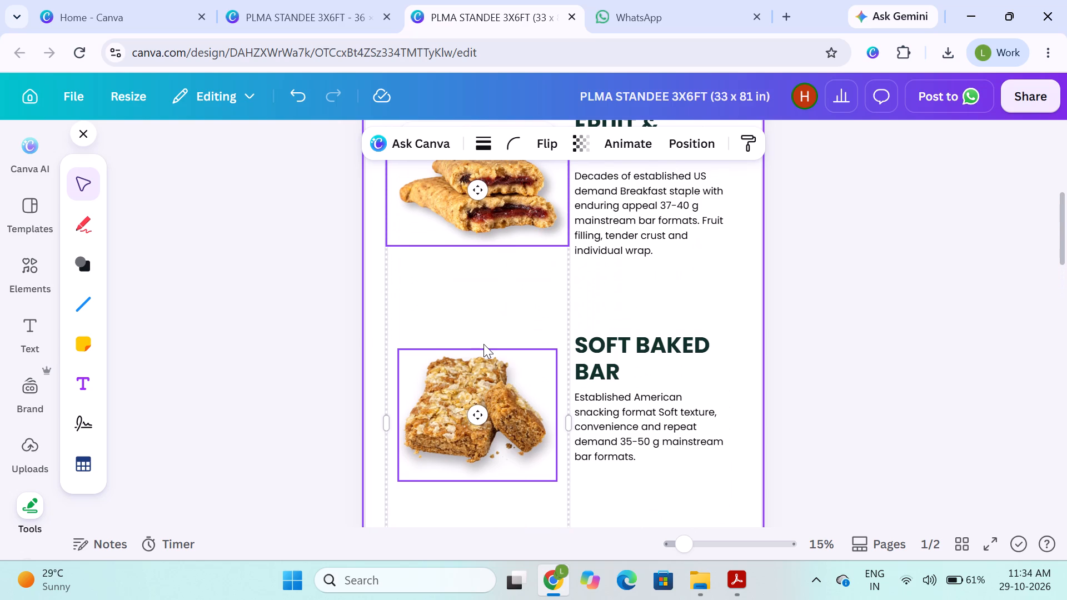
scroll(483, 344, "down", 4)
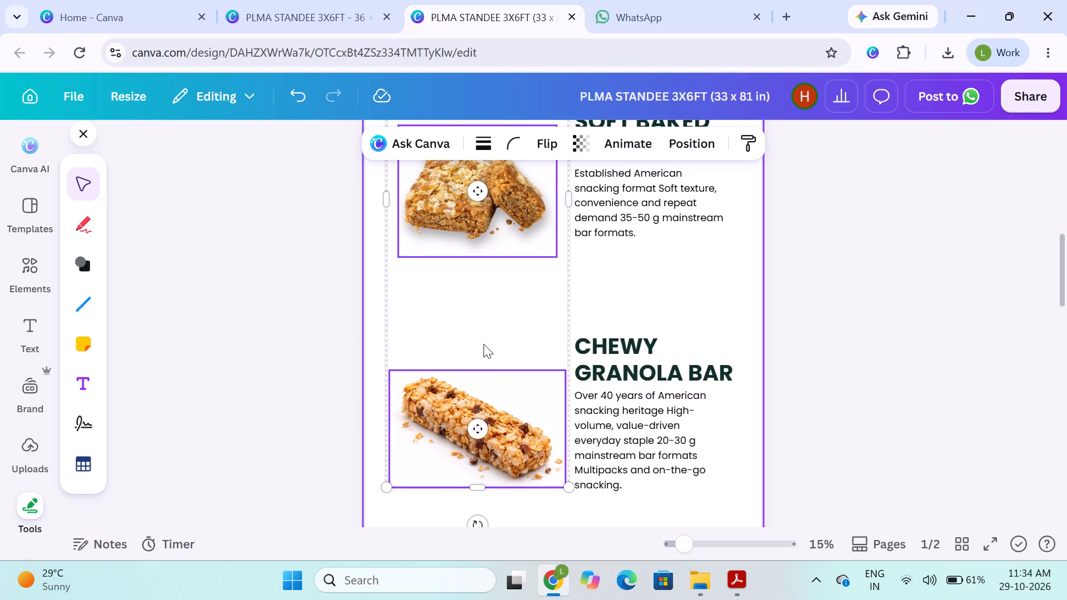
left_click(271, 424)
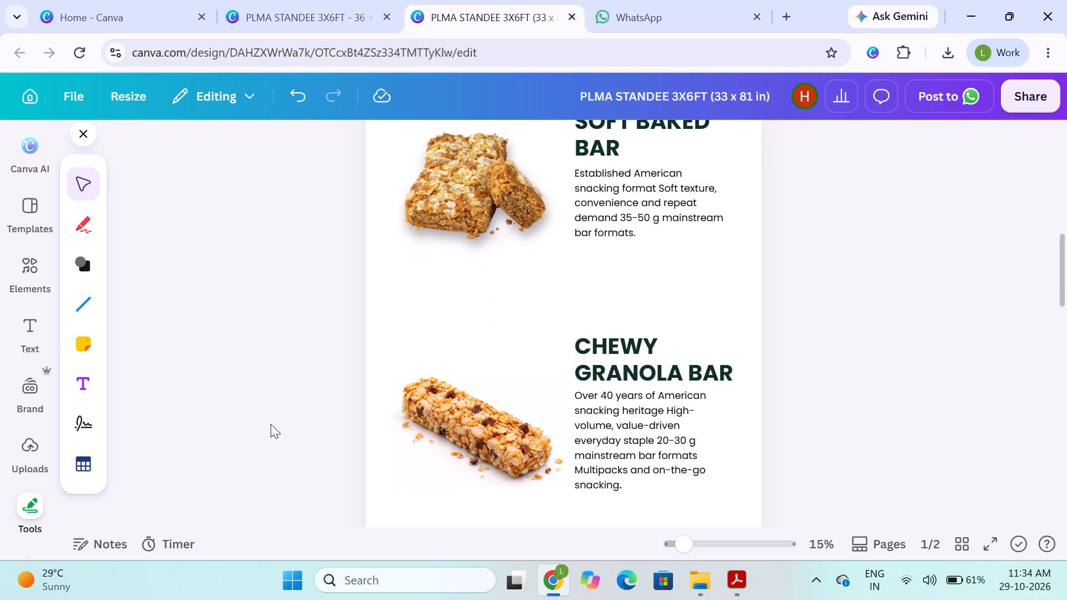
Nudge the soft baked bar photo slightly to the right, towards its text.
scroll(271, 424, "up", 2)
scroll(271, 424, "down", 1)
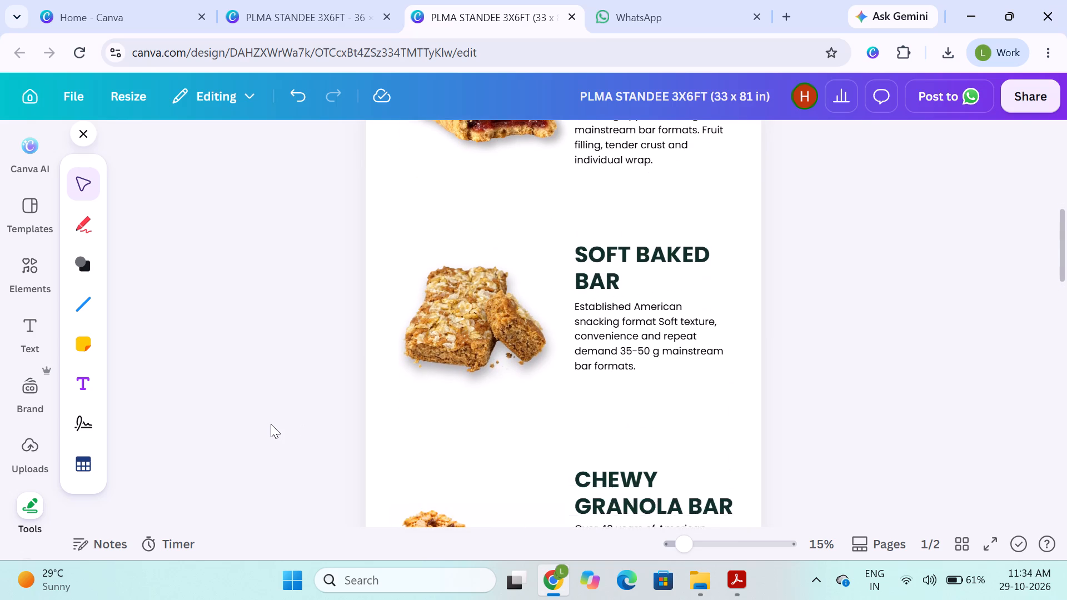
scroll(271, 424, "up", 1)
left_click(447, 416)
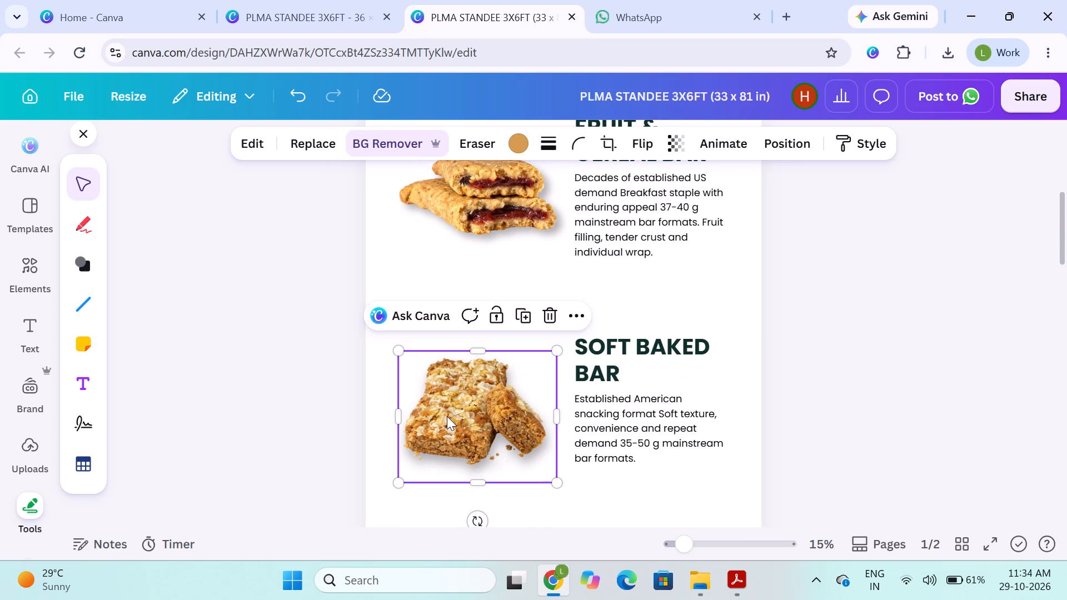
key("Right")
key("Right")
key("Right")
key("Right")
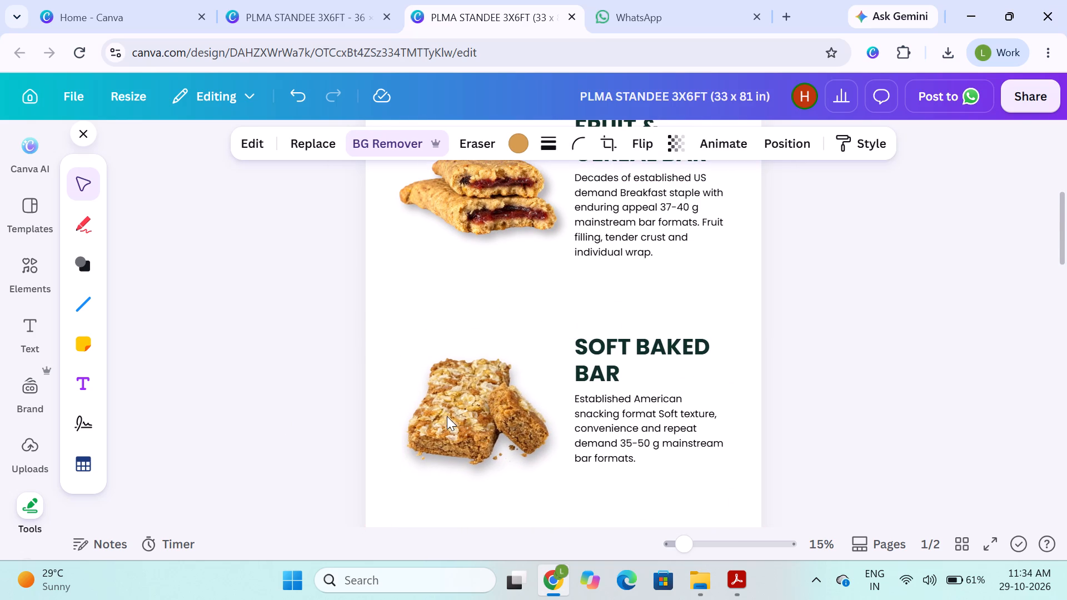
key("Right")
key("Right")
key("Right")
key("Right")
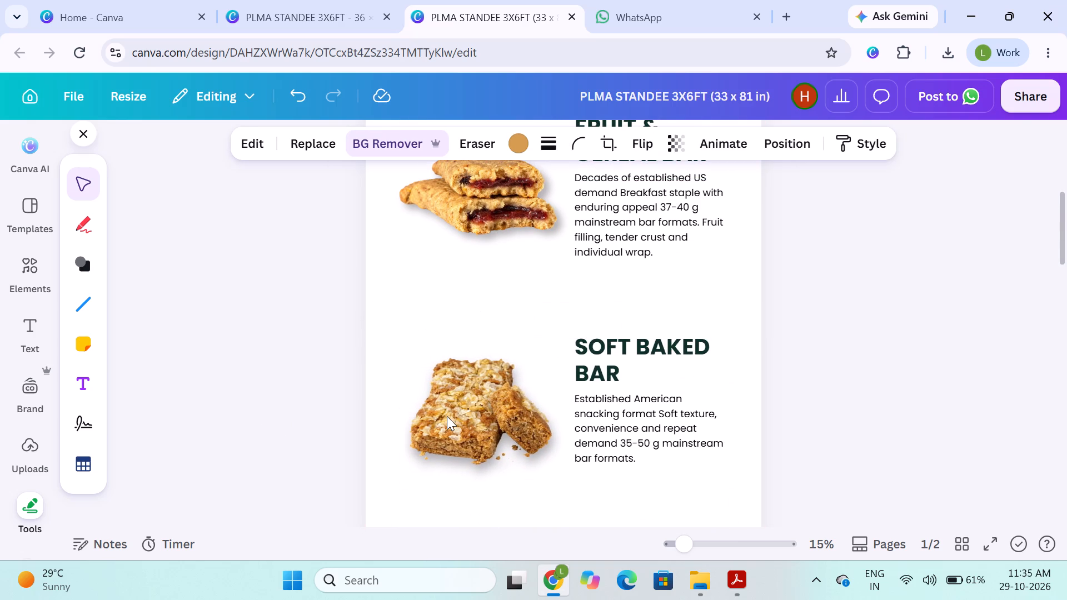
left_click(215, 374)
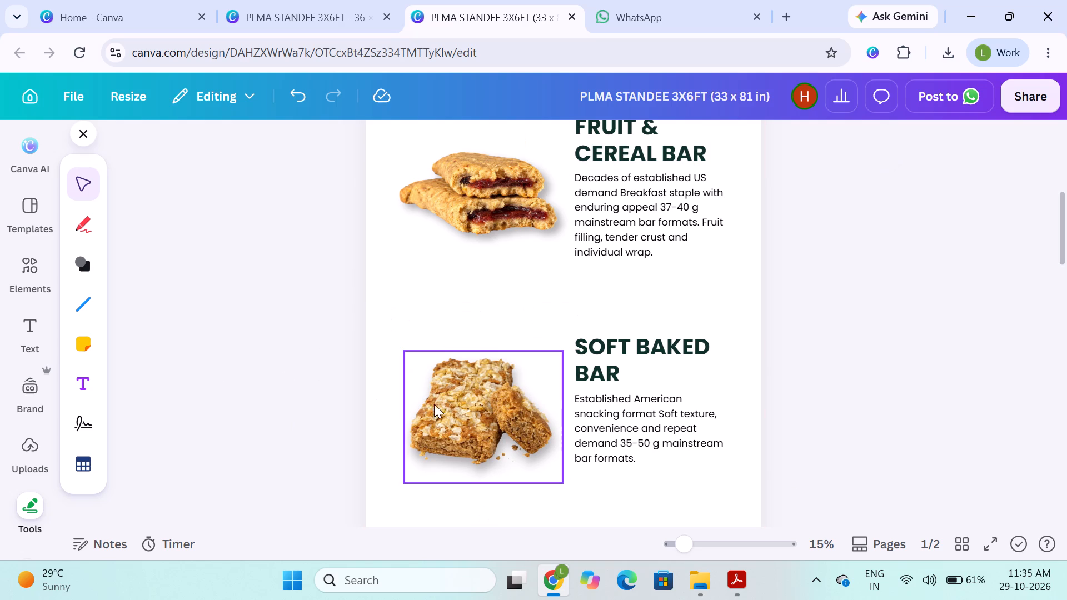
Undo the rightward nudge of the soft baked bar photo on page 1.
key("ctrl+z")
key("ctrl+z")
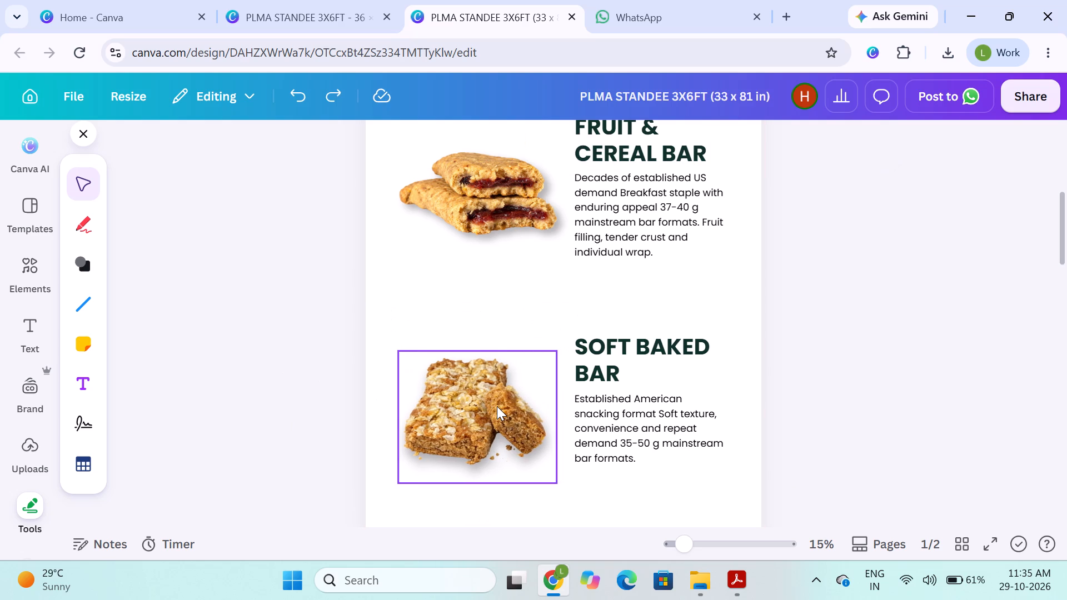
left_click(304, 459)
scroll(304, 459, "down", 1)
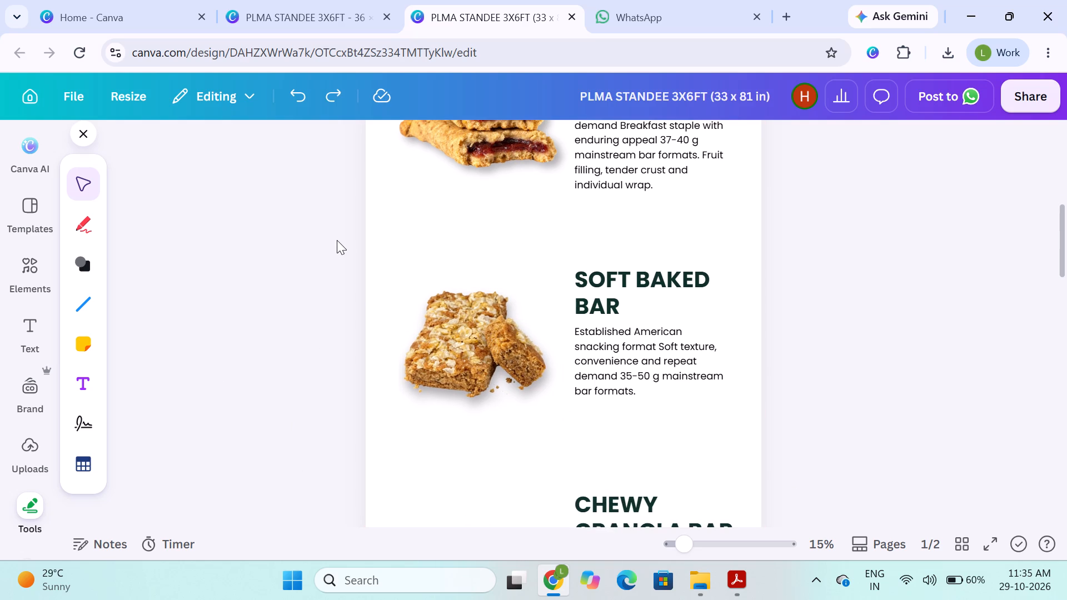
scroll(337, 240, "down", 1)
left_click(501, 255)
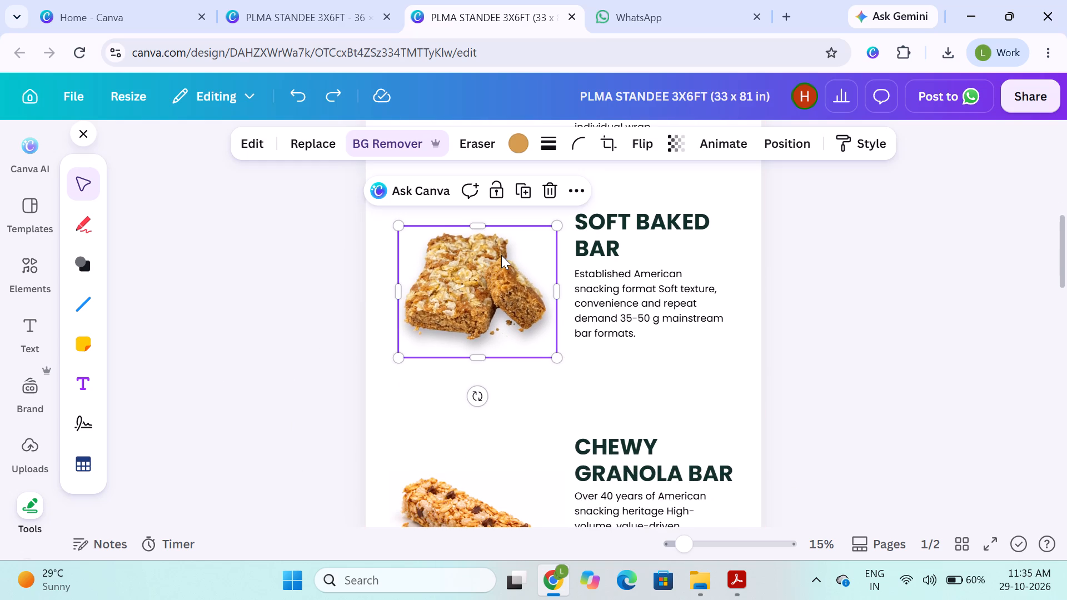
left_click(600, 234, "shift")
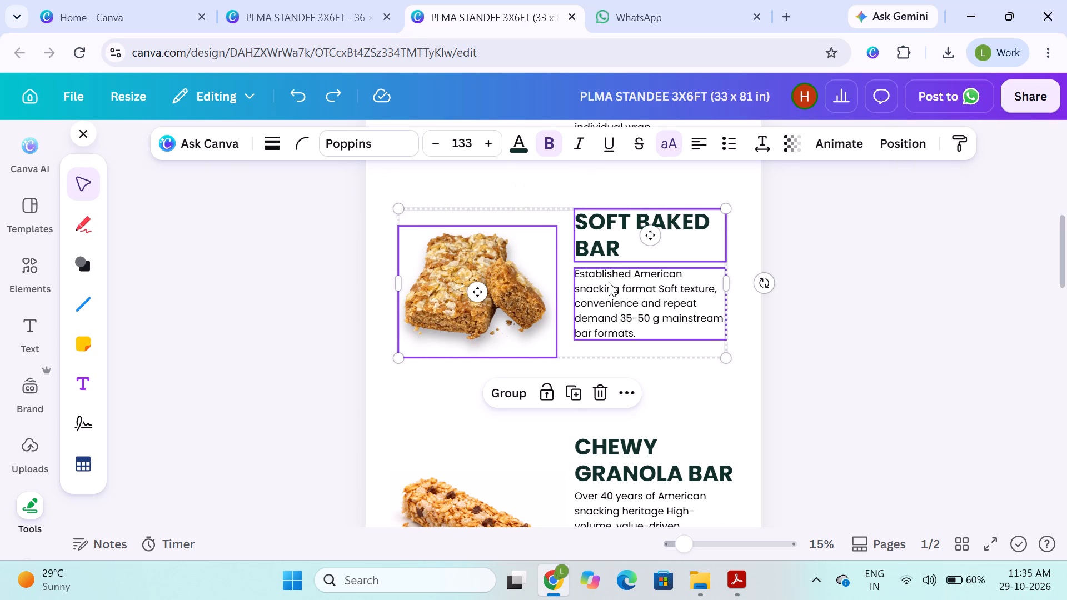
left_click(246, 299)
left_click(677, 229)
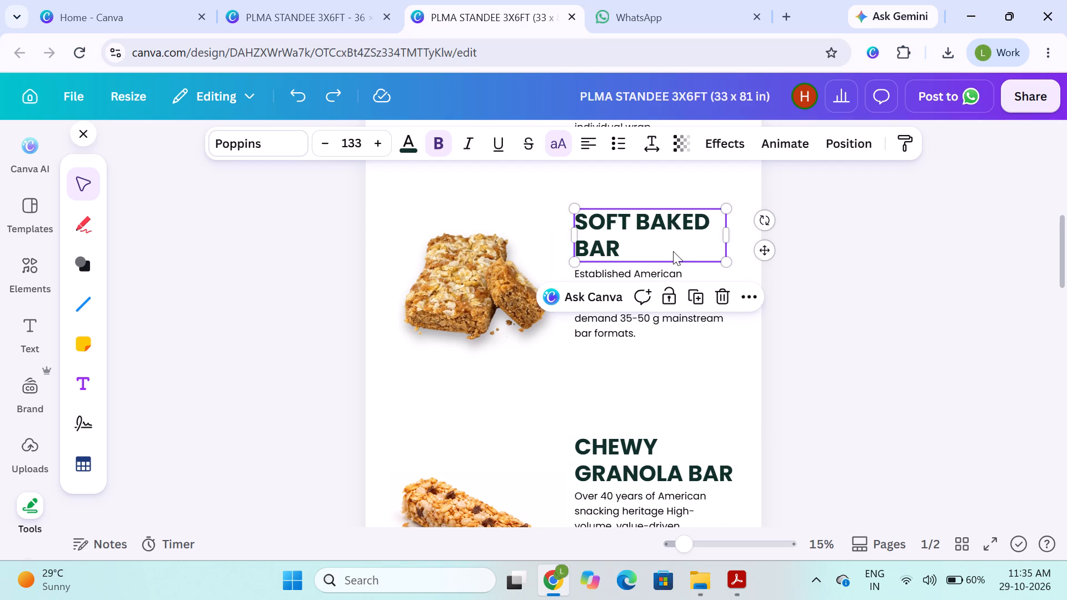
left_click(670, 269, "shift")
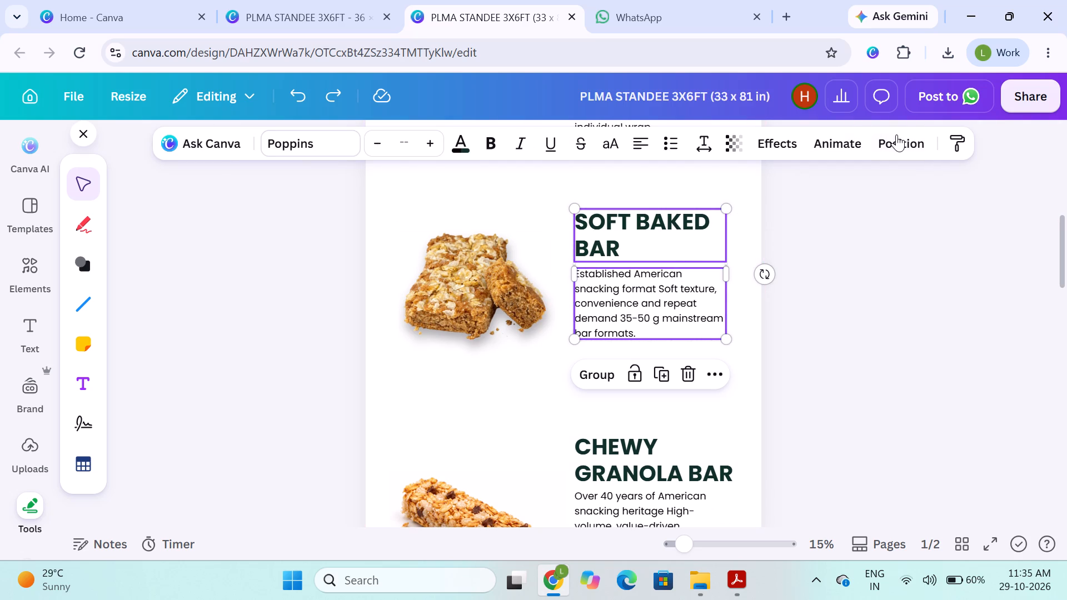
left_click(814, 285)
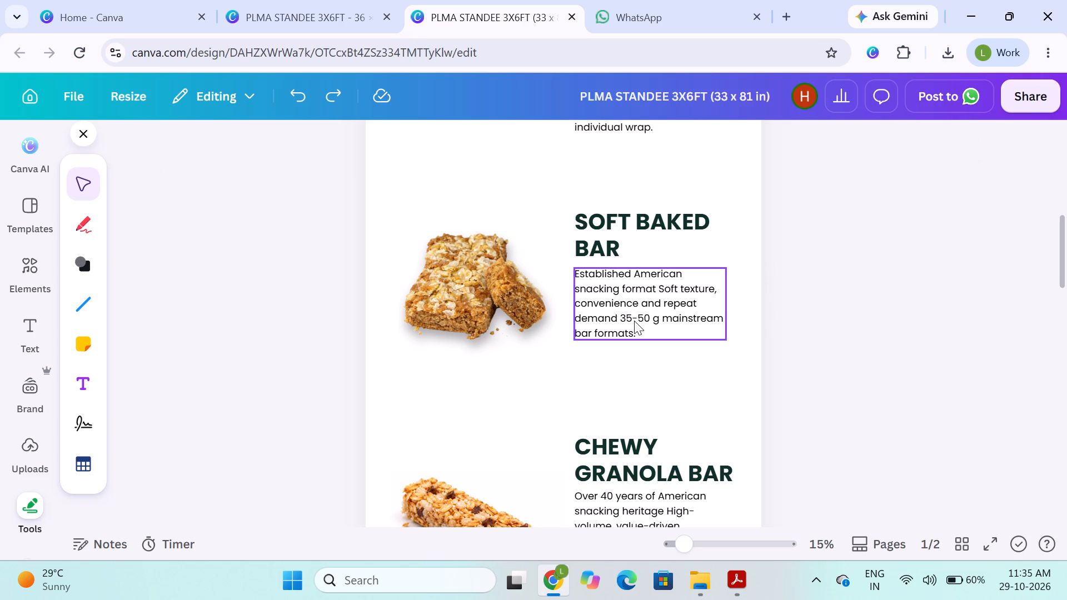
Change "Breakfast" to lowercase "breakfast" in the Fruit & Cereal Bar description on page 1.
scroll(634, 321, "up", 1)
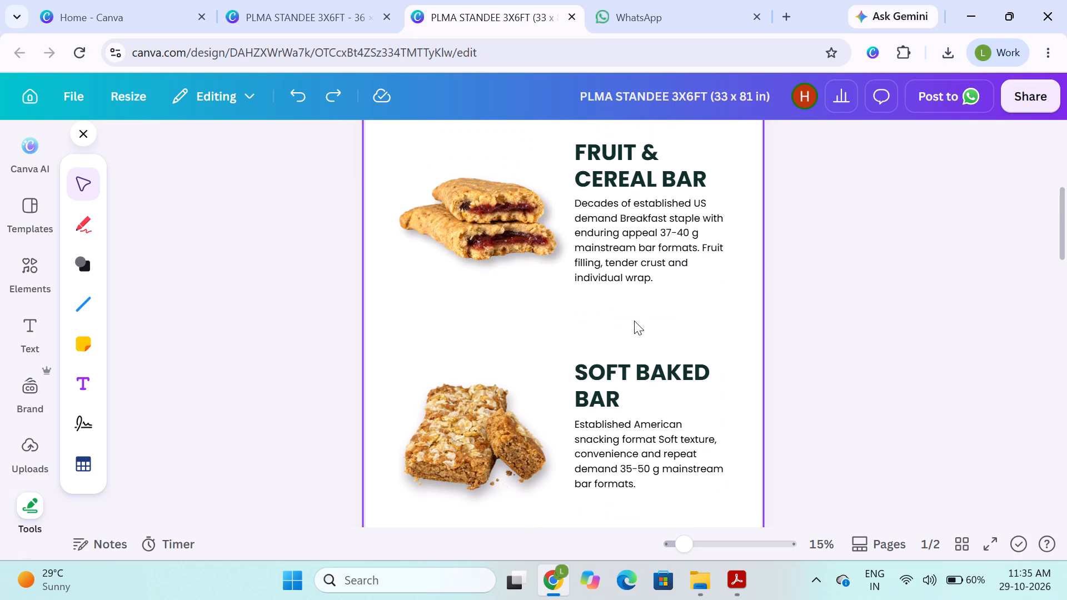
double_click(699, 241)
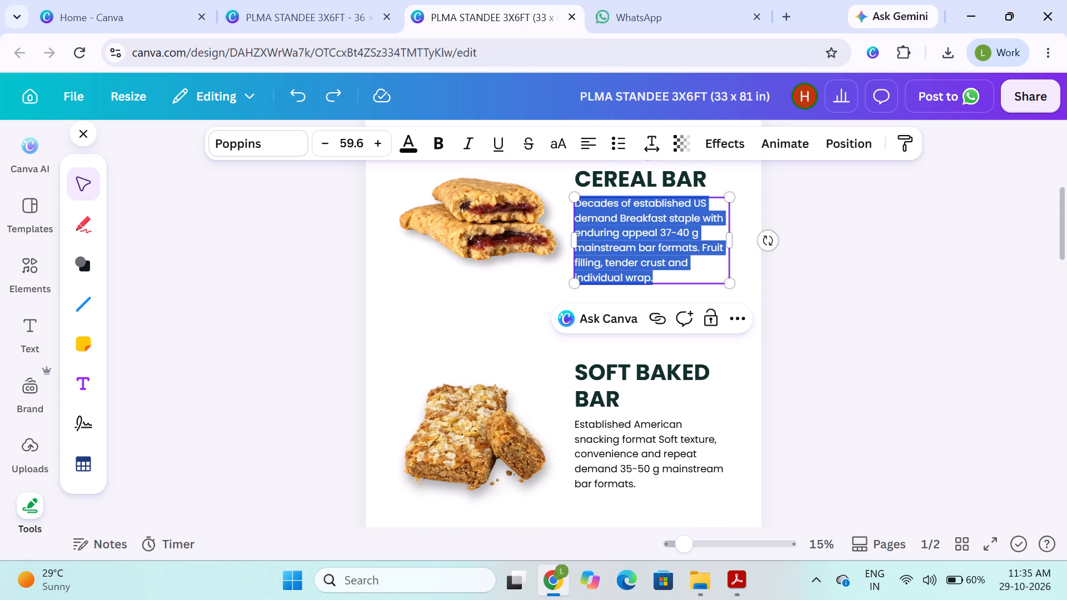
left_click(701, 246)
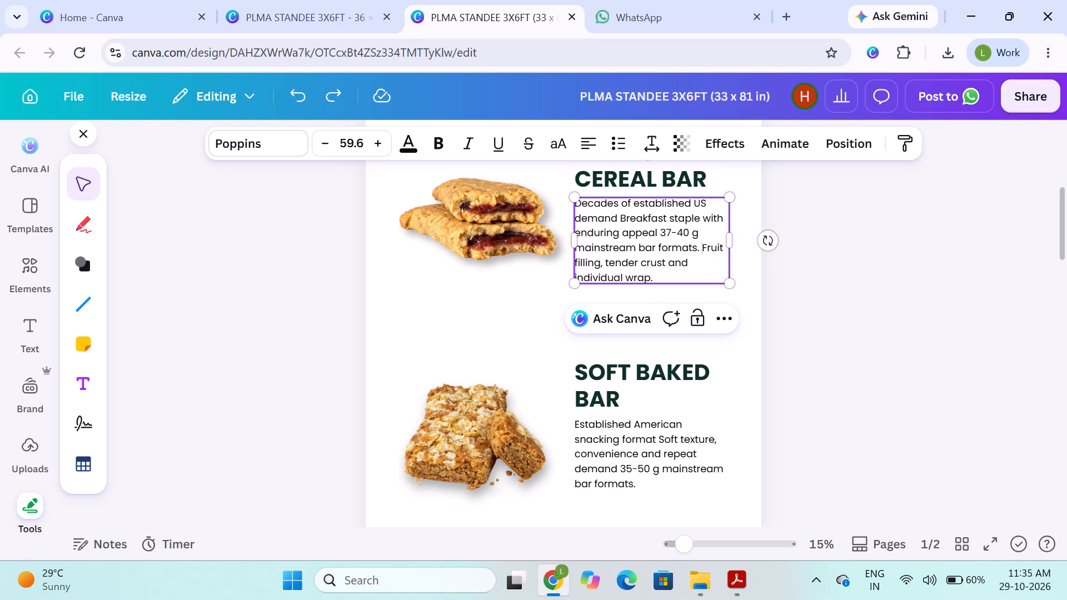
left_click(625, 220)
key("BackSpace")
key("b")
key("BackSpace")
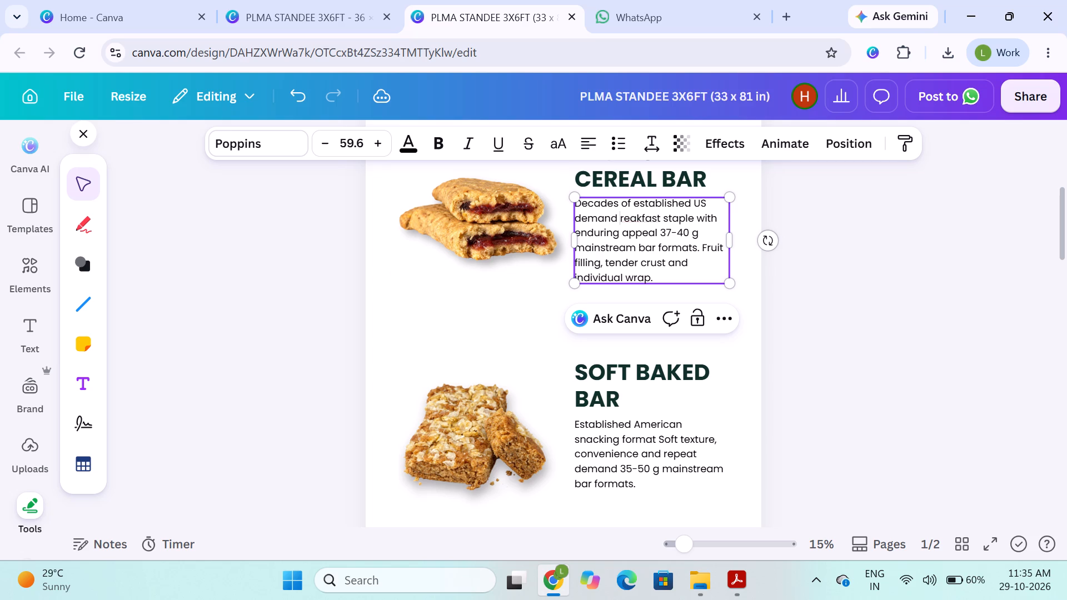
key("b")
left_click(890, 273)
Change "Soft texture" to lowercase "soft texture" in the Soft Baked Bar description on page 1.
scroll(890, 273, "down", 1)
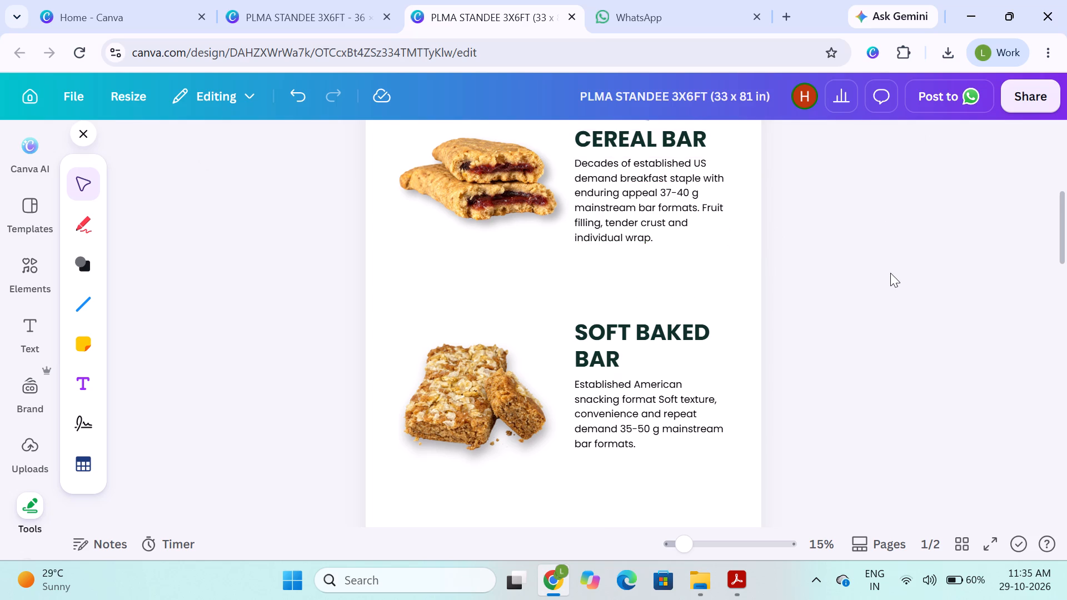
scroll(890, 273, "down", 1)
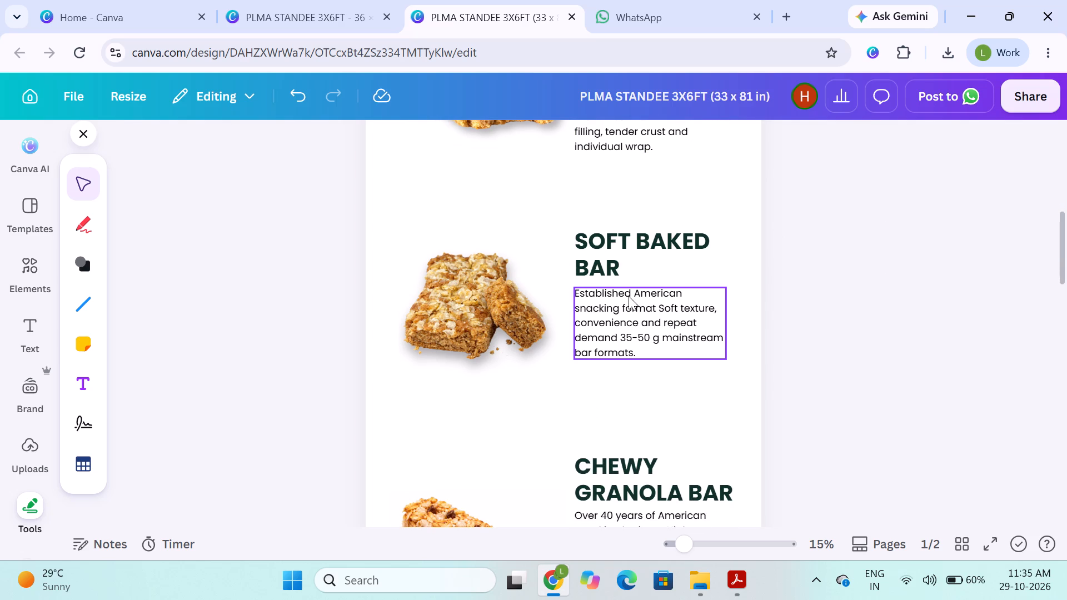
left_click(665, 308)
double_click(665, 308)
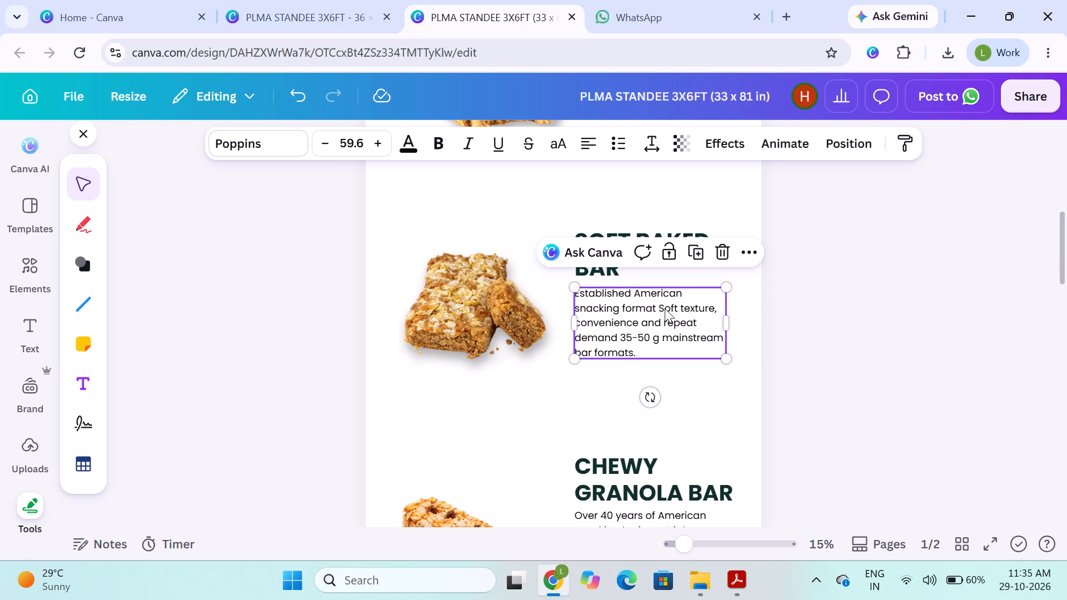
left_click(665, 308)
double_click(665, 308)
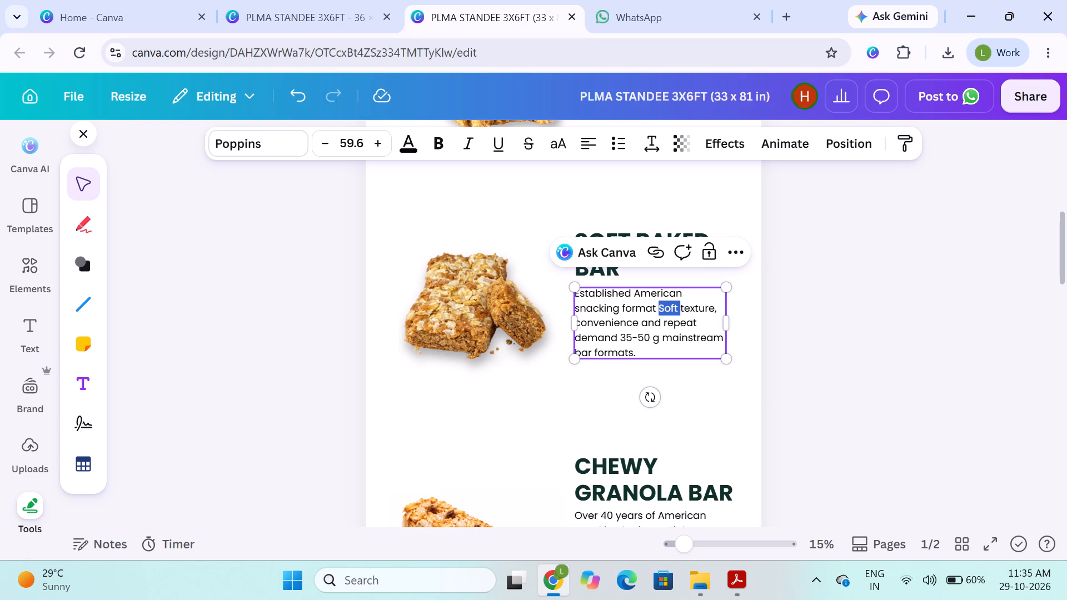
left_click(665, 308)
key("BackSpace")
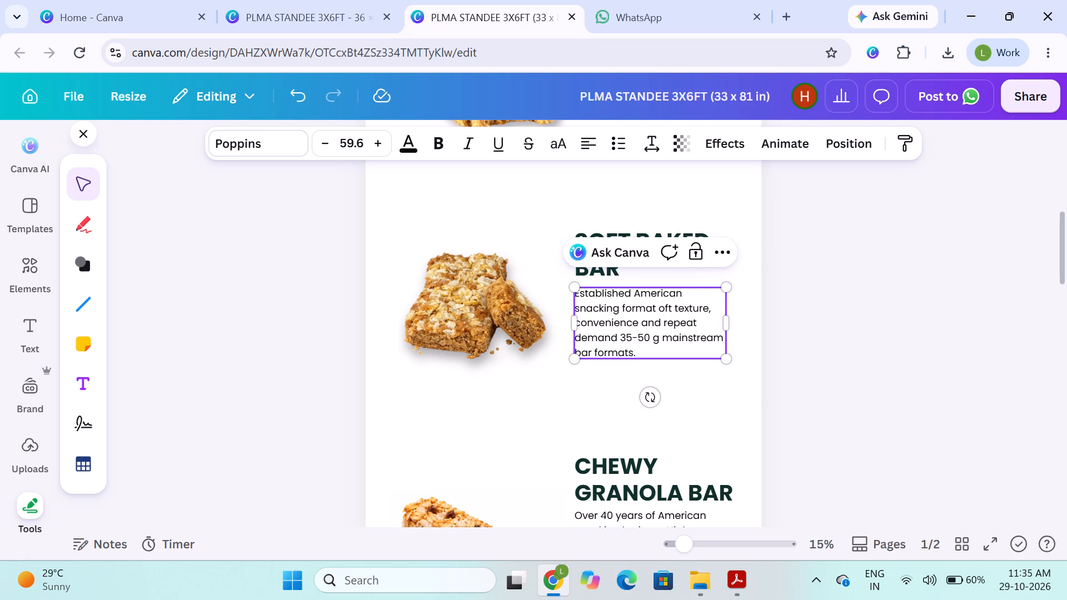
key("s")
left_click(794, 362)
Change "High-volume" to "high-volume" and "Multipacks" to "multipacks" in the Chewy Granola Bar description on page 1.
scroll(794, 362, "down", 1)
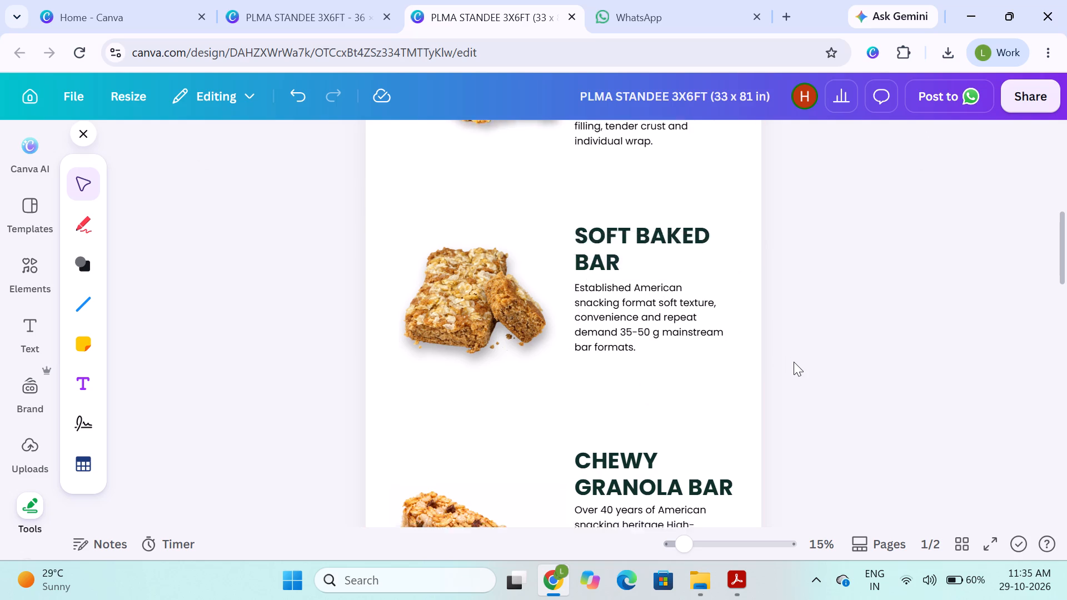
scroll(794, 362, "down", 3)
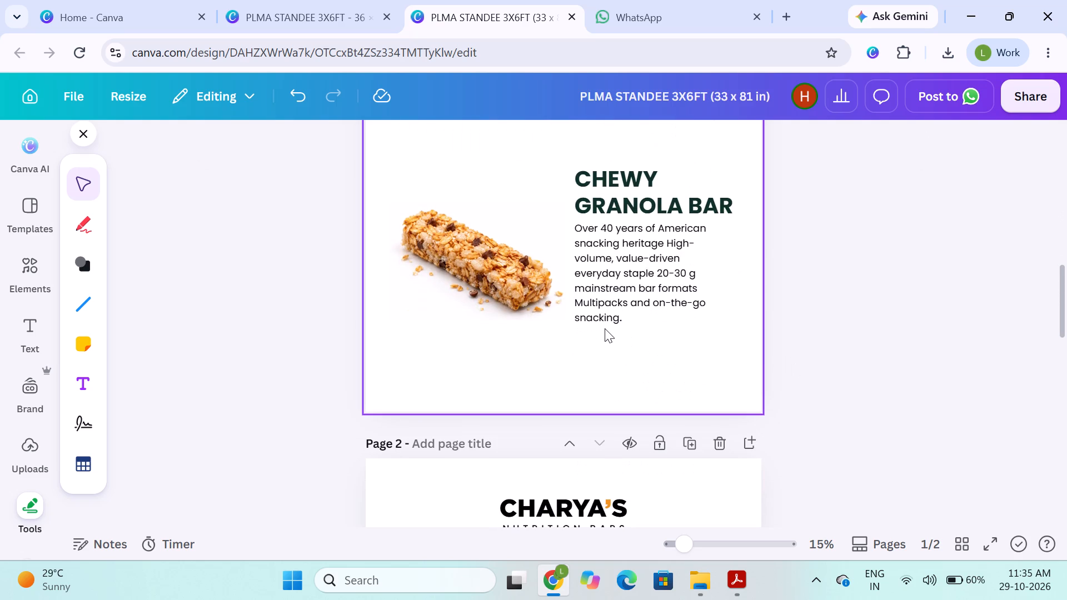
left_click(650, 239)
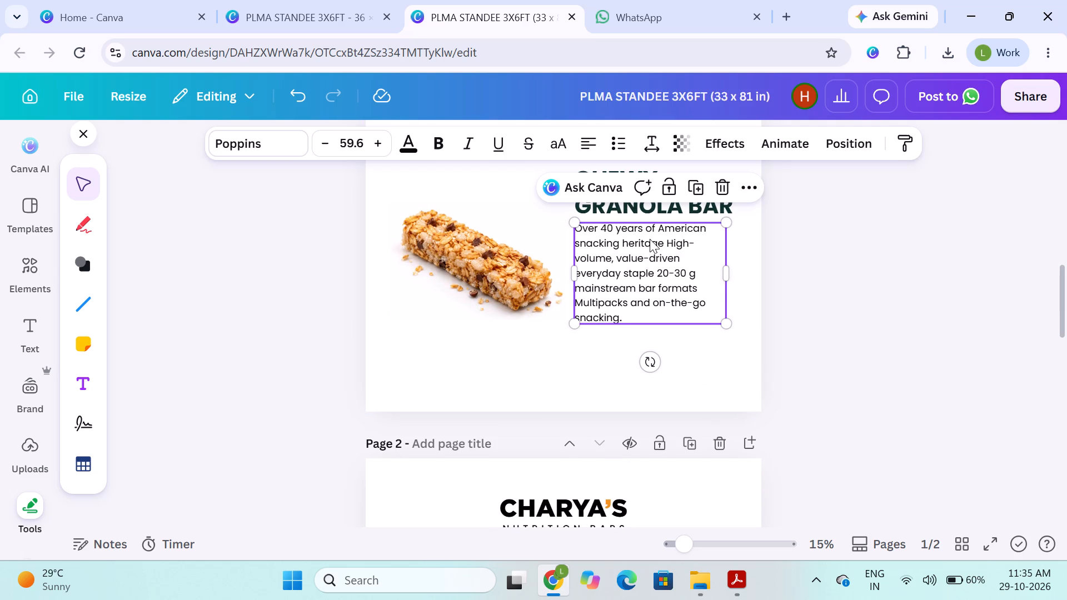
double_click(671, 241)
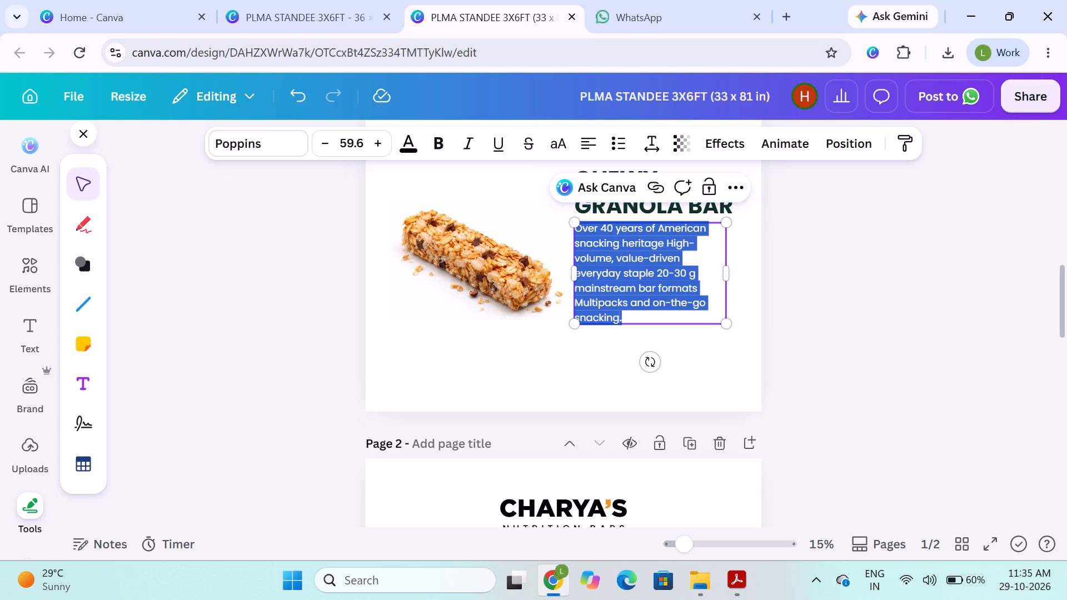
left_click(671, 241)
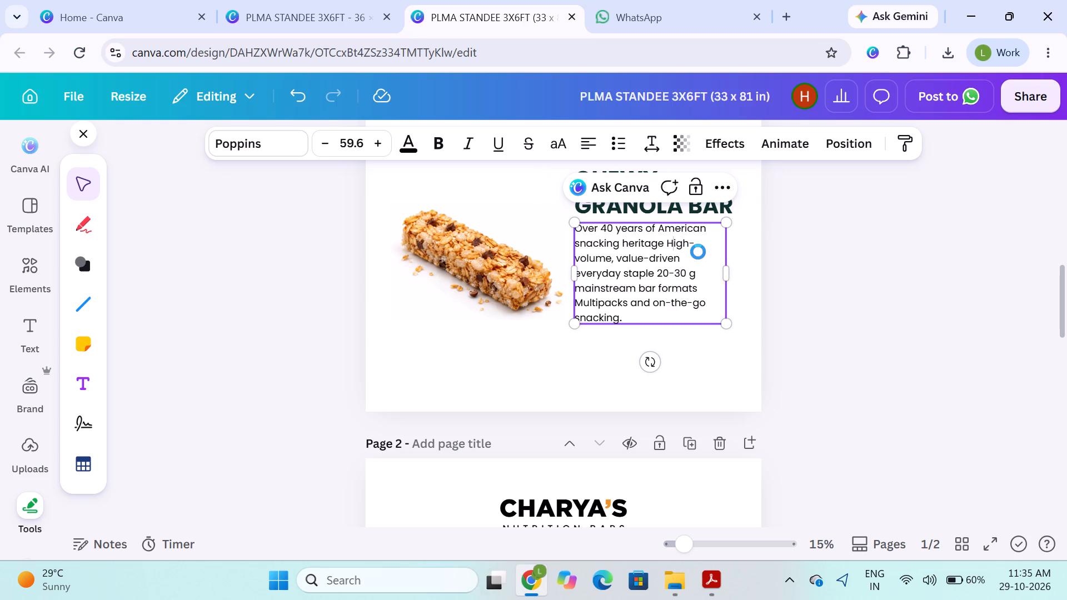
key("BackSpace")
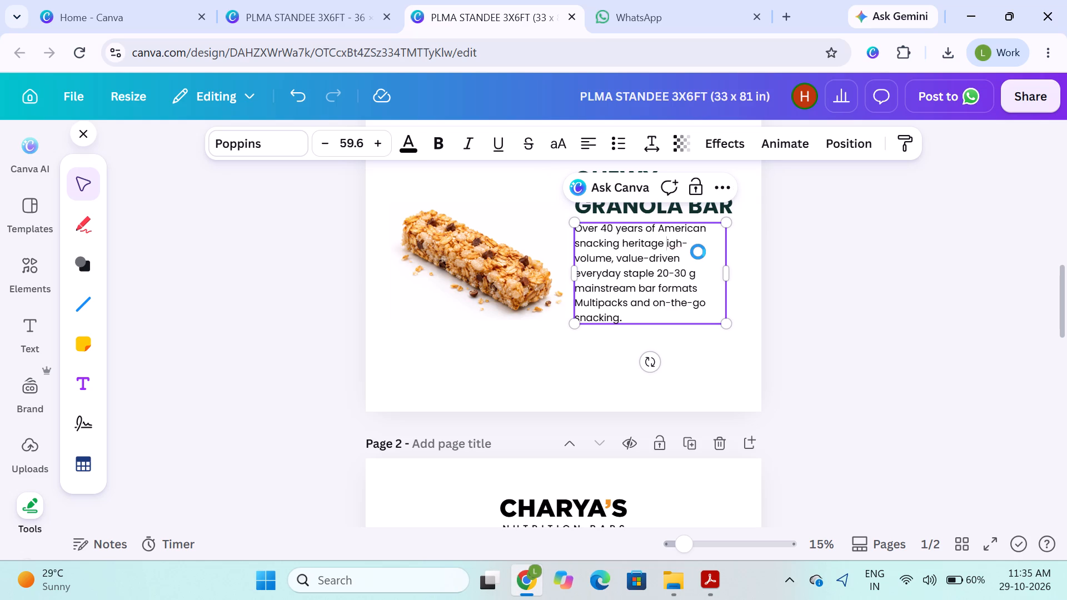
key("h")
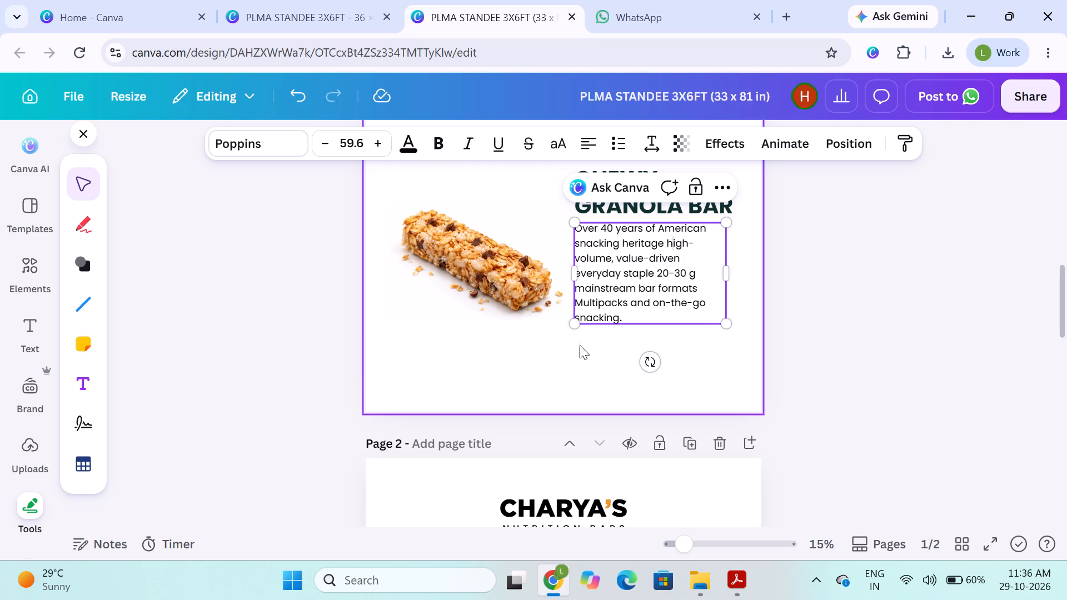
left_click(583, 302)
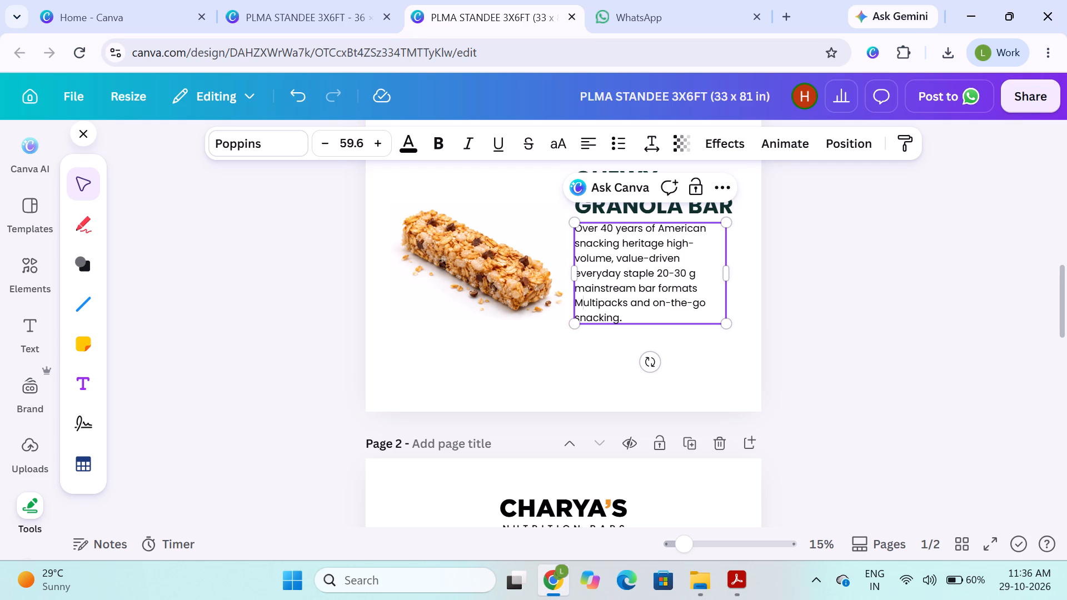
key("BackSpace")
key("m")
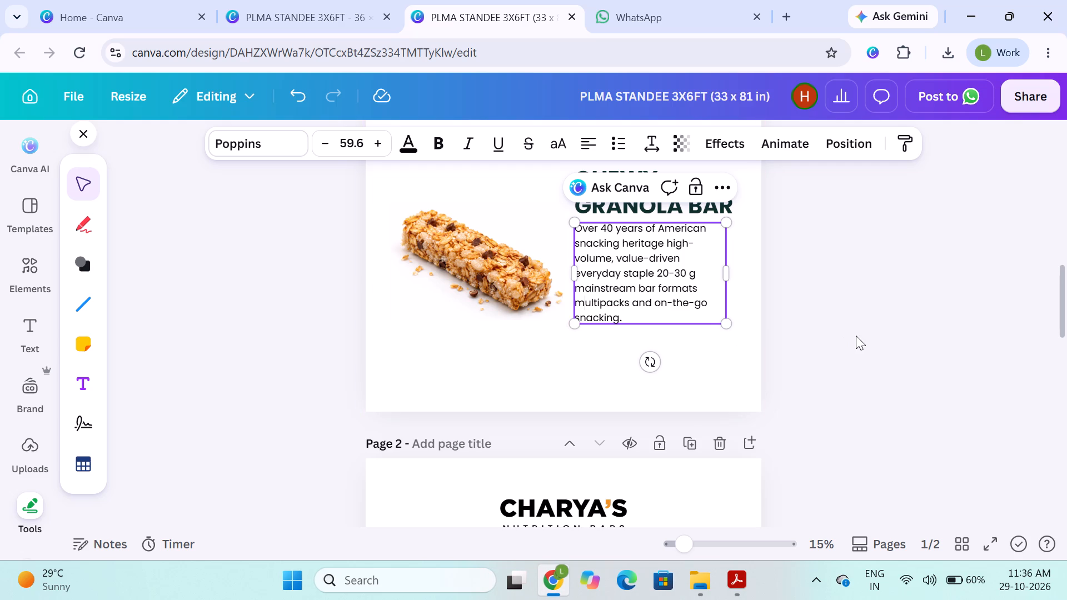
left_click(856, 336)
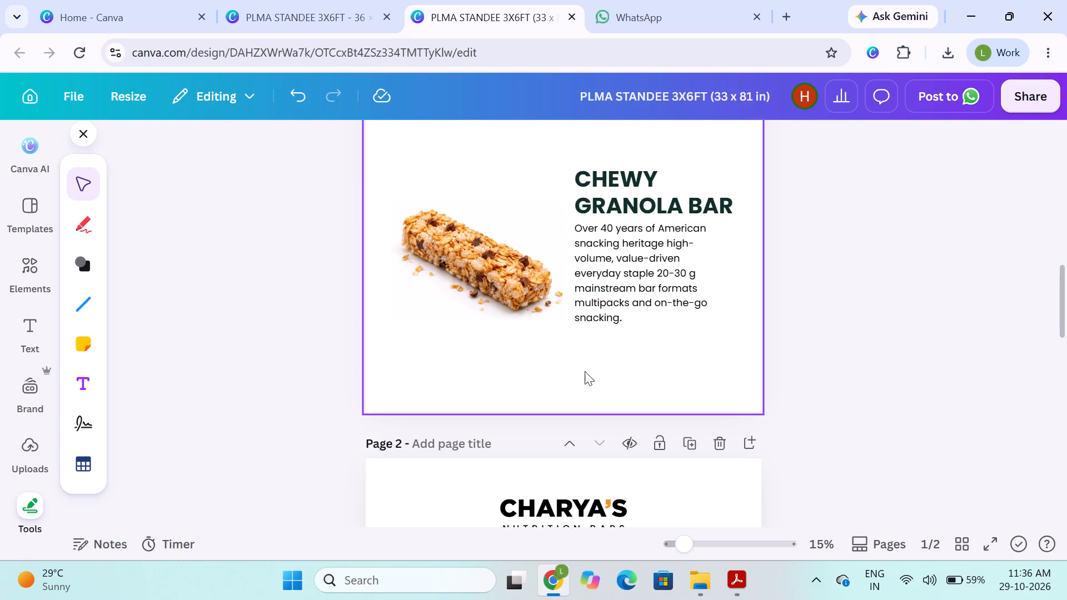
left_click(906, 379)
Group the CHEWY GRANOLA BAR heading with its description on page 1.
scroll(906, 379, "up", 1)
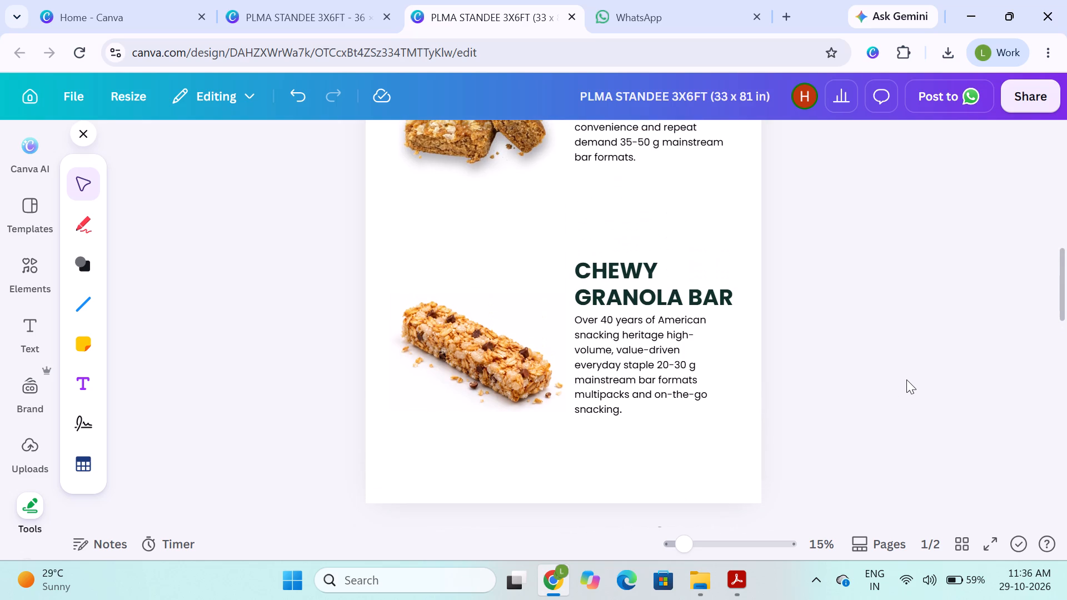
left_click(609, 268)
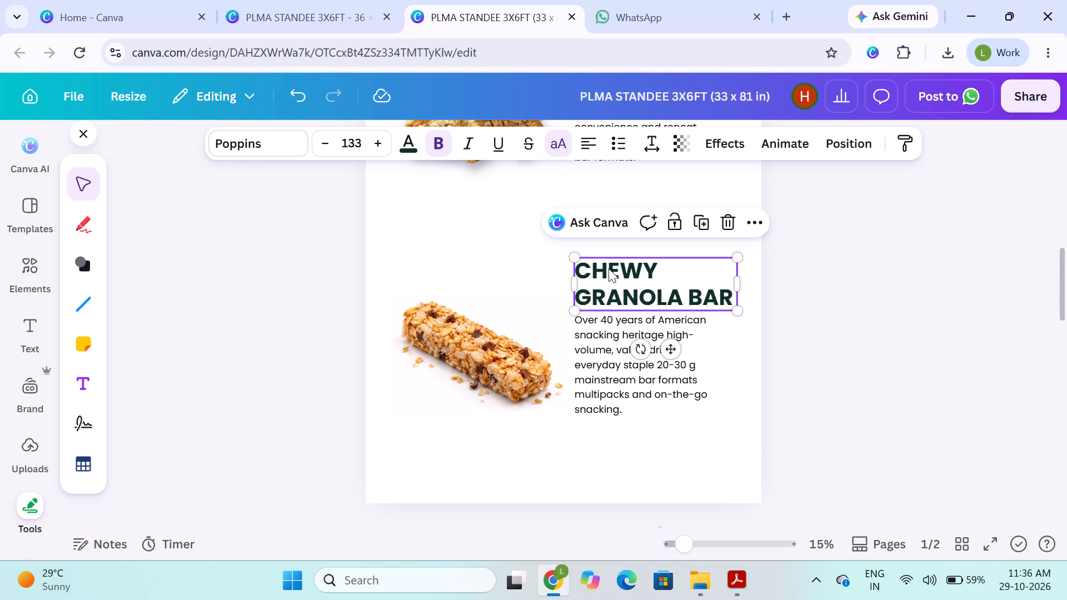
left_click(610, 320, "shift")
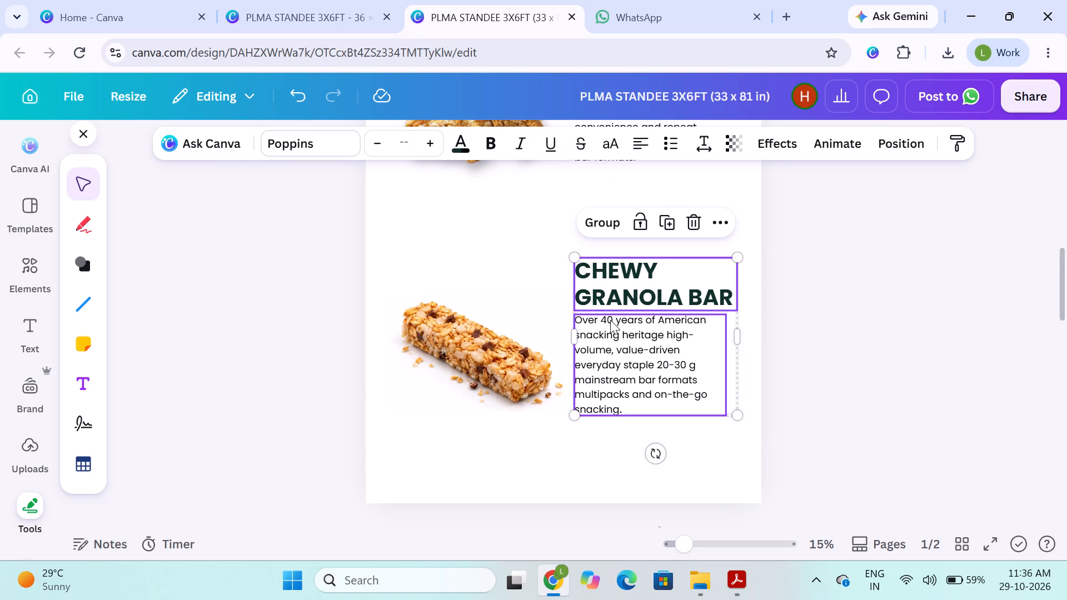
left_click(595, 223)
left_click(889, 344)
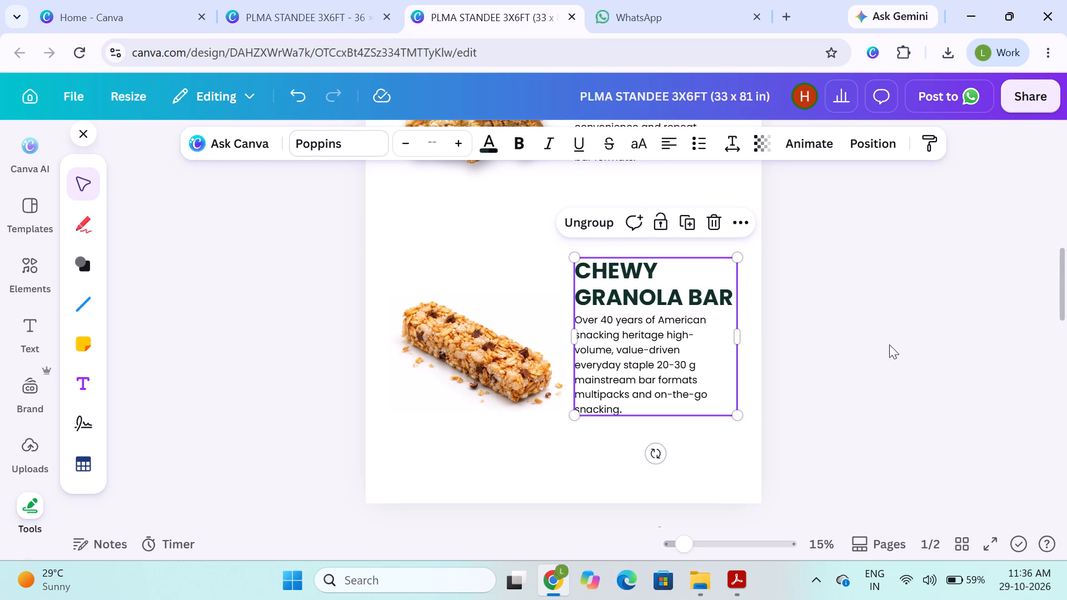
Group the SOFT BAKED BAR heading with its description on page 1.
scroll(889, 344, "up", 2)
left_click(601, 246)
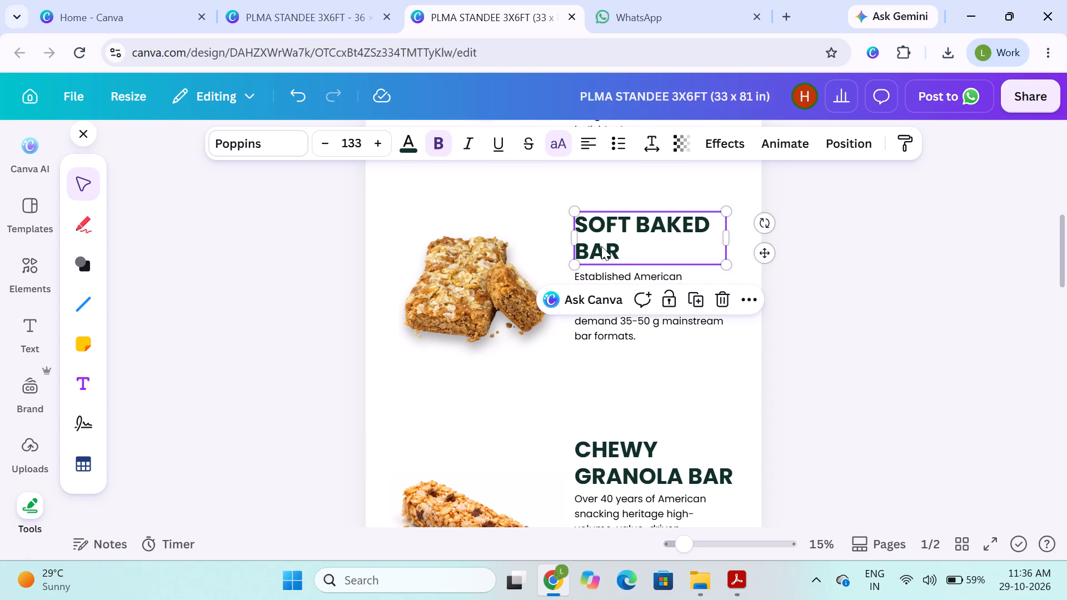
left_click(601, 274, "shift")
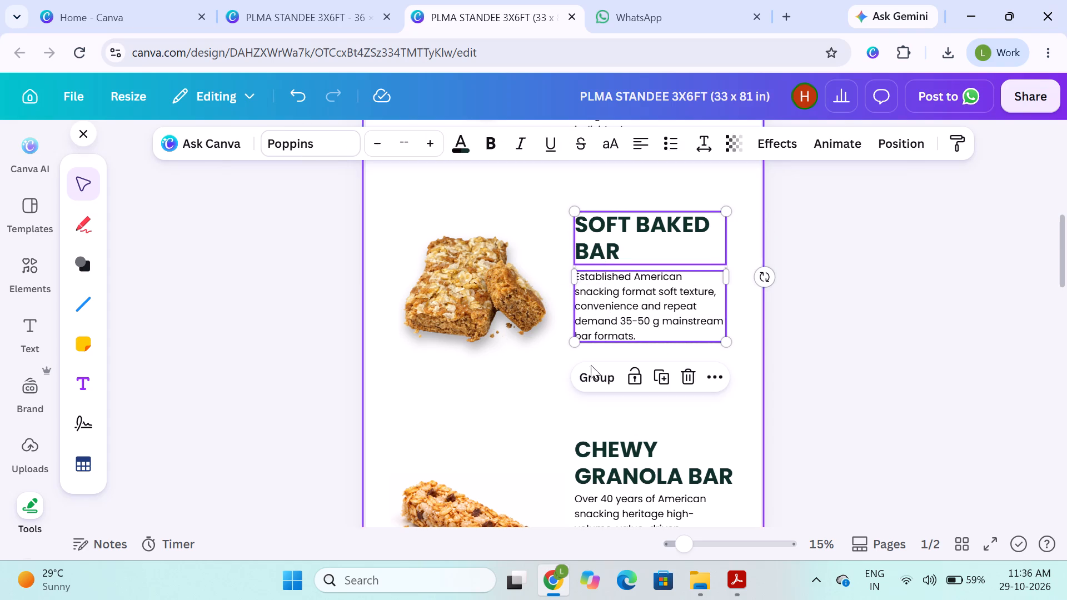
left_click(586, 377)
left_click(880, 334)
scroll(880, 334, "up", 2)
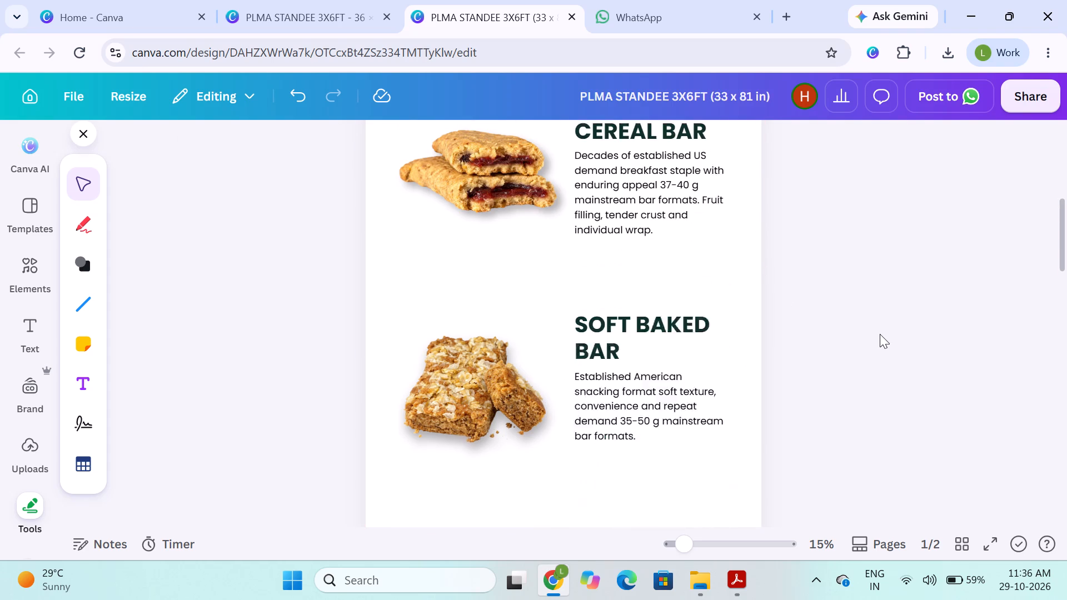
Group the FRUIT & CEREAL BAR heading with its description on page 1.
scroll(880, 334, "up", 1)
left_click(640, 221)
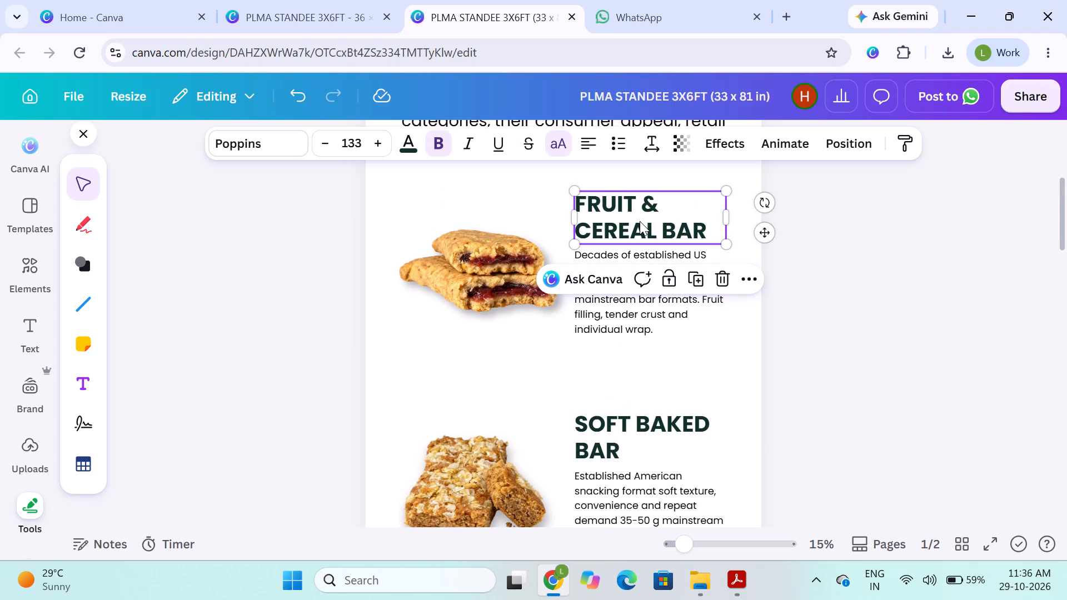
left_click(641, 248, "shift")
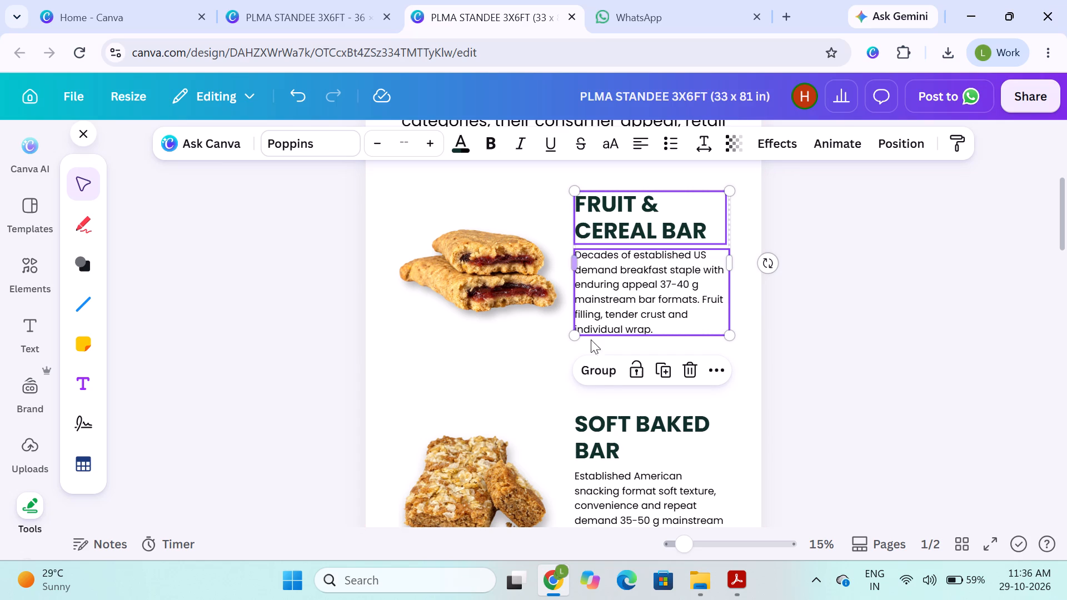
left_click(593, 367)
left_click(889, 368)
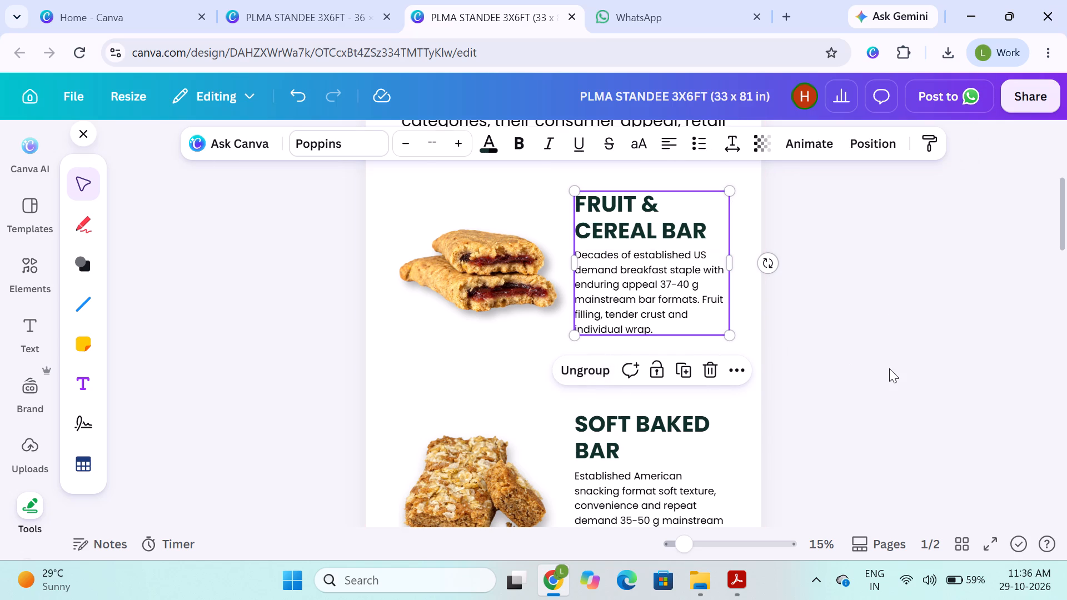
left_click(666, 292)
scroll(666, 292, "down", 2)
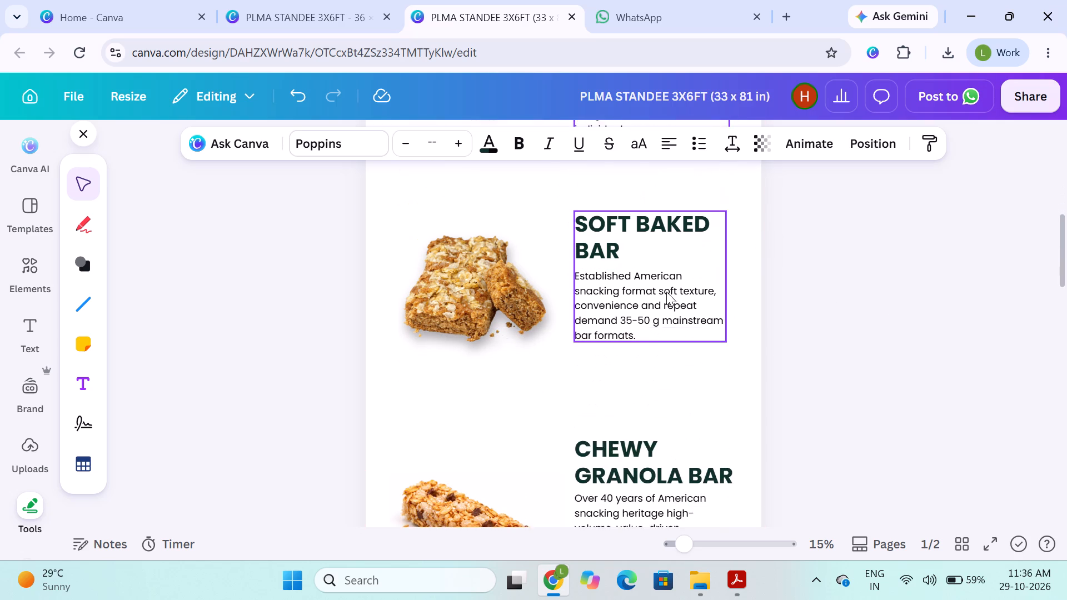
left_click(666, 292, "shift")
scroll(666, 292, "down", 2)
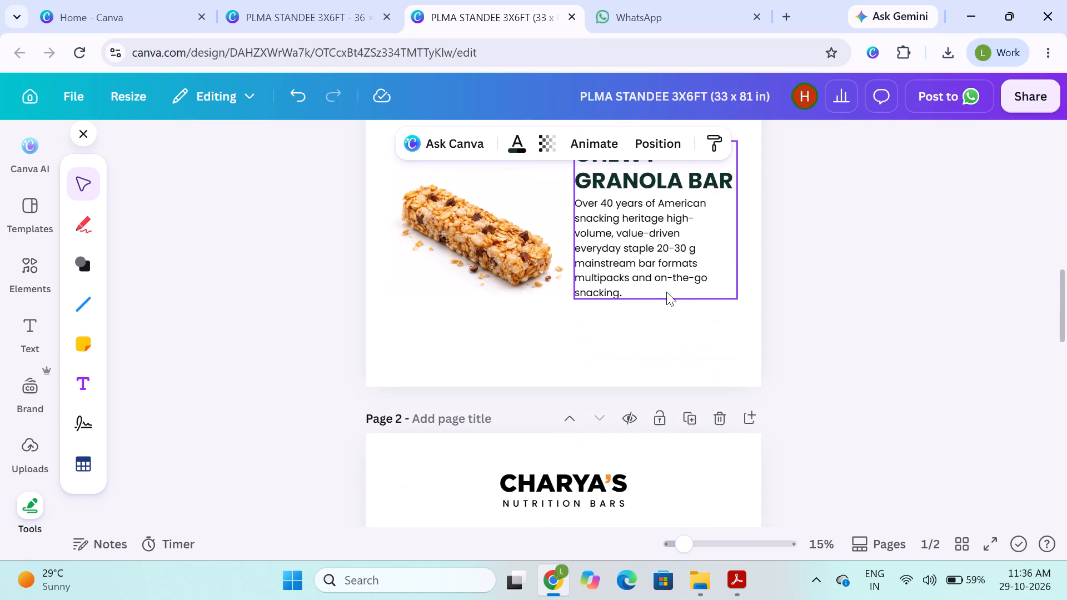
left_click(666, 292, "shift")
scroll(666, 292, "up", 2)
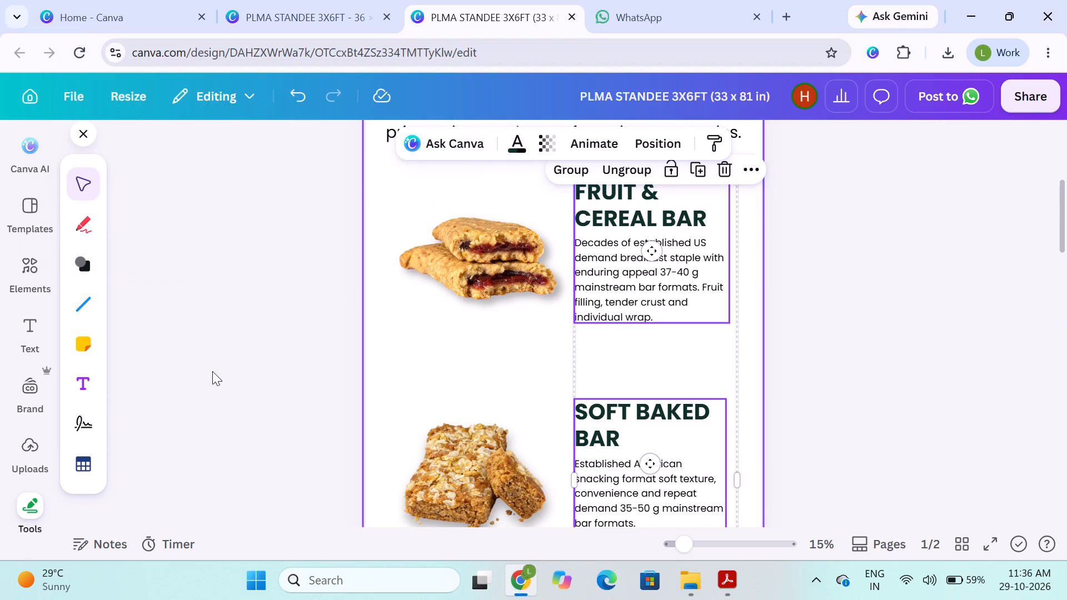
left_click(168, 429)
Crop the empty margins on both sides of the Fruit & Cereal Bar image, leaving it about 13.9 in wide.
left_click(473, 233)
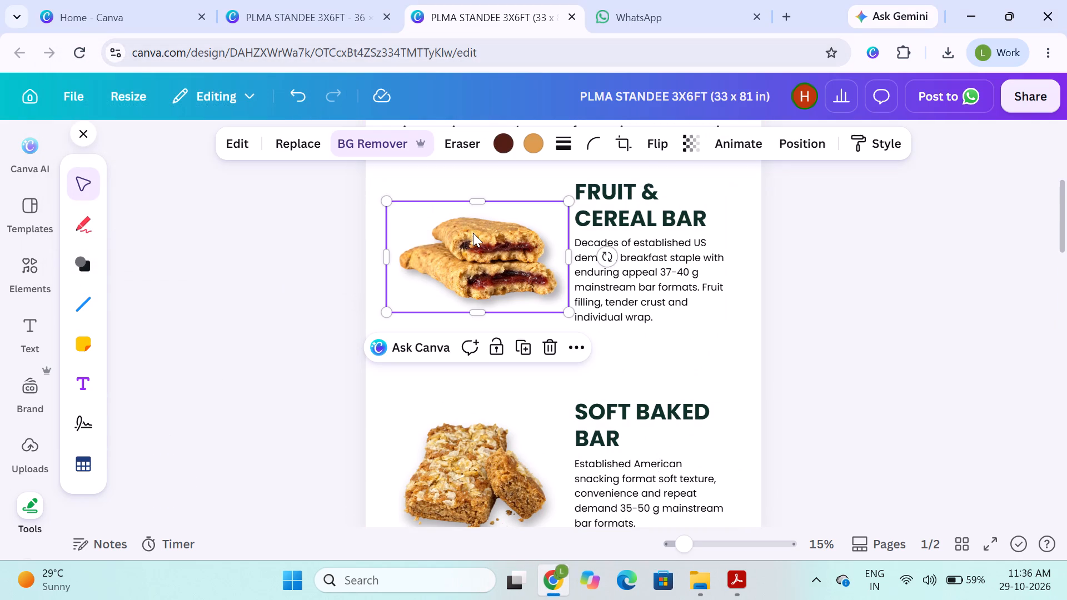
left_click_drag(627, 262, 617, 262)
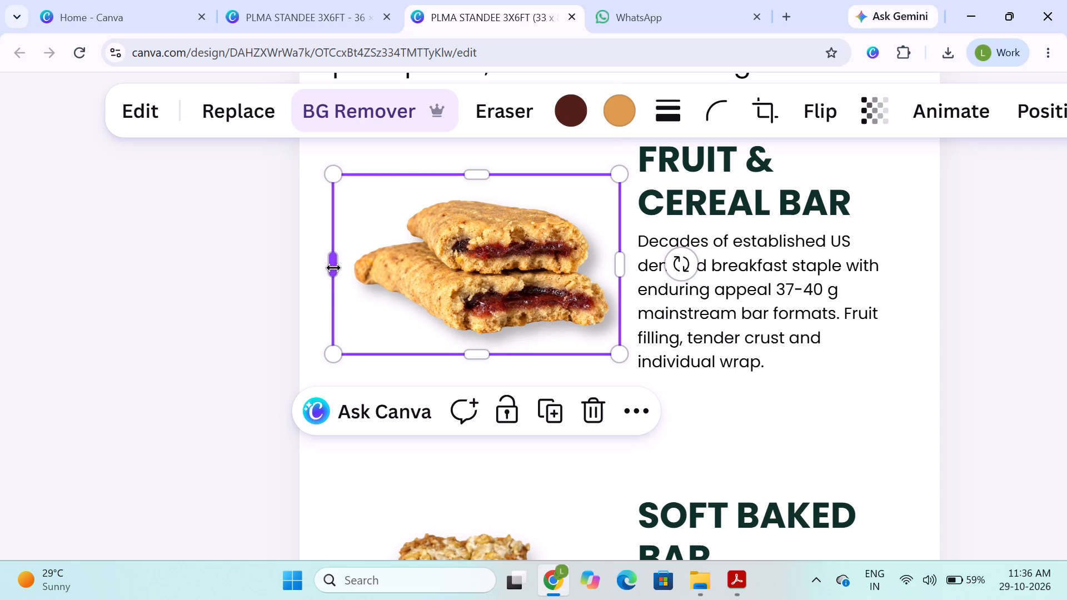
left_click_drag(333, 268, 352, 269)
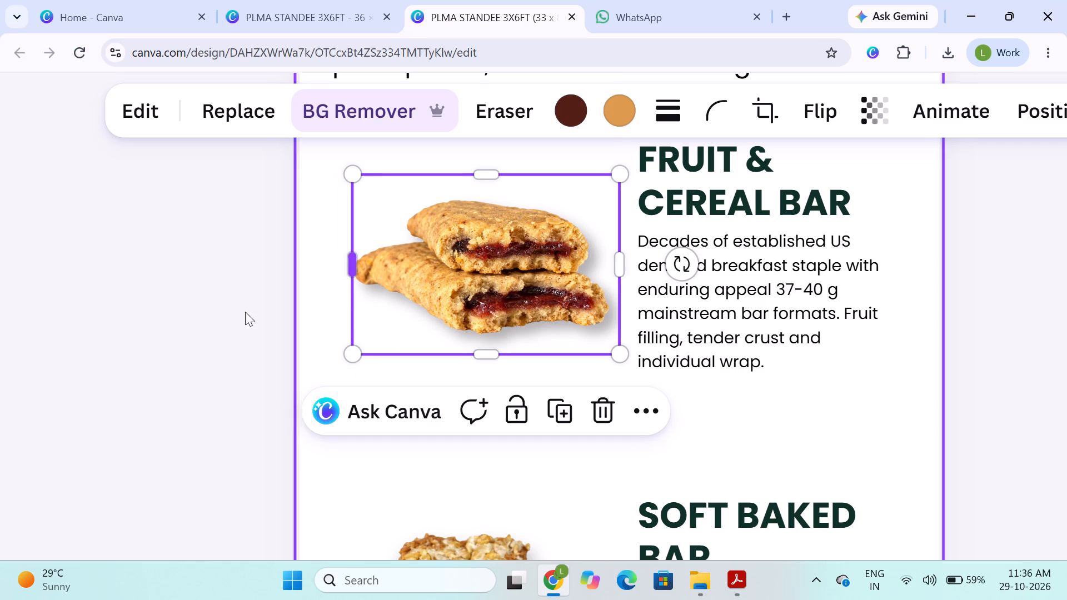
left_click(210, 316)
scroll(236, 356, "down", 1)
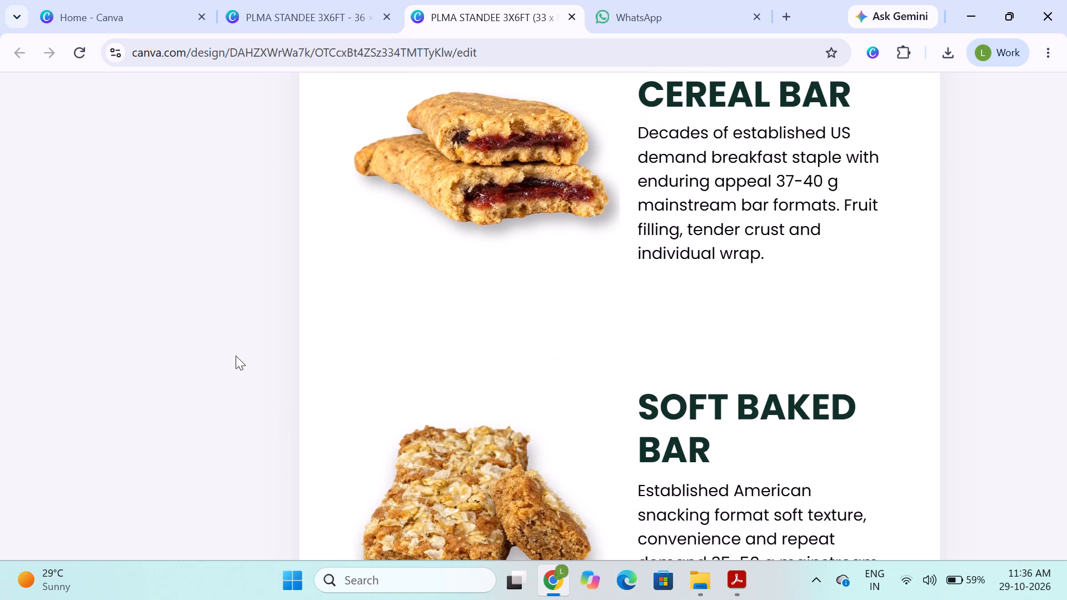
scroll(236, 356, "down", 1)
left_click(520, 186)
left_click_drag(624, 159, 634, 163)
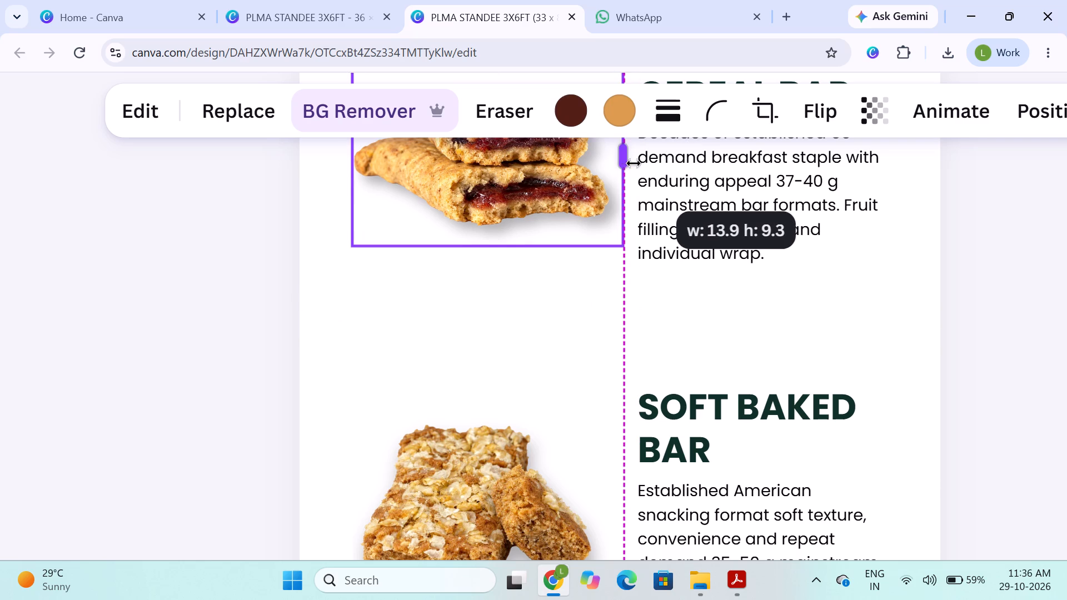
left_click_drag(634, 163, 633, 163)
left_click(955, 243)
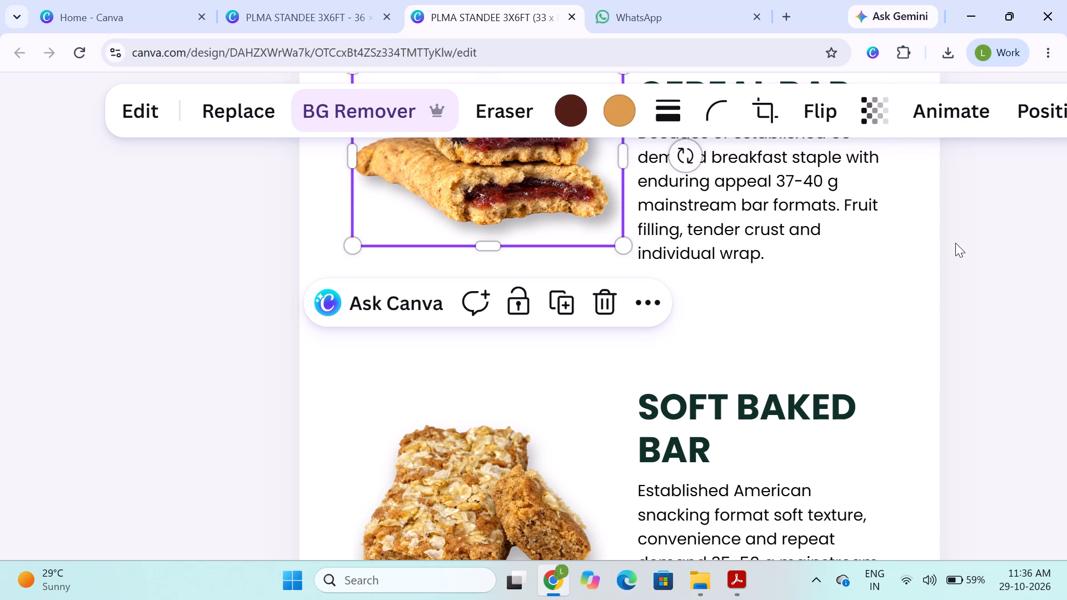
Crop the empty margin on the right side of the Soft Baked Bar image, leaving it about 13.06 in wide.
scroll(629, 232, "down", 2)
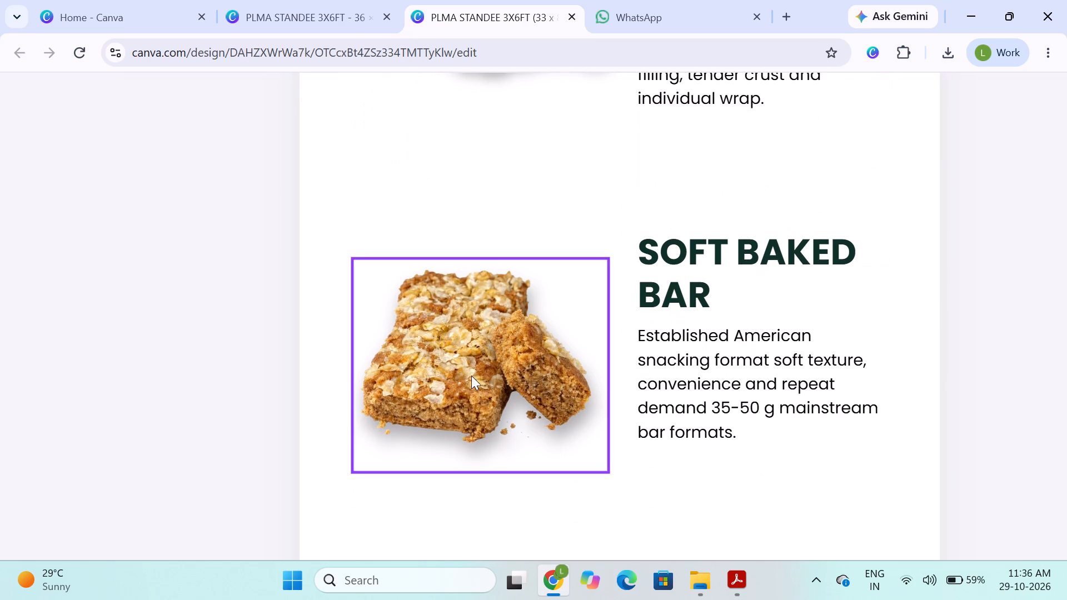
left_click(471, 376)
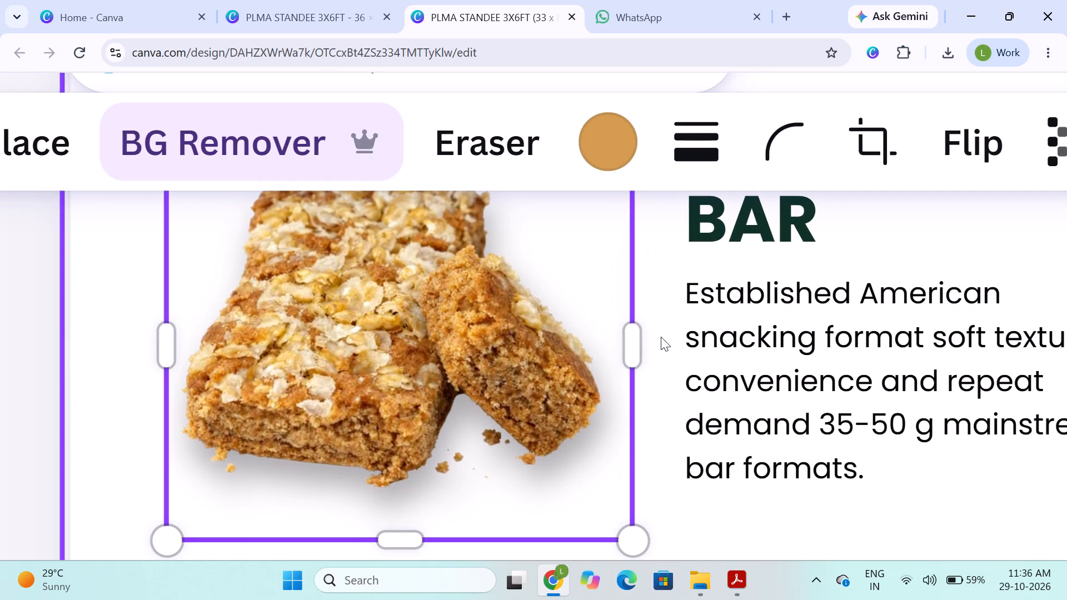
left_click_drag(641, 340, 632, 342)
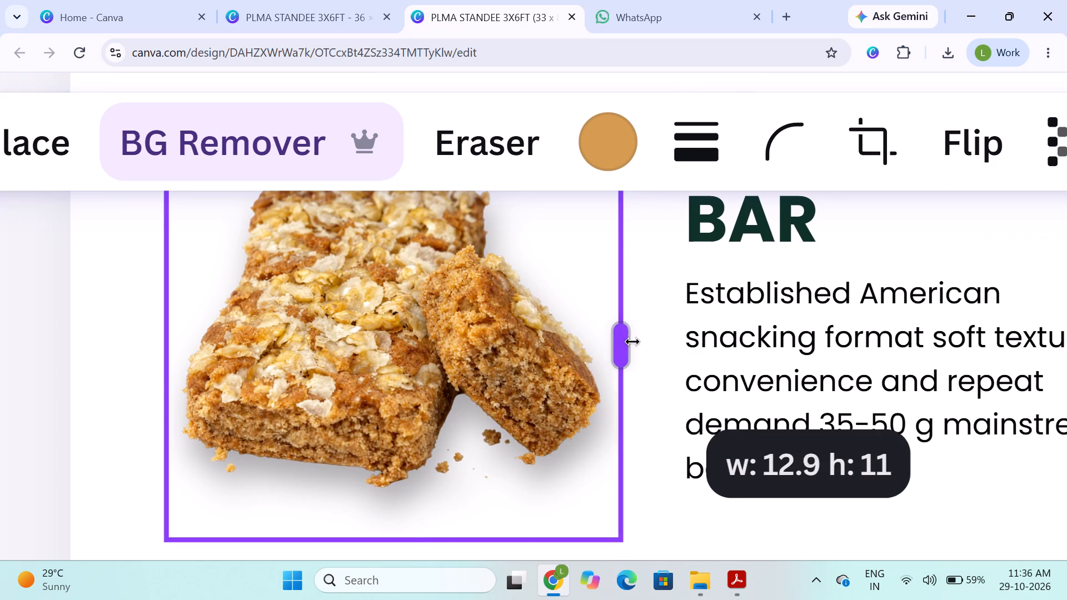
left_click_drag(632, 342, 636, 342)
left_click(111, 373)
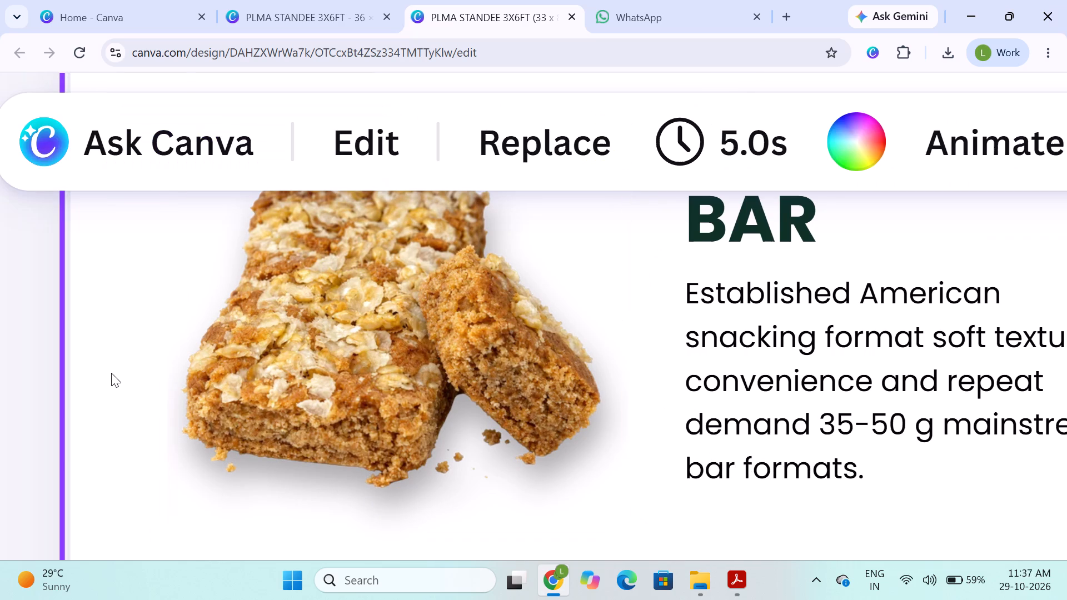
Align the Chewy Granola Bar image and its text group to each other's vertical middle on page 1.
scroll(372, 436, "down", 6)
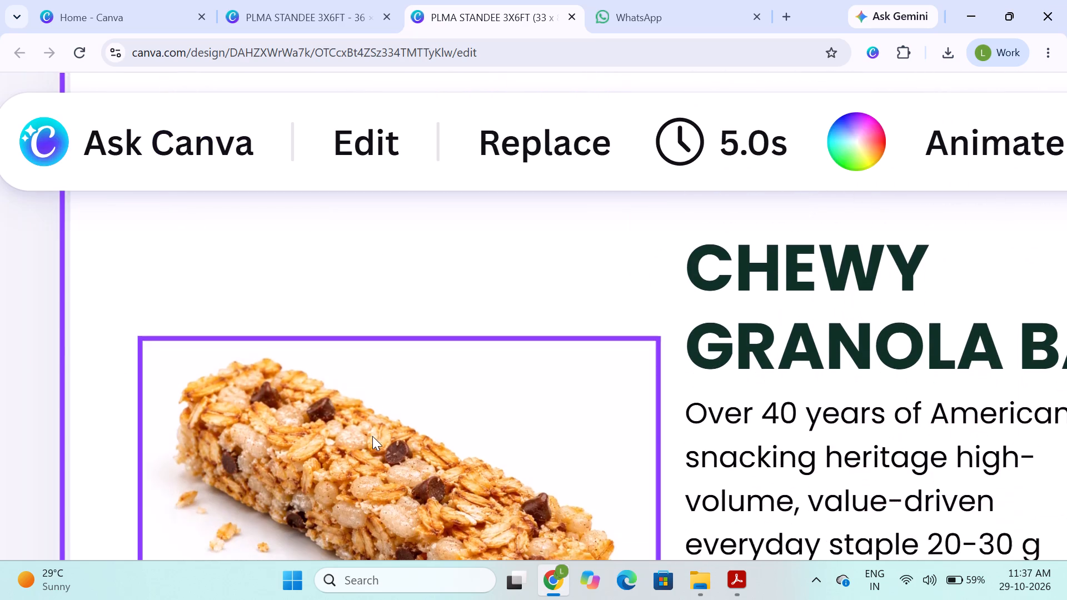
scroll(372, 436, "down", 2)
scroll(372, 436, "up", 2)
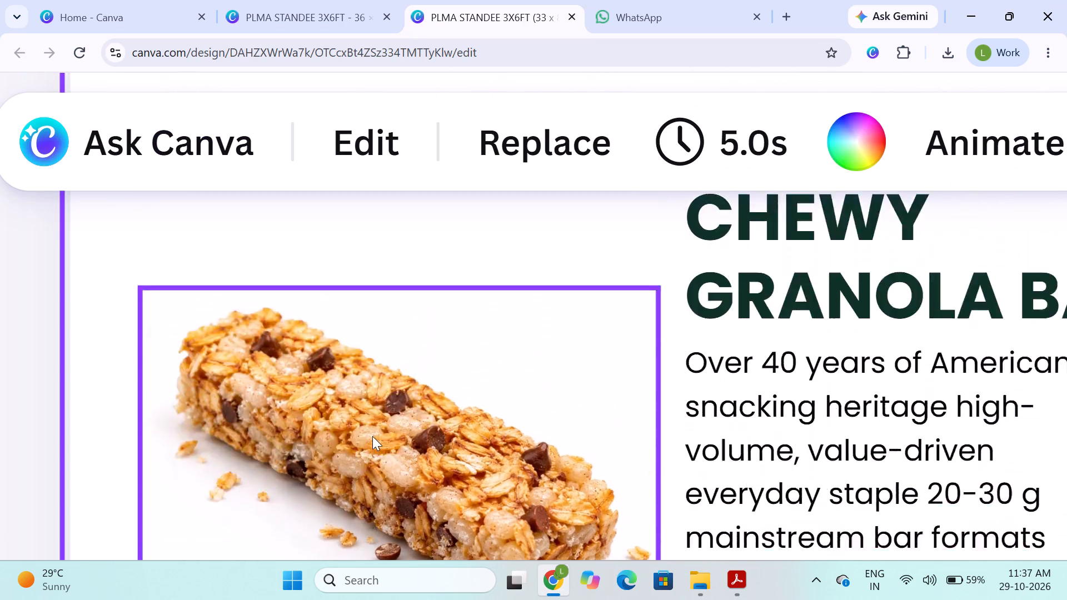
scroll(372, 436, "up", 2)
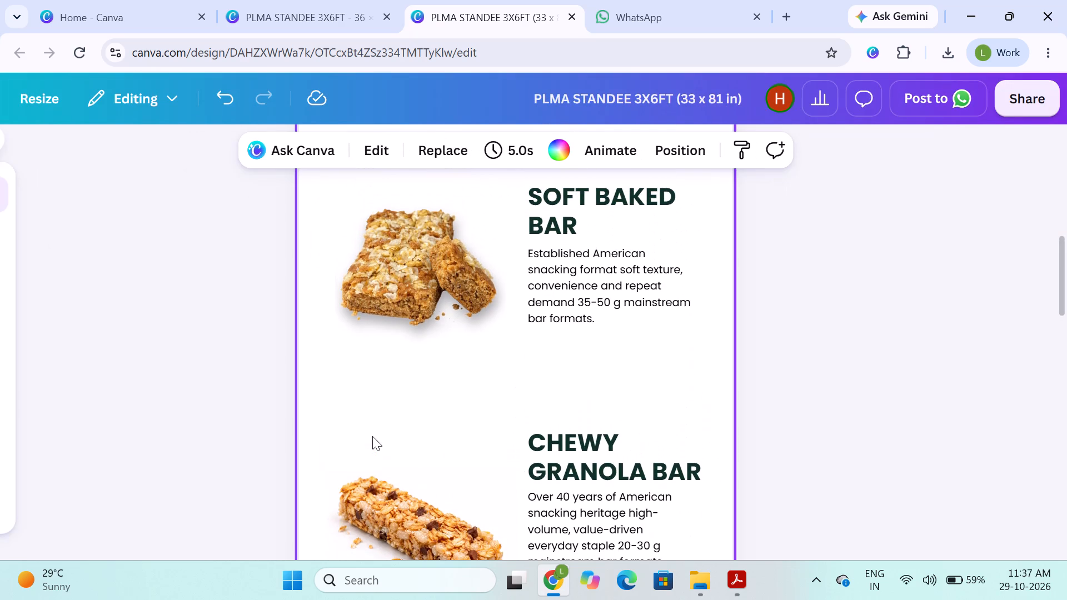
left_click(550, 491)
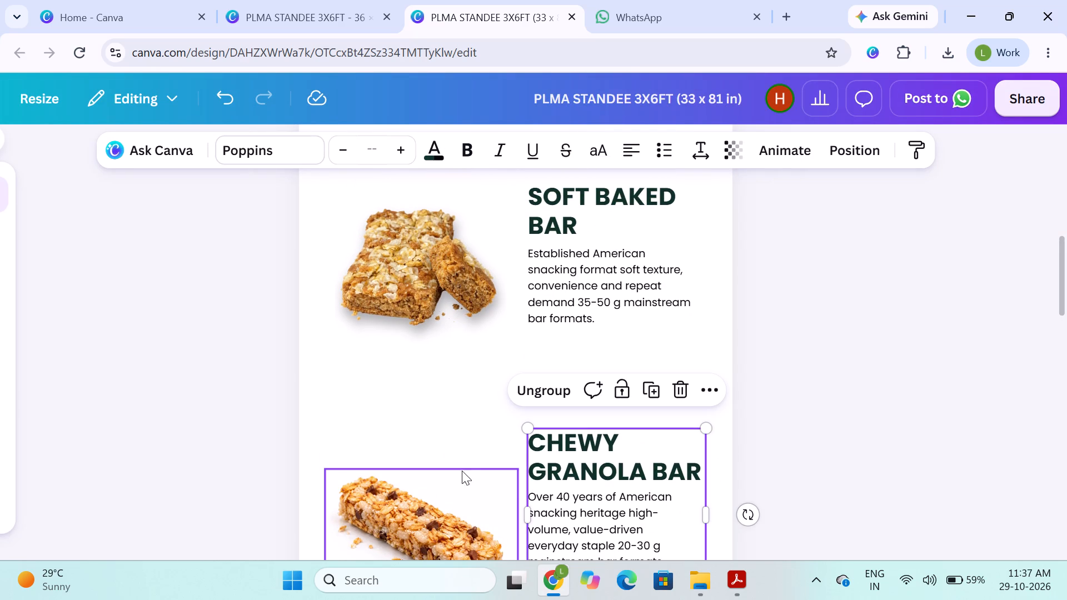
left_click(447, 499, "shift")
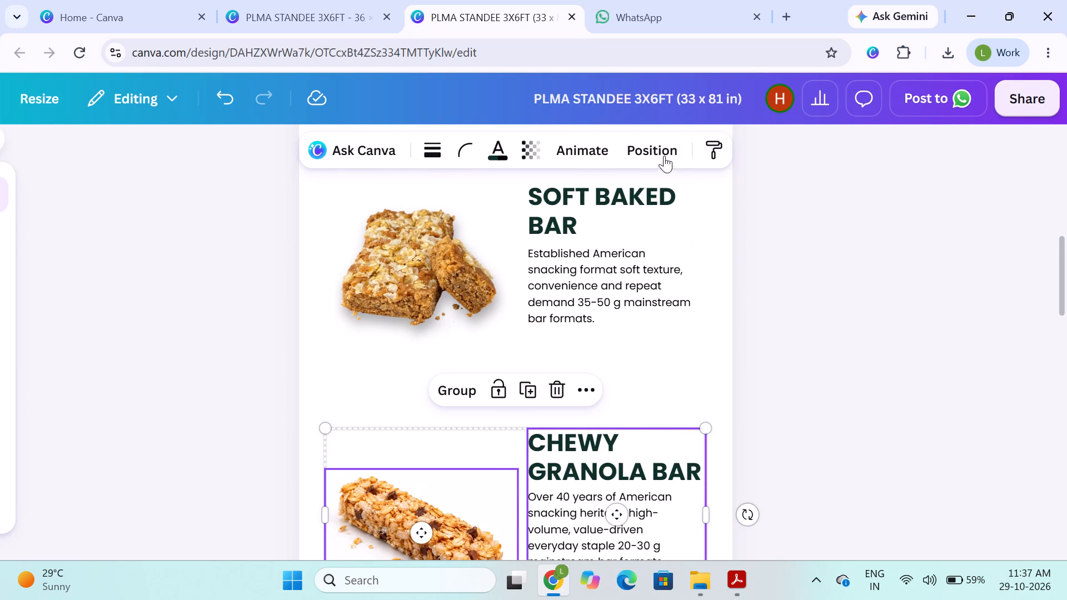
left_click(656, 146)
left_click(86, 404)
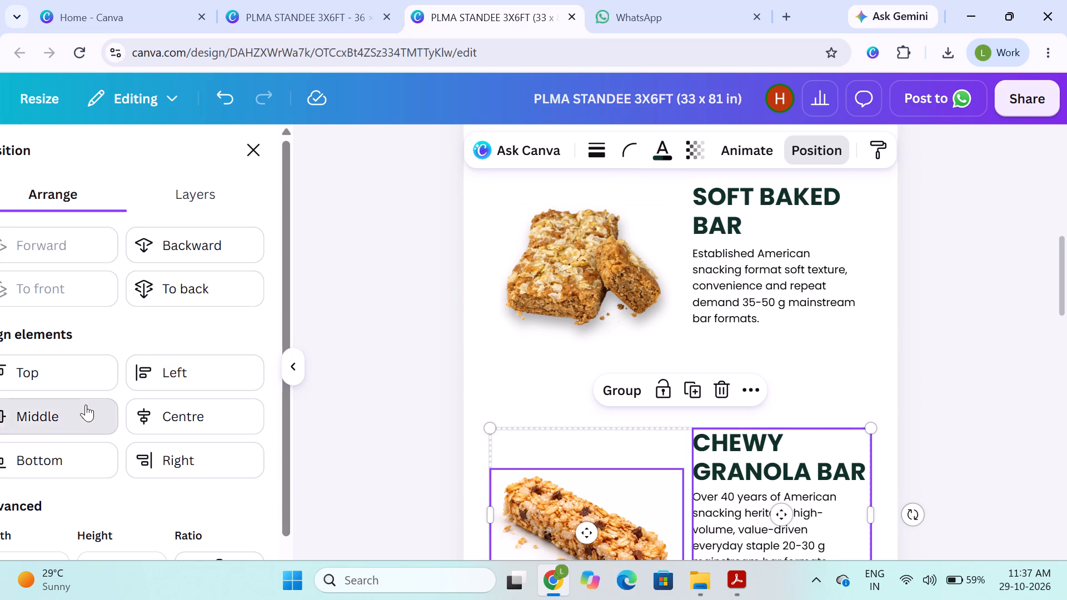
Align the Soft Baked Bar image and its text group to each other's vertical middle on page 1.
left_click(605, 277)
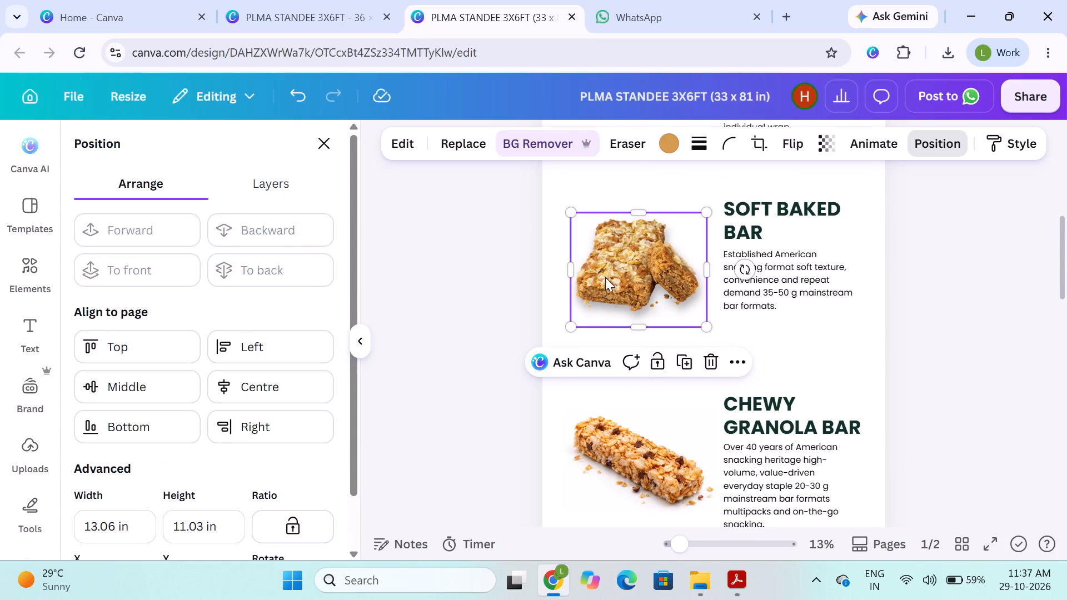
left_click(764, 242, "shift")
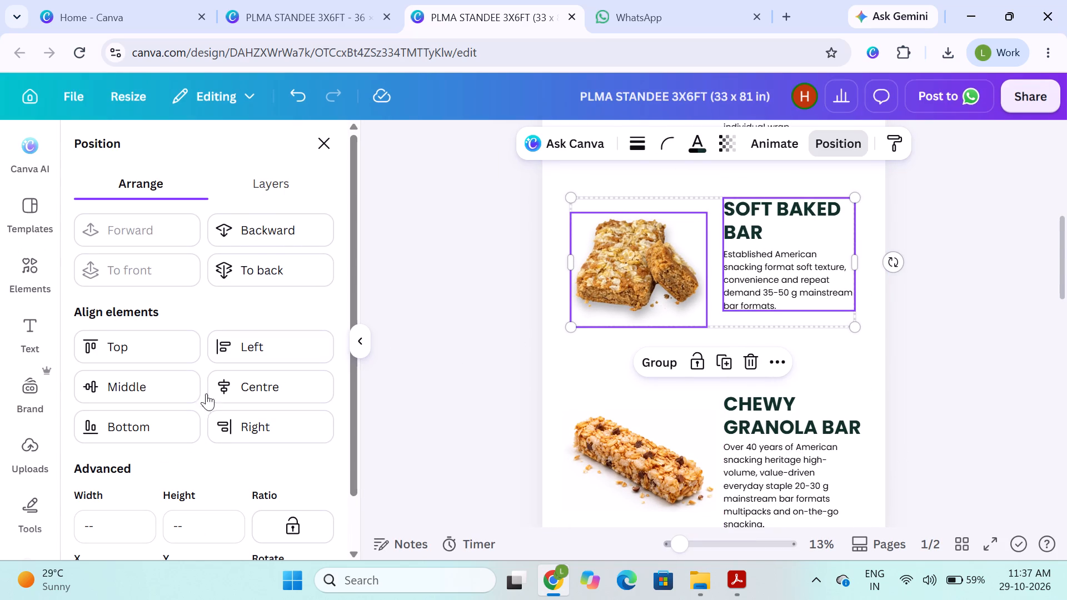
left_click(145, 377)
Align the Fruit & Cereal Bar image and its text group to each other's vertical middle on page 1.
scroll(417, 307, "up", 1)
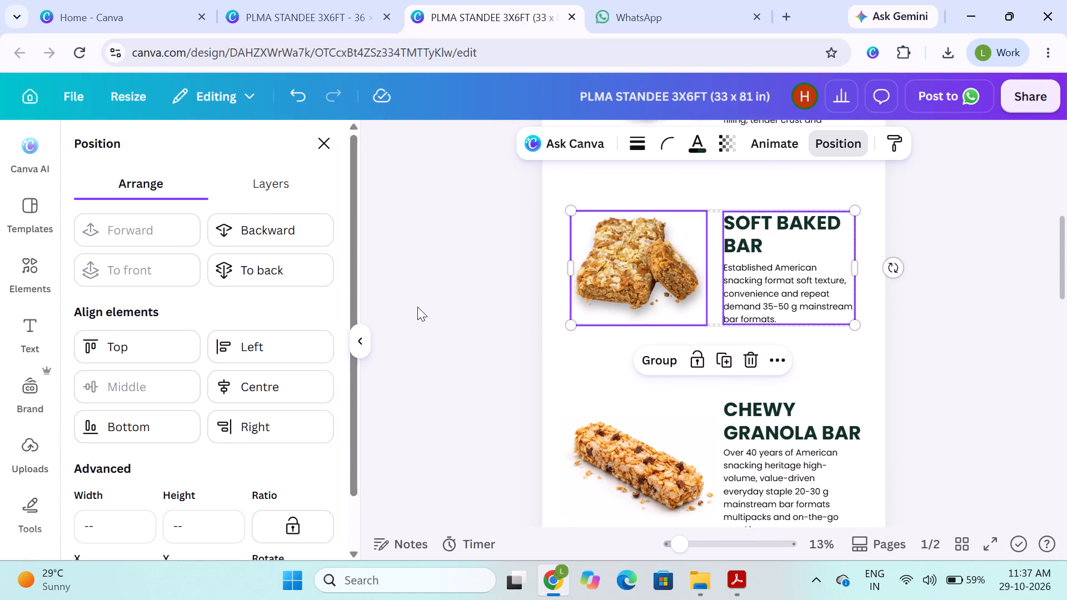
scroll(417, 307, "up", 1)
left_click(691, 244)
left_click(804, 224)
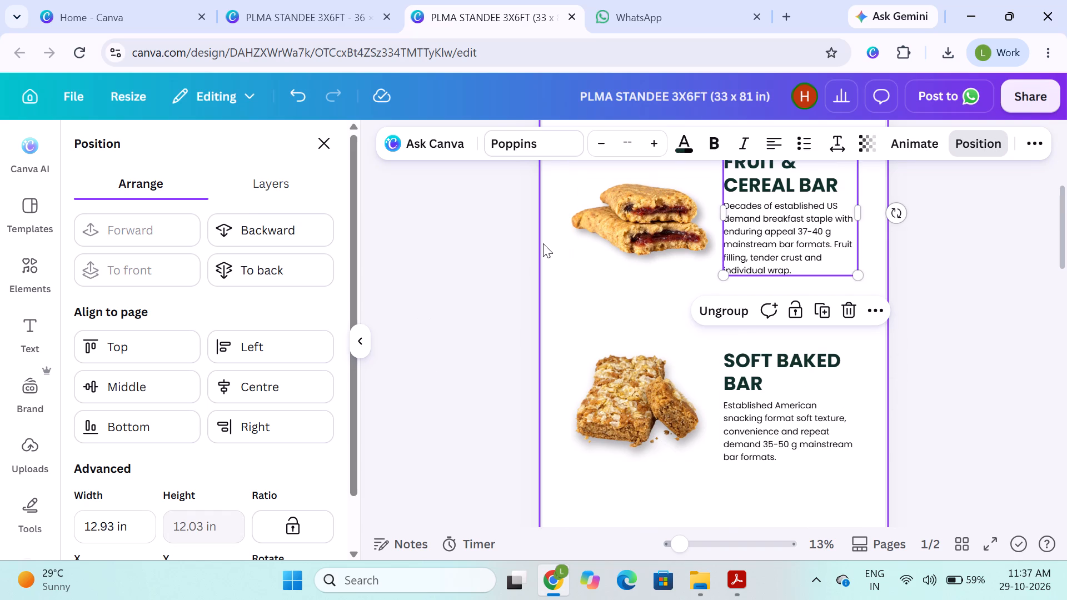
left_click(579, 237, "shift")
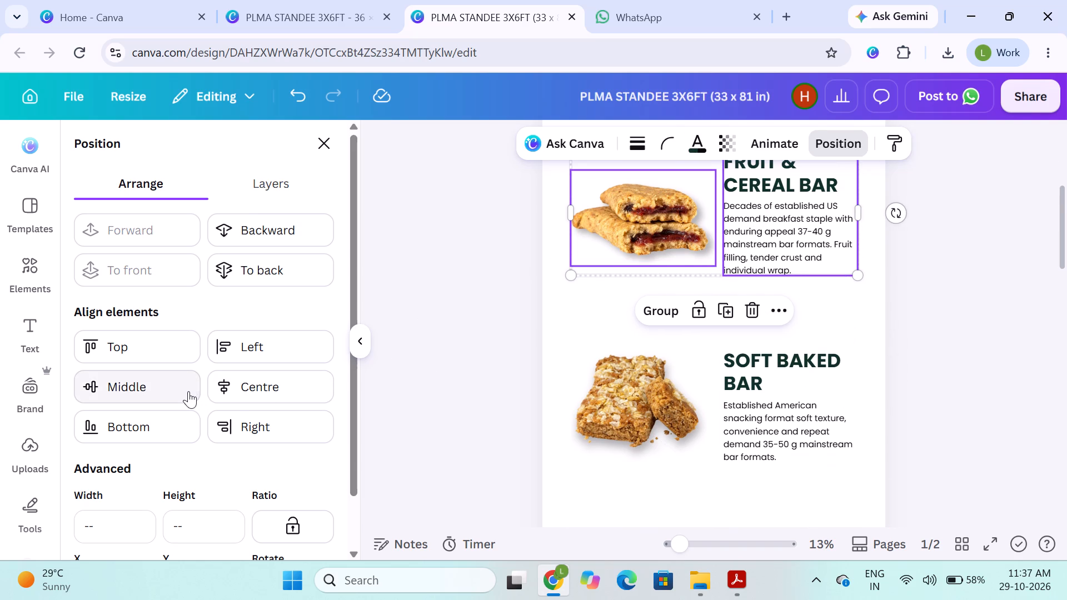
left_click(188, 391)
left_click(1062, 339)
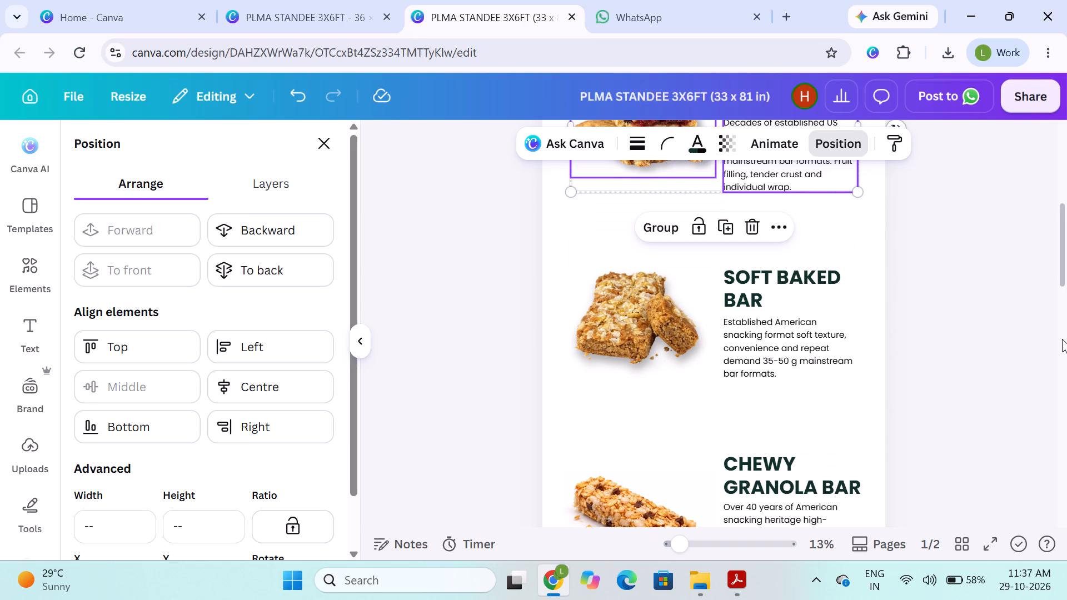
left_click(1037, 324)
scroll(1037, 324, "up", 1)
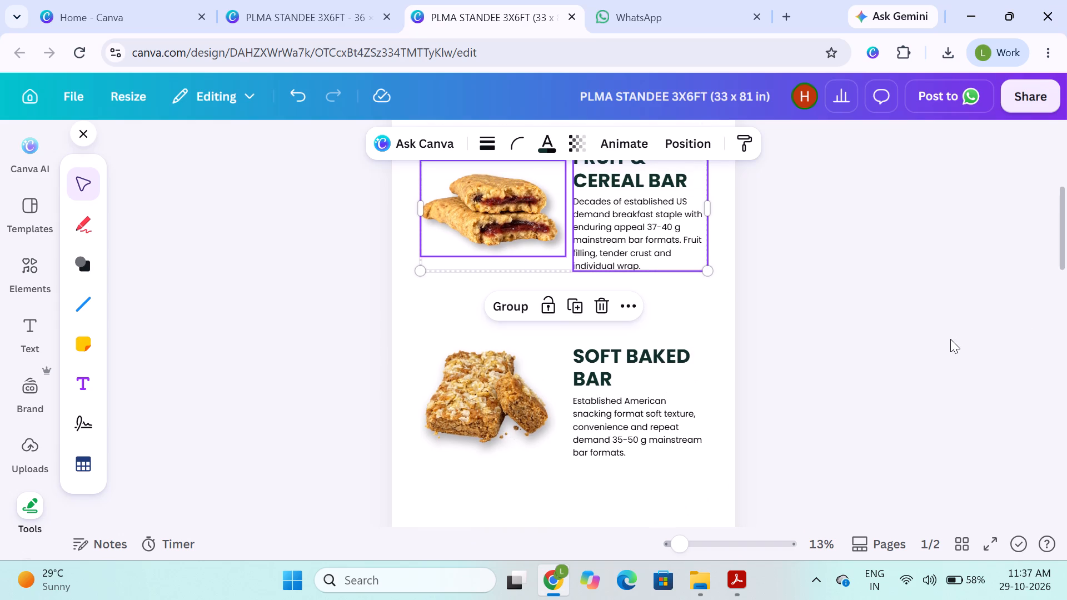
left_click(950, 339)
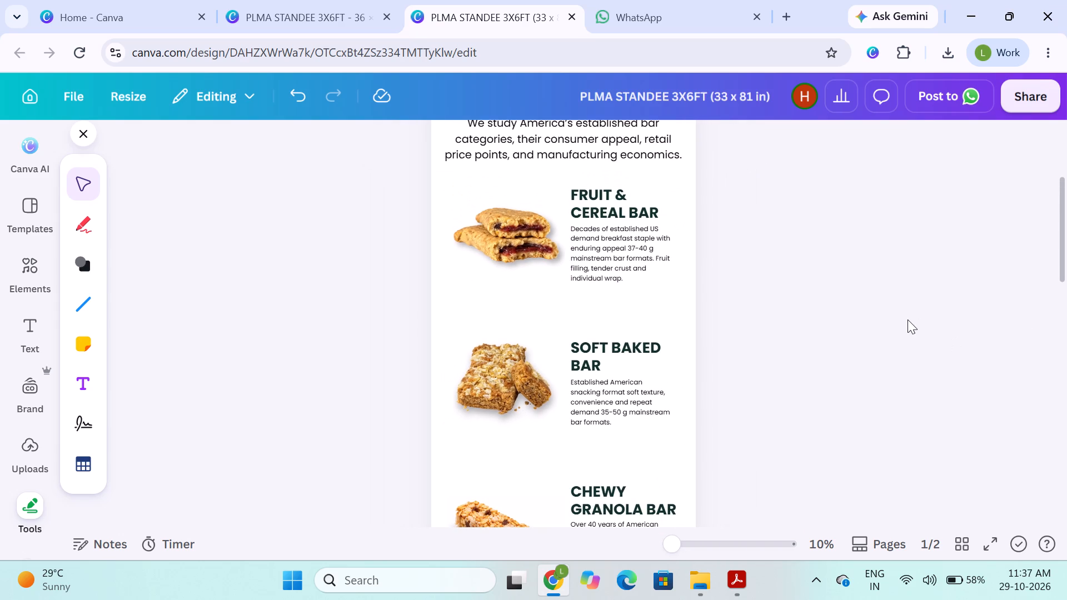
Group the Fruit & Cereal Bar, Soft Baked Bar and Chewy Granola Bar text groups together on page 1.
left_click(278, 324)
scroll(278, 324, "down", 1)
scroll(278, 324, "up", 1)
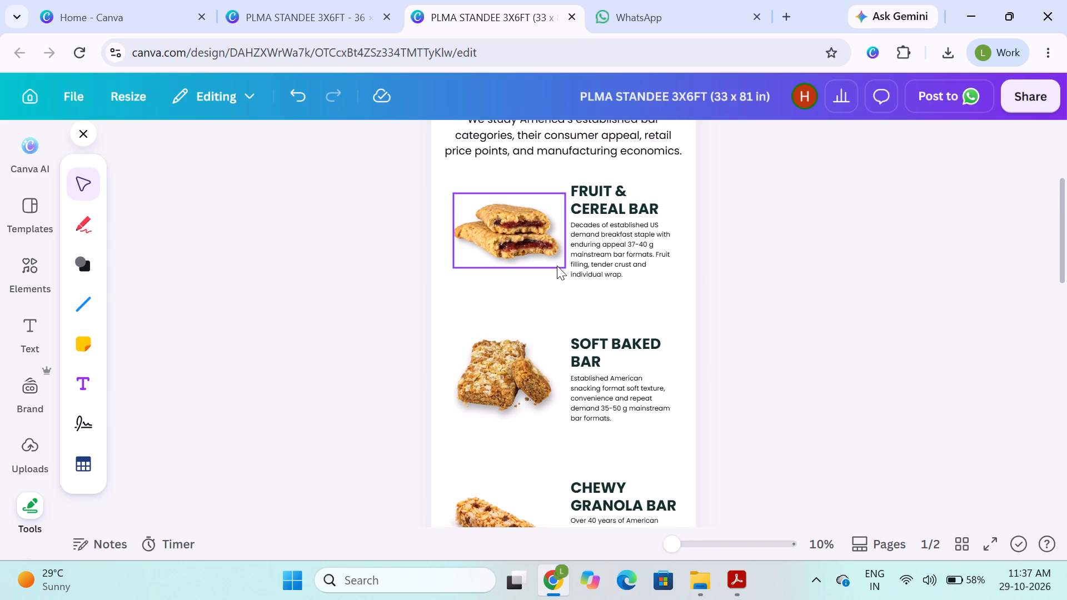
left_click(606, 260)
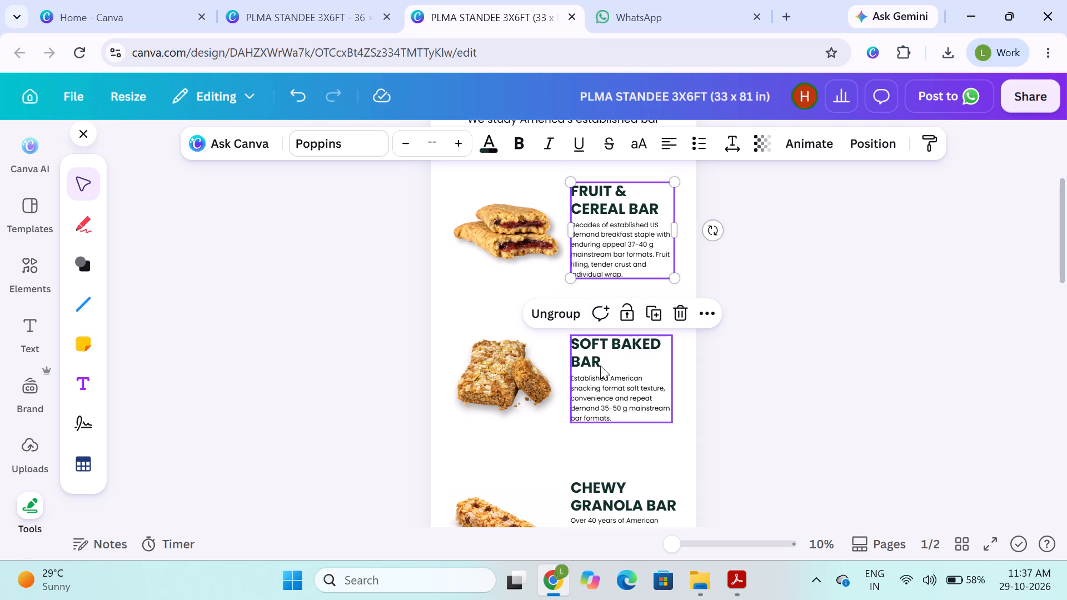
left_click(600, 366, "shift")
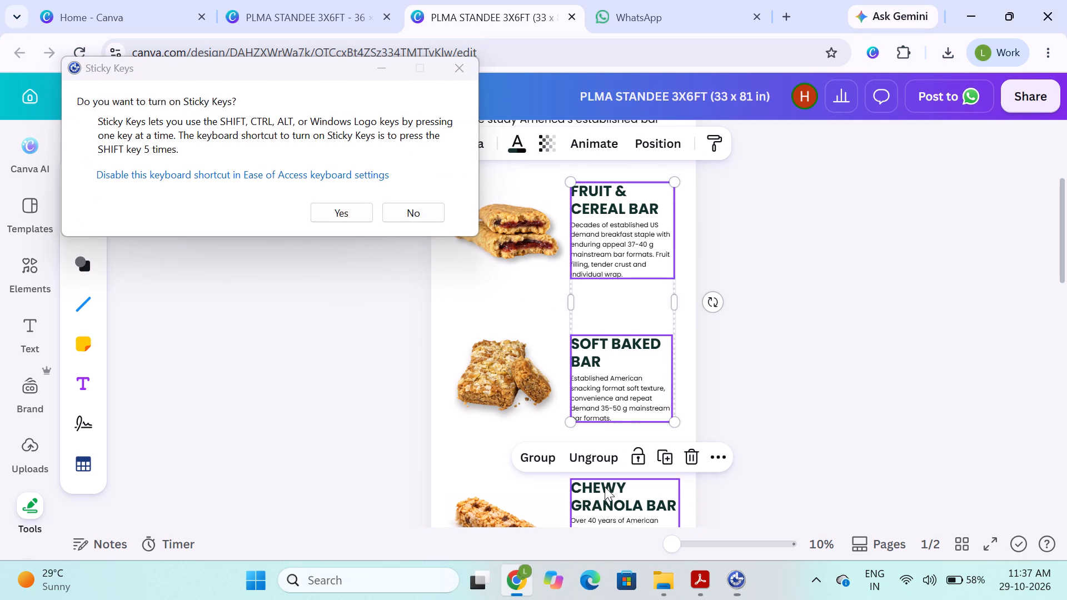
left_click(543, 181)
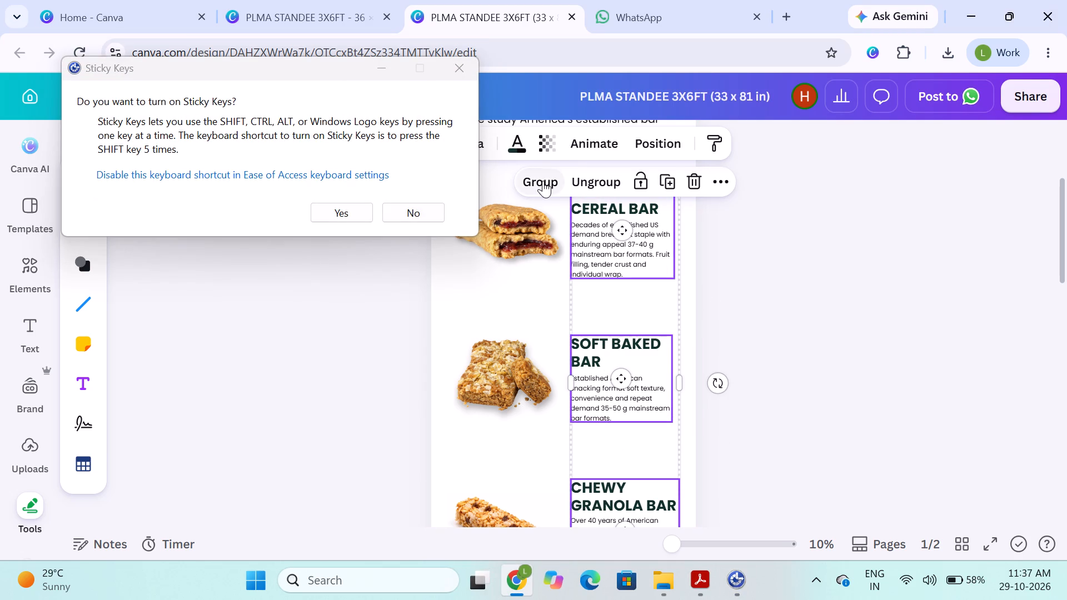
left_click(886, 376)
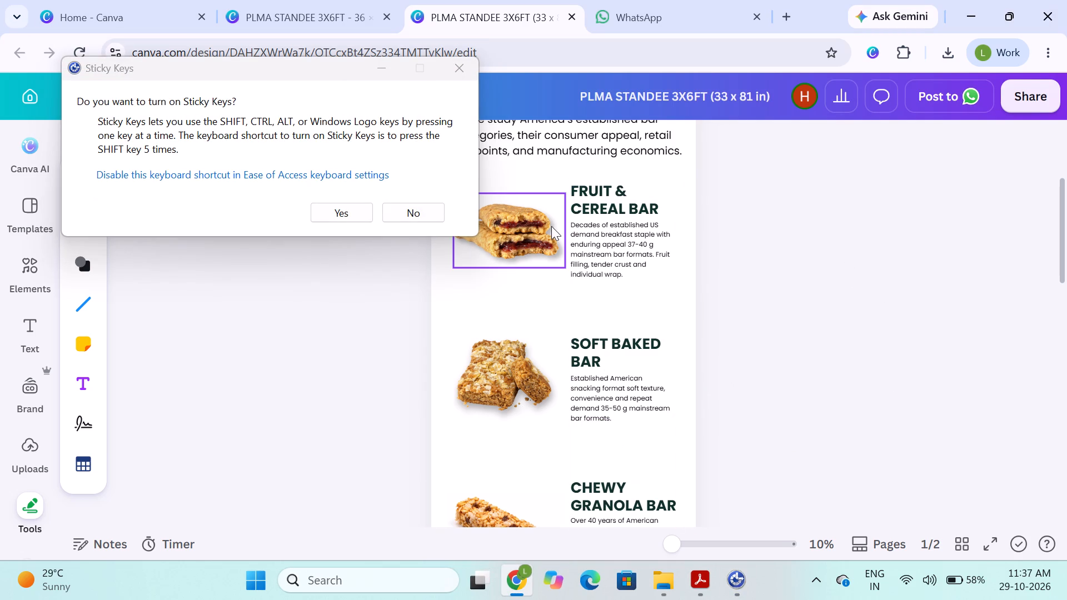
Align the Fruit & Cereal, Soft Baked and Chewy Granola Bar images to each other's horizontal centre.
left_click(510, 222)
left_click(505, 359, "shift")
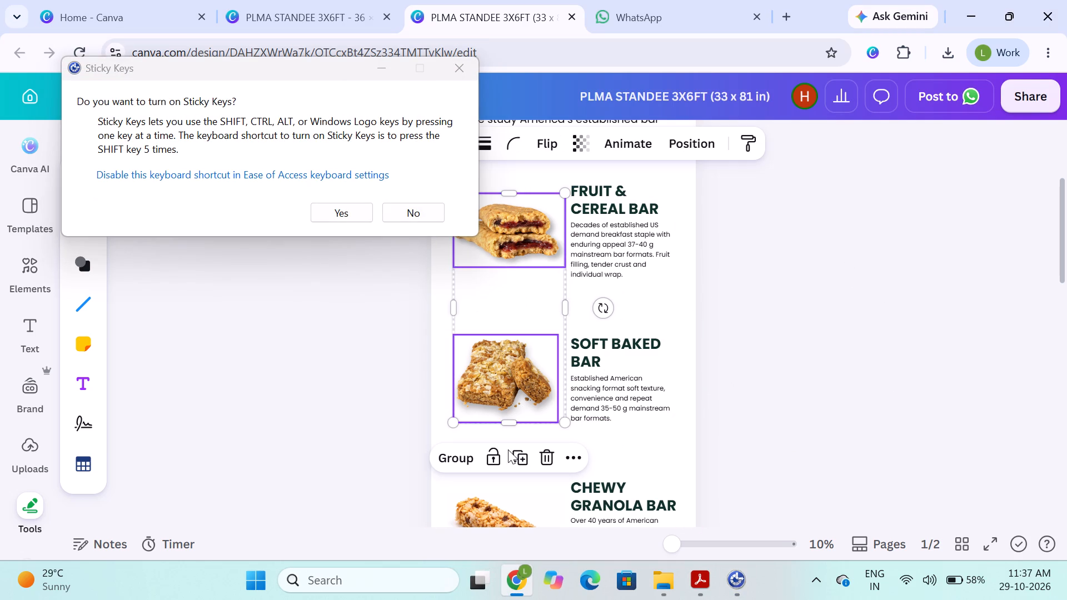
left_click(506, 516, "shift")
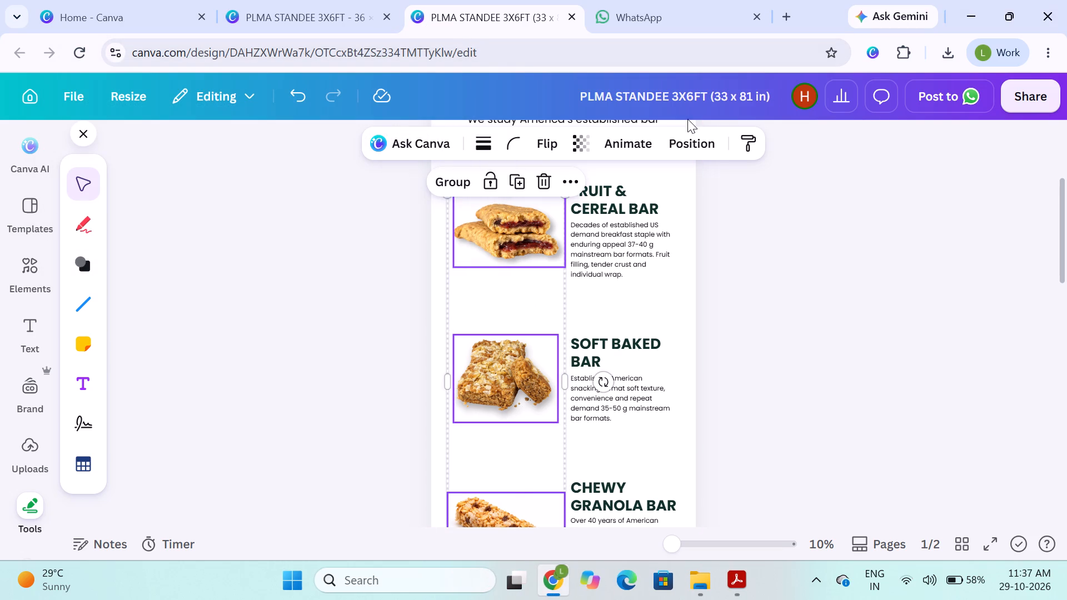
left_click(686, 147)
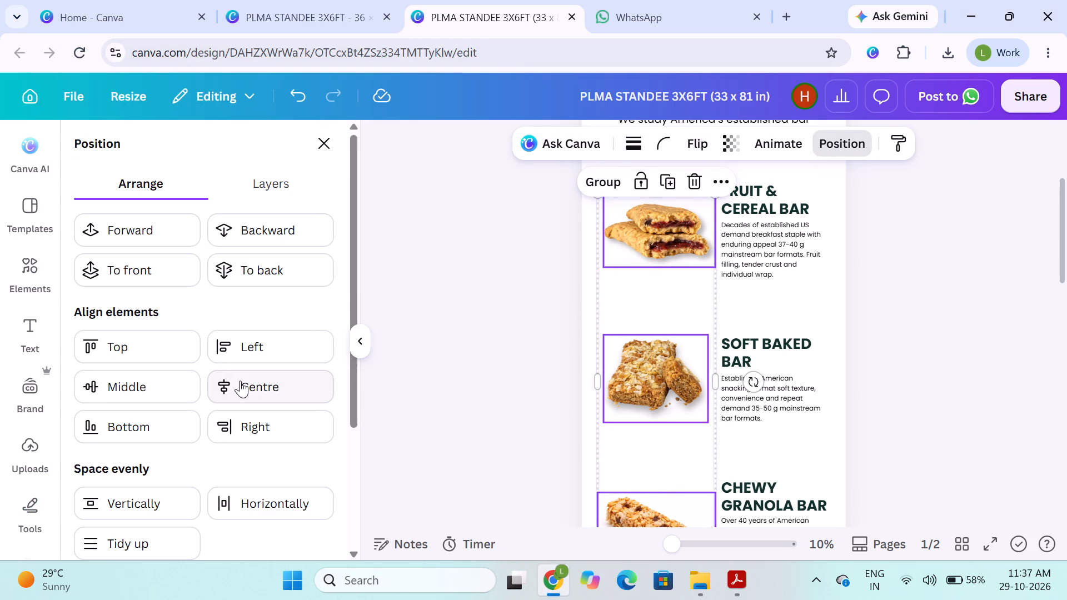
left_click(240, 381)
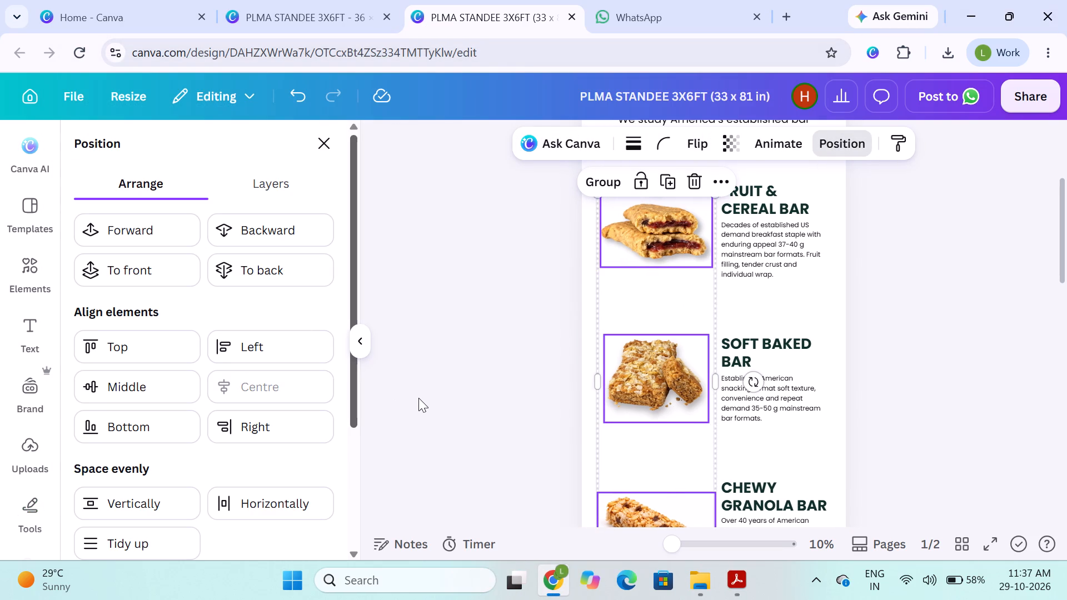
scroll(418, 398, "down", 1)
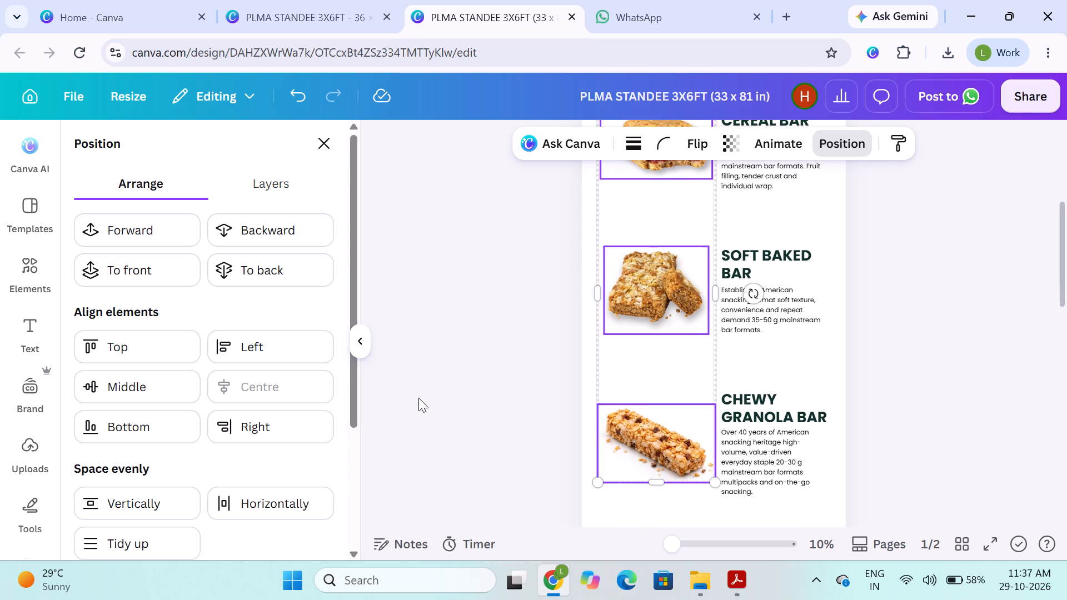
scroll(418, 398, "up", 1)
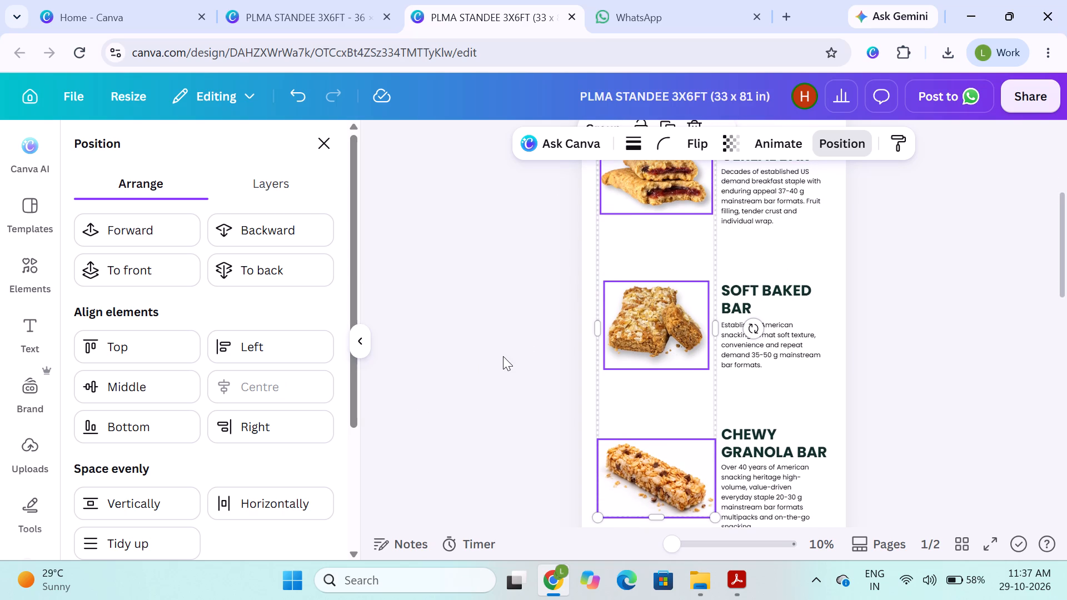
left_click(328, 148)
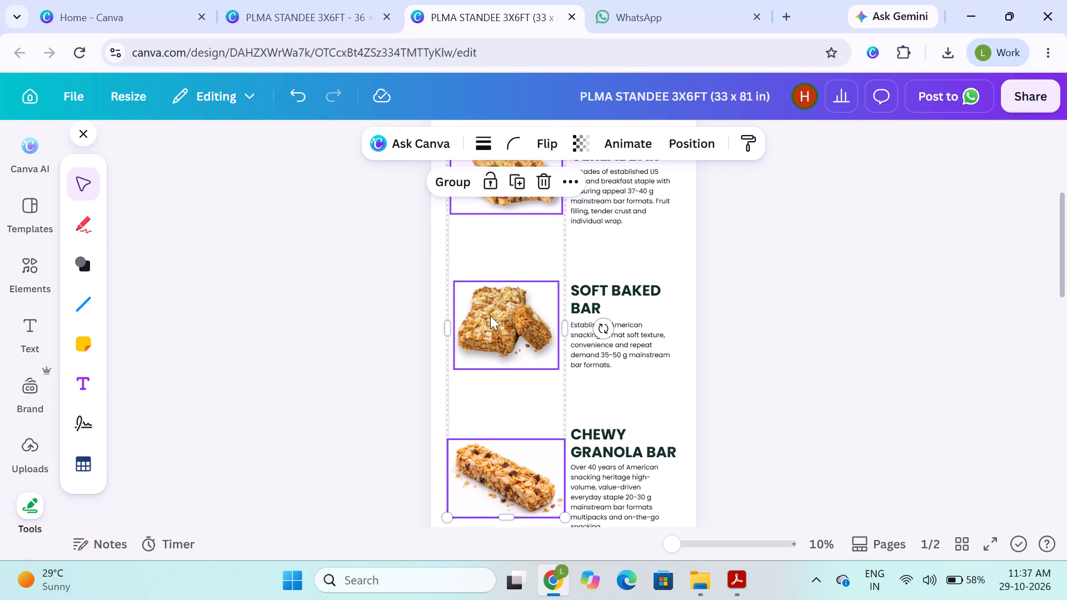
Group the three aligned bar images together.
left_click(445, 182)
left_click(306, 303)
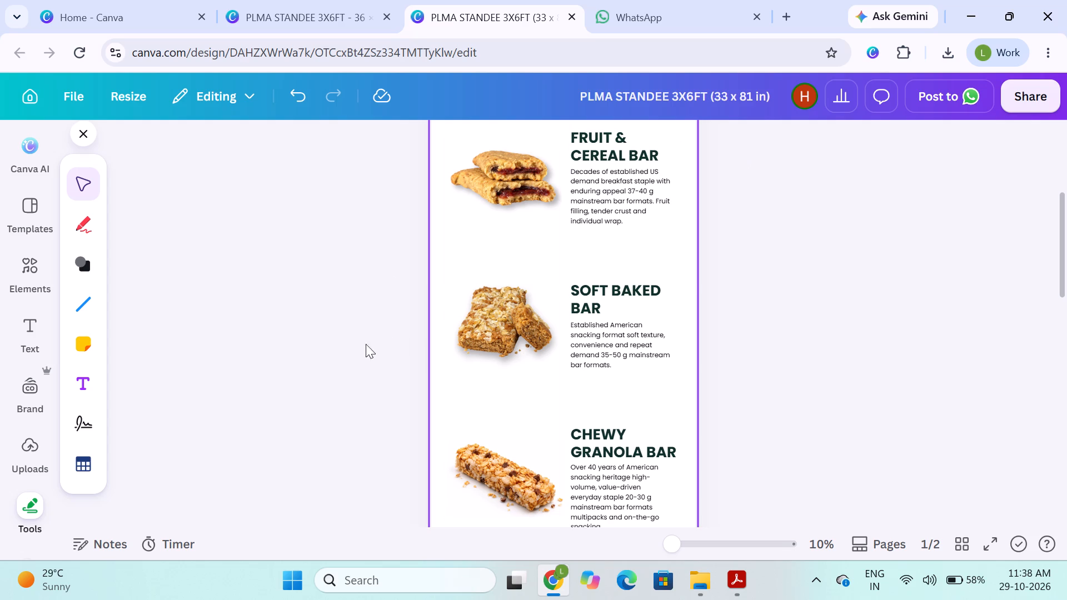
left_click(347, 349)
Group the bar images group and the bar text group into one combined group on page 1.
left_click(489, 279)
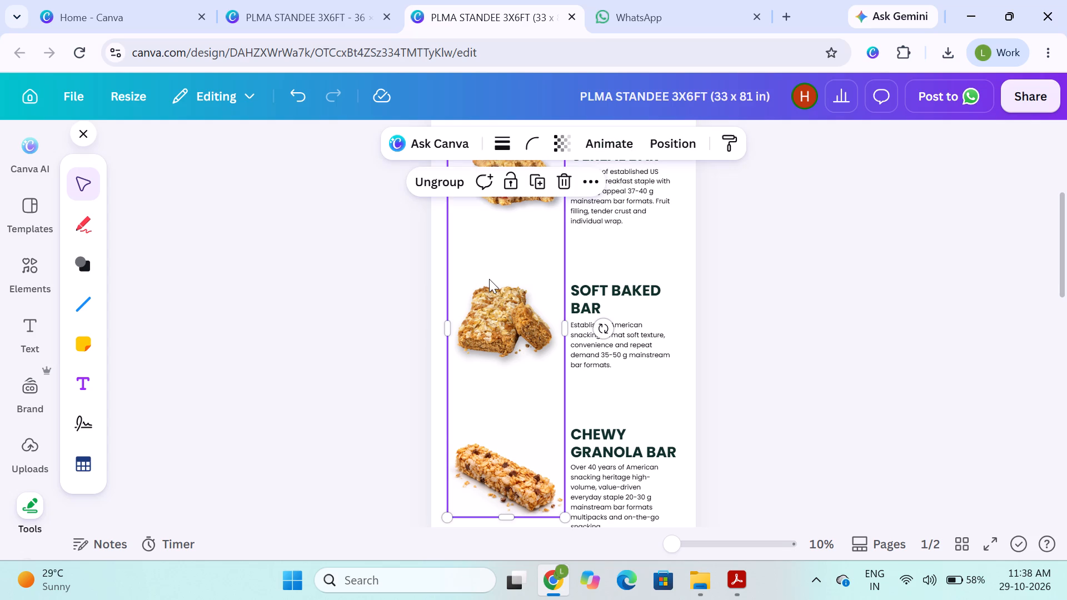
left_click(581, 286, "shift")
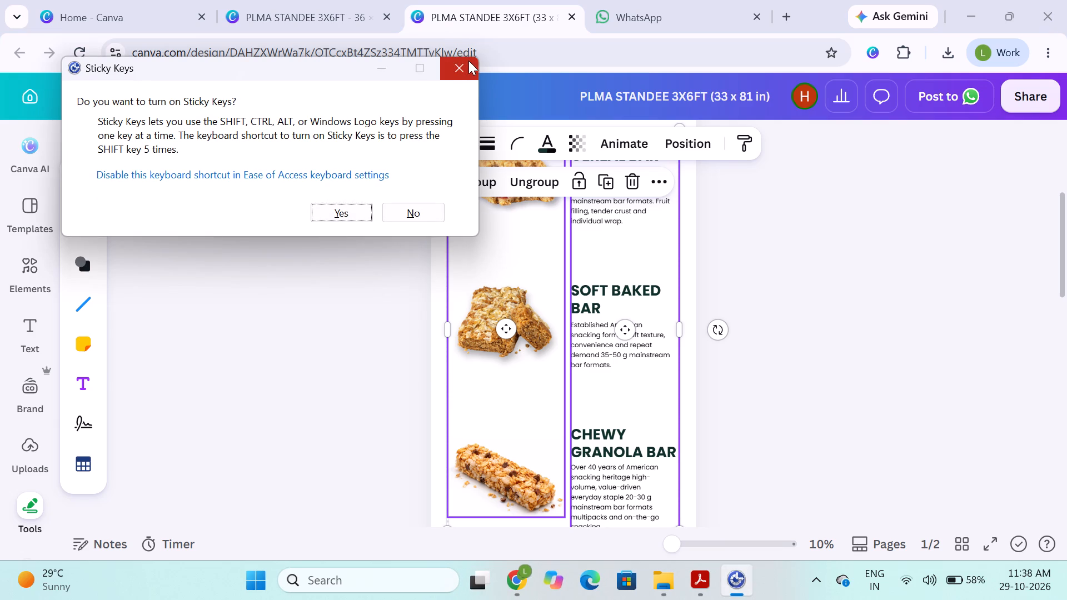
left_click(482, 171)
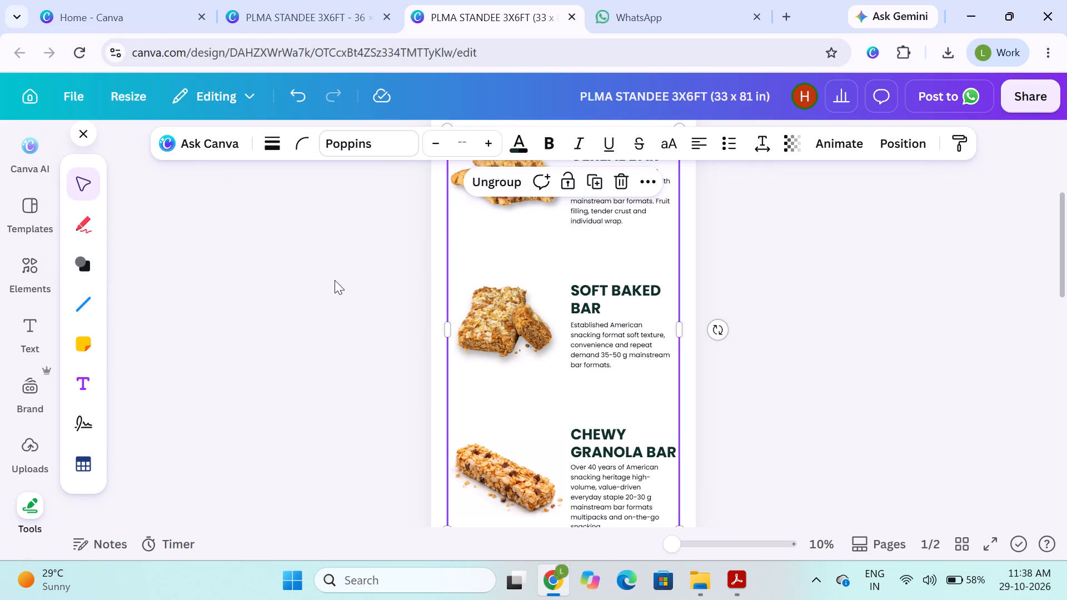
left_click(335, 280)
Centre the combined group of bar images and text horizontally on page 1.
scroll(335, 280, "up", 1)
left_click(524, 314)
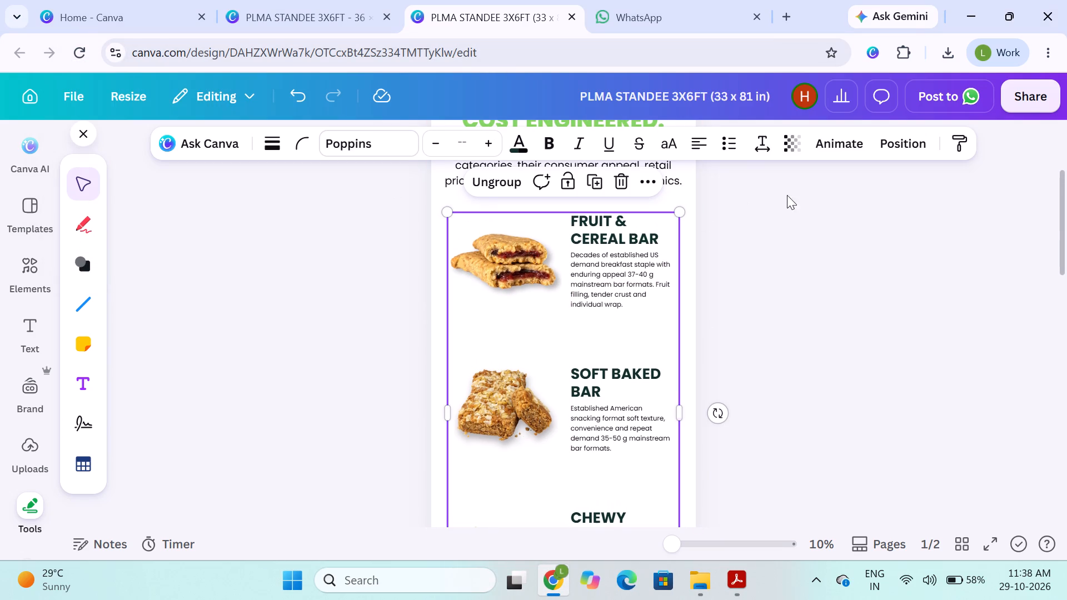
left_click(913, 127)
left_click(904, 141)
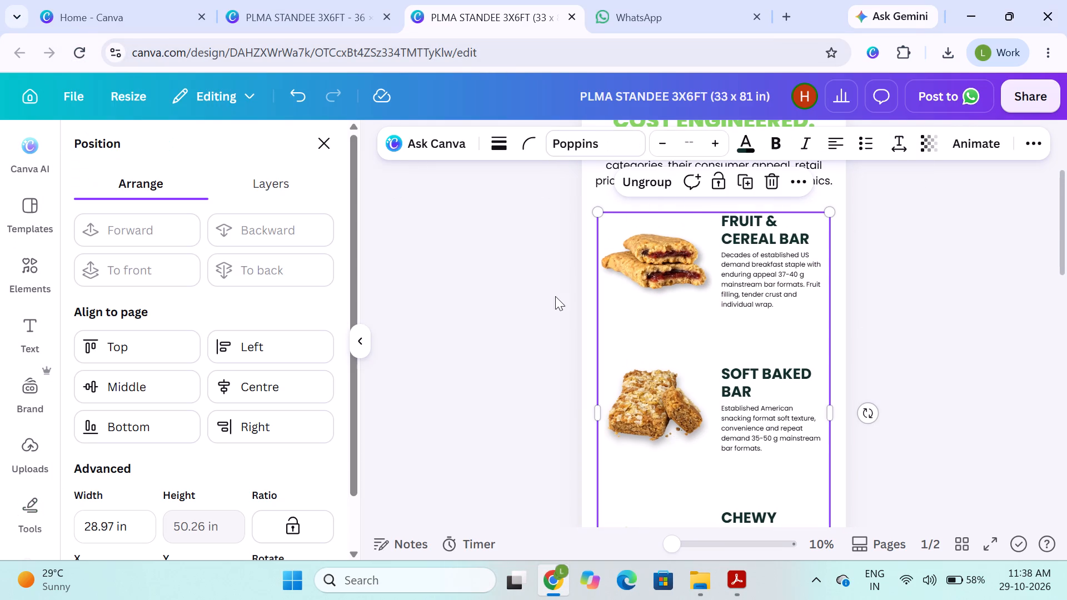
left_click(266, 390)
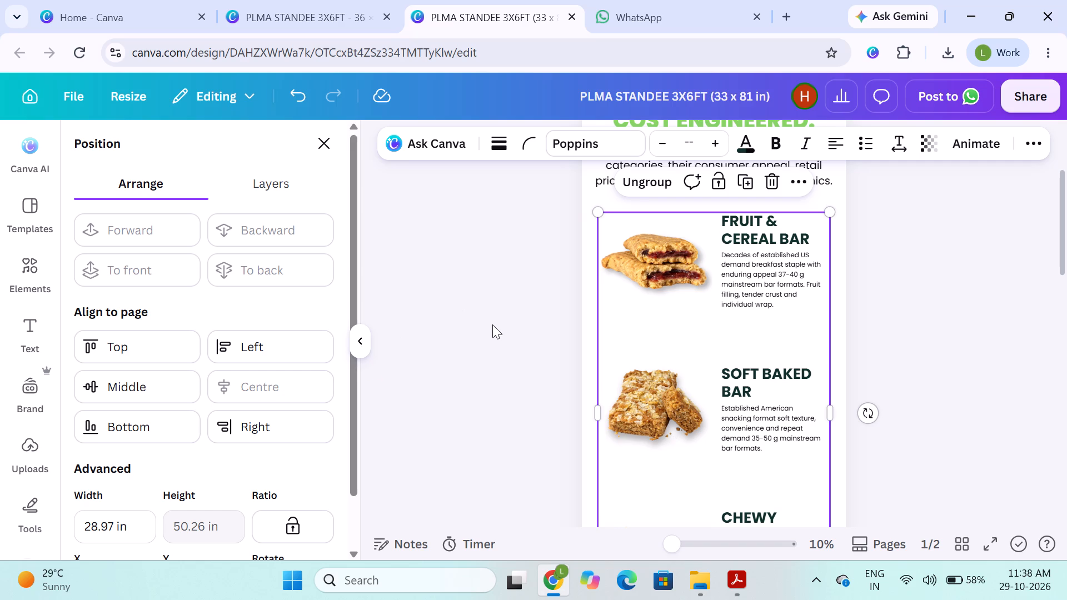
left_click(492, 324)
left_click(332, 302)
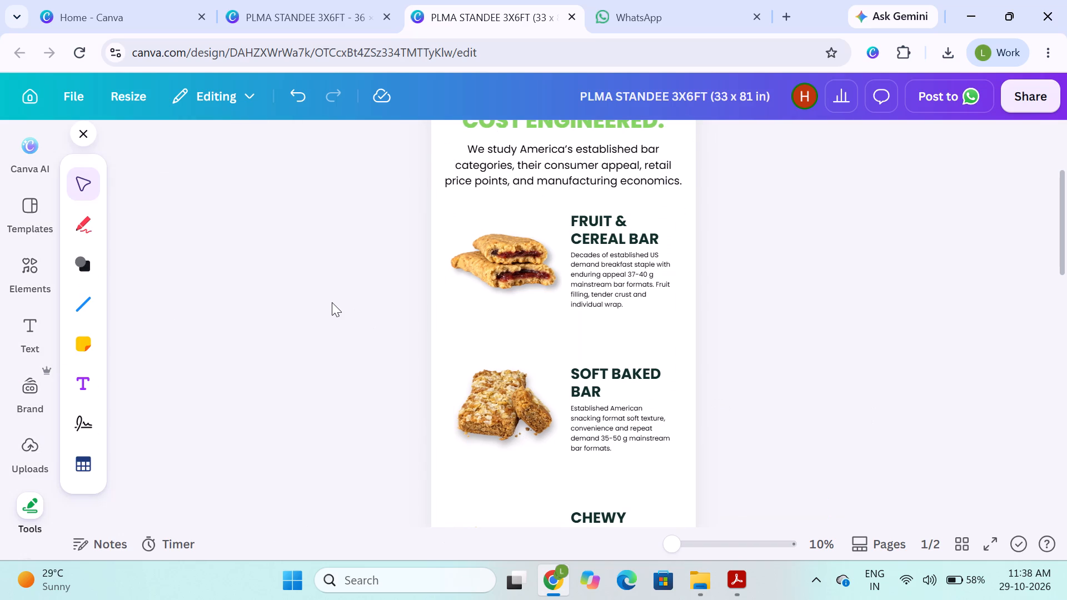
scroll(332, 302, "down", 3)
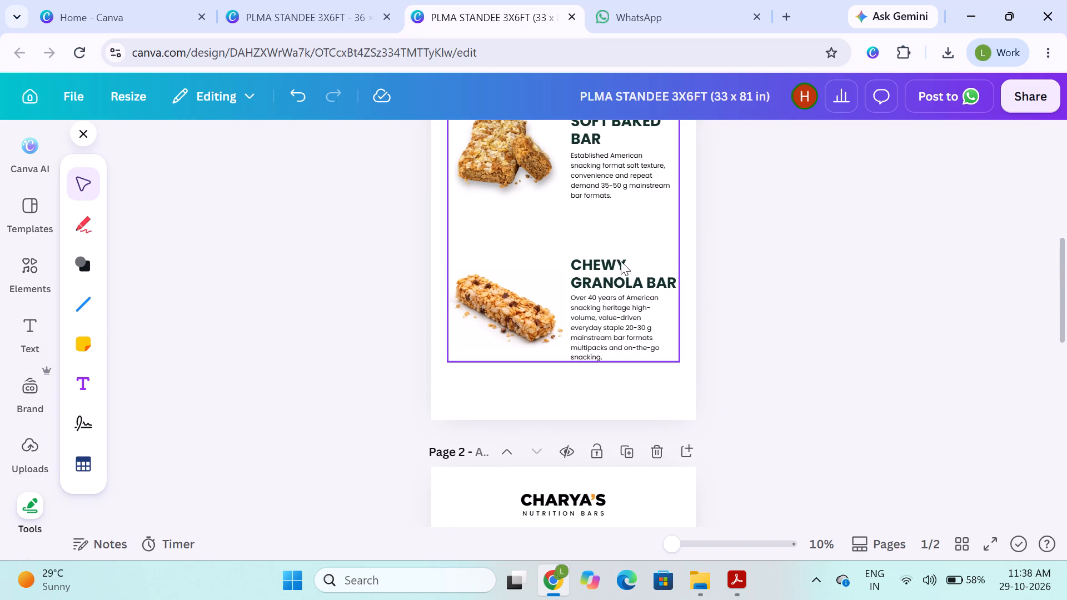
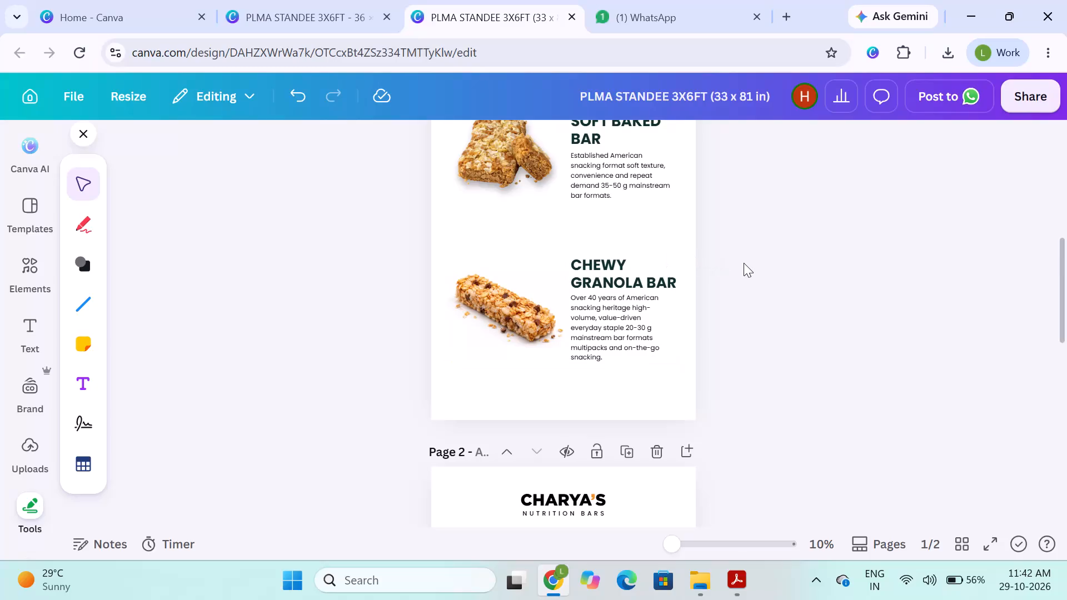
Open the share and export options for the 33 x 81 in PLMA standee design.
scroll(744, 263, "up", 3)
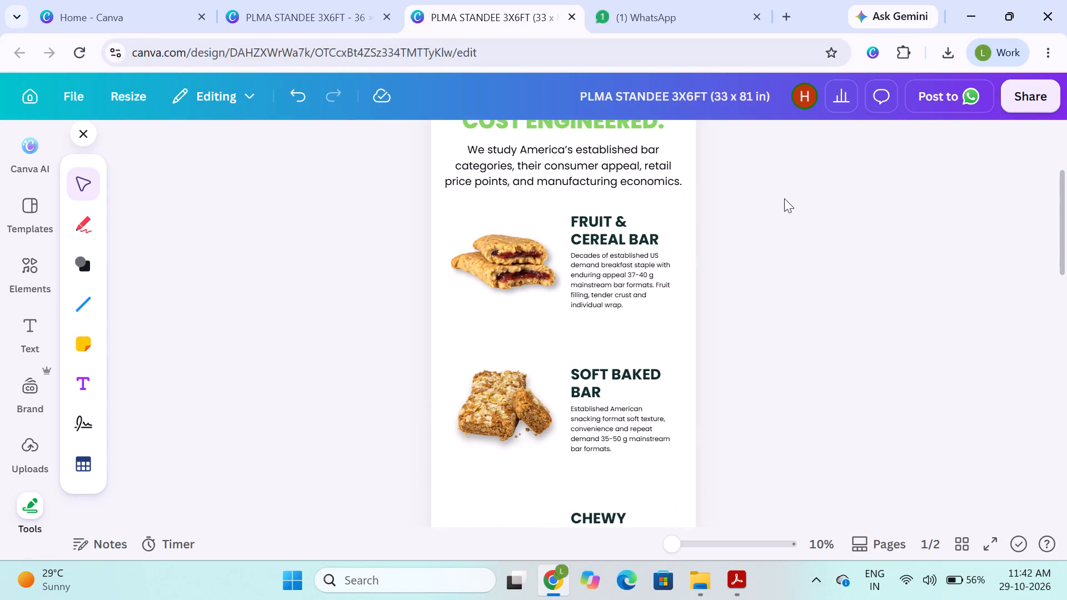
scroll(784, 198, "up", 1)
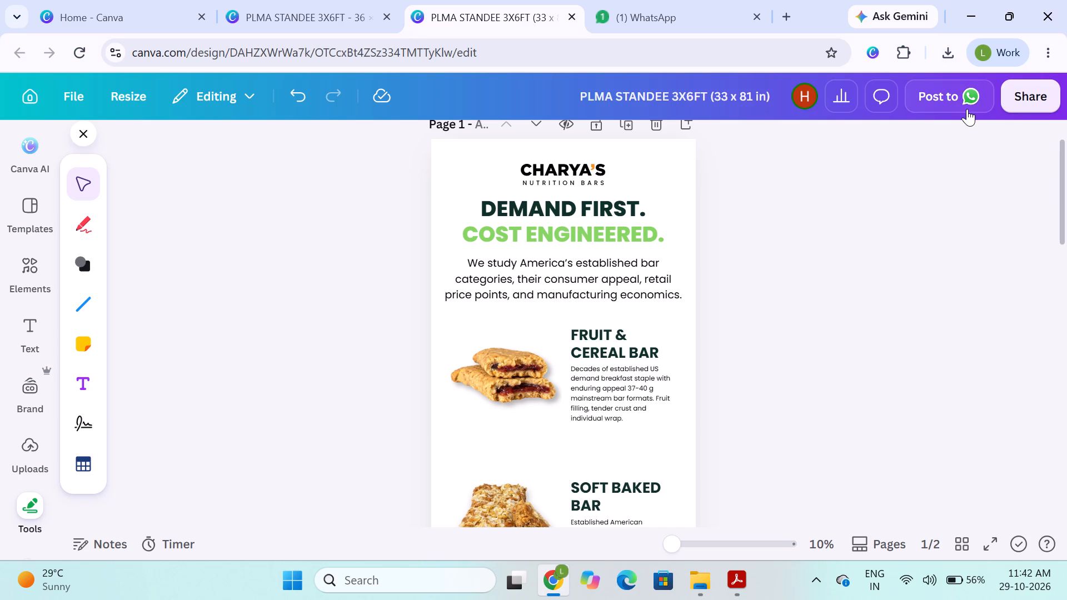
left_click(1039, 106)
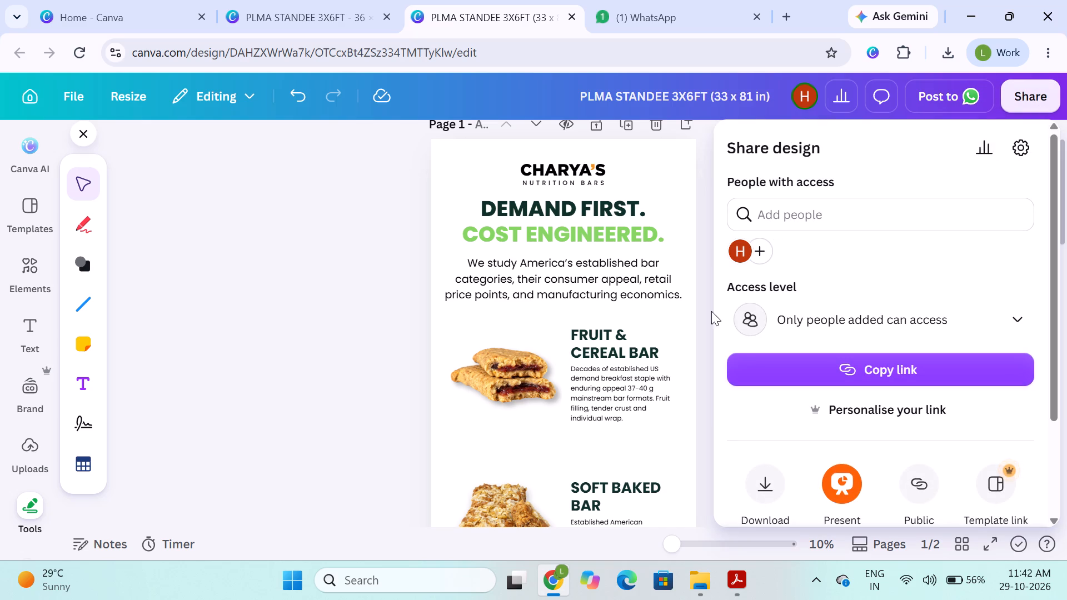
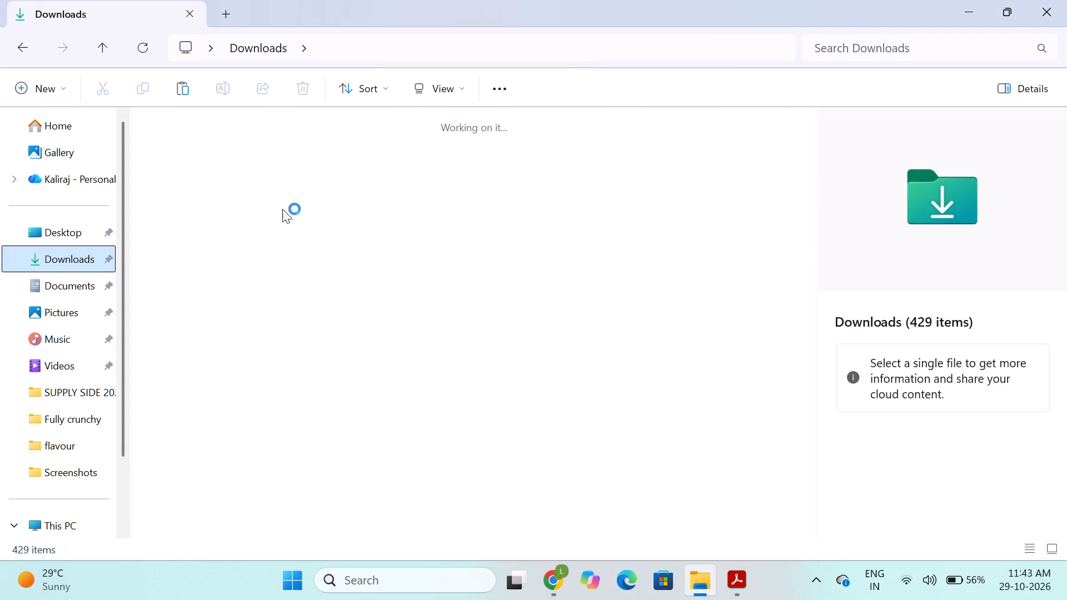
Delete the PLMA STANDEE 3X6FT (33 x 81 in) PDF from Downloads, closing all document tabs in Adobe Acrobat to release it.
left_click(173, 243)
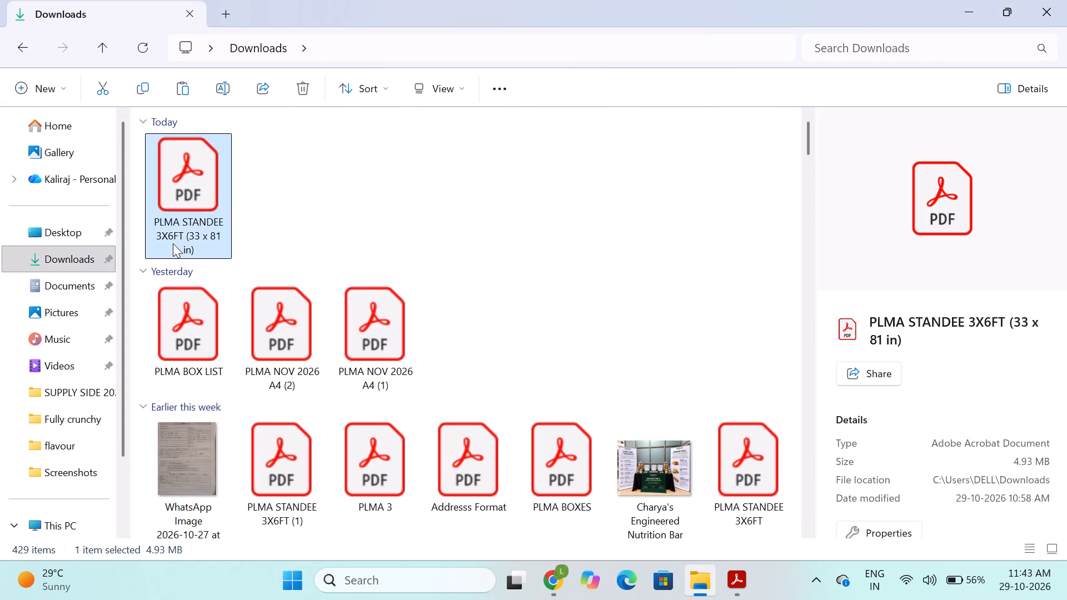
key("Delete")
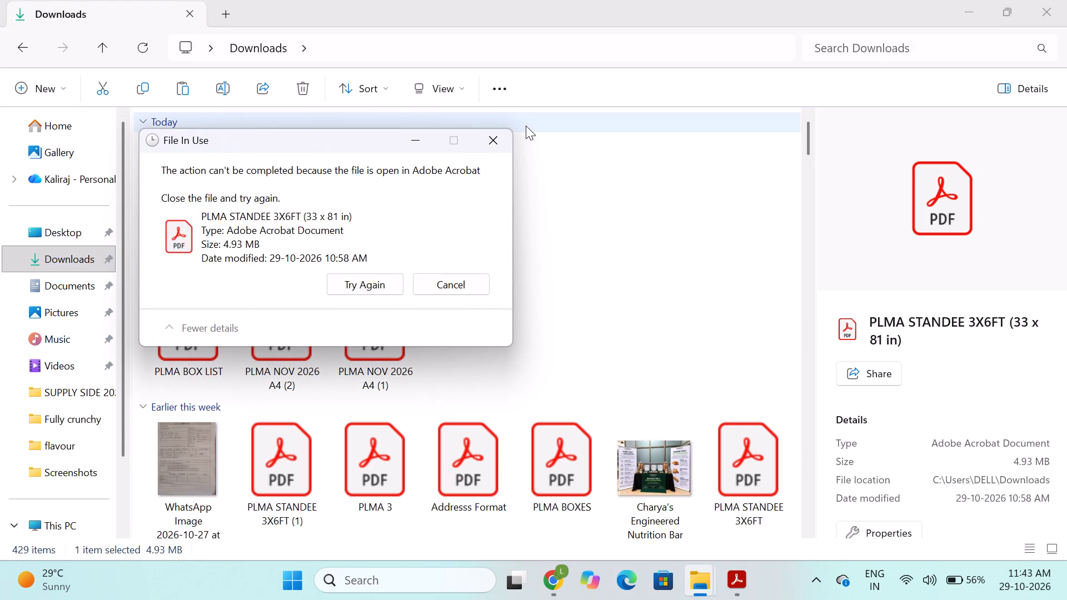
left_click(503, 132)
left_click(734, 591)
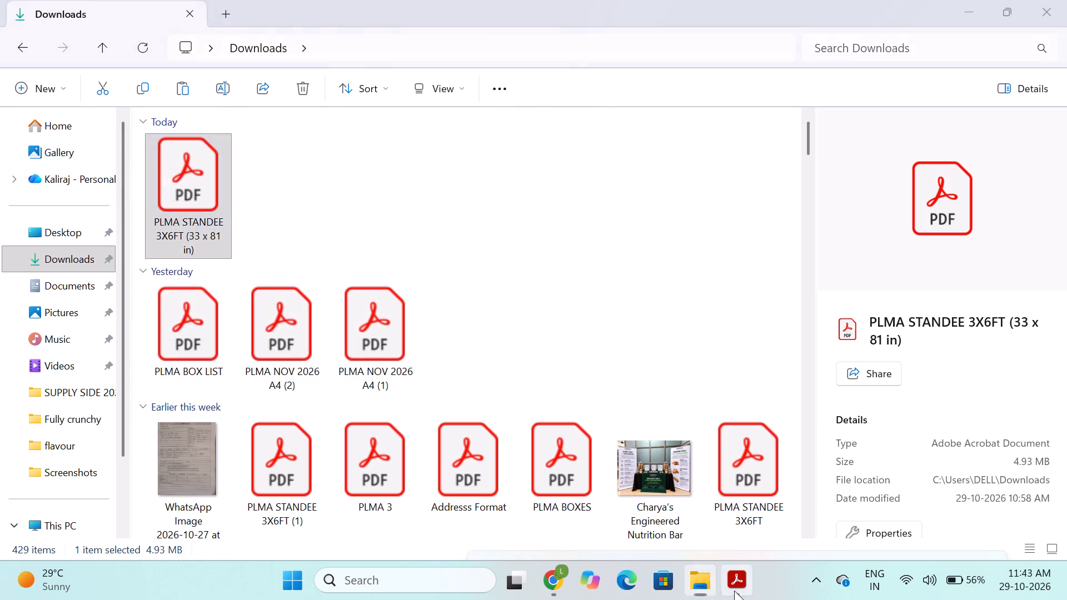
left_click(1056, 2)
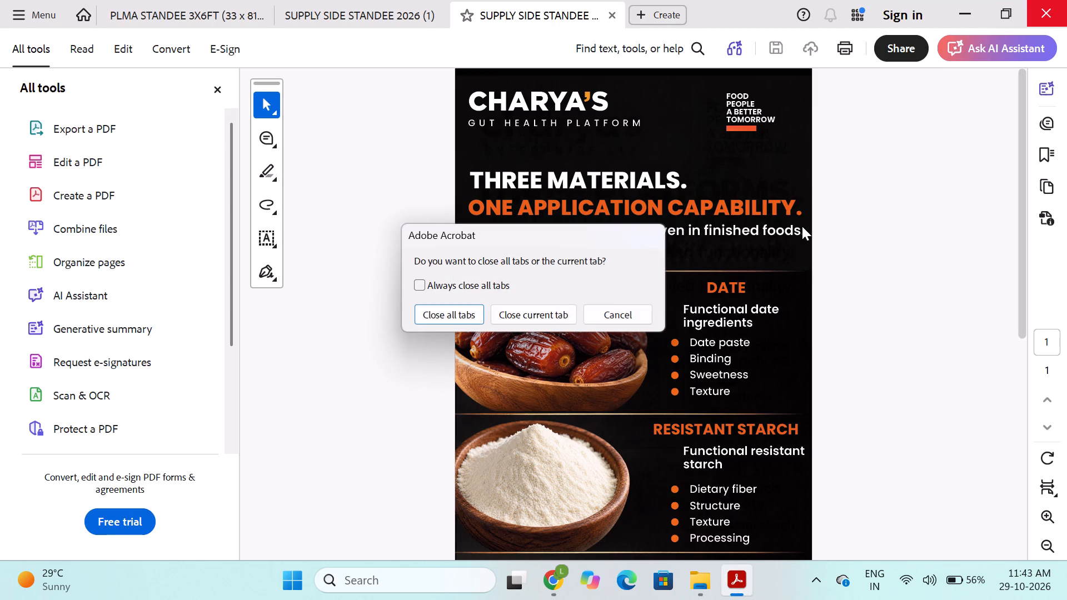
left_click(431, 324)
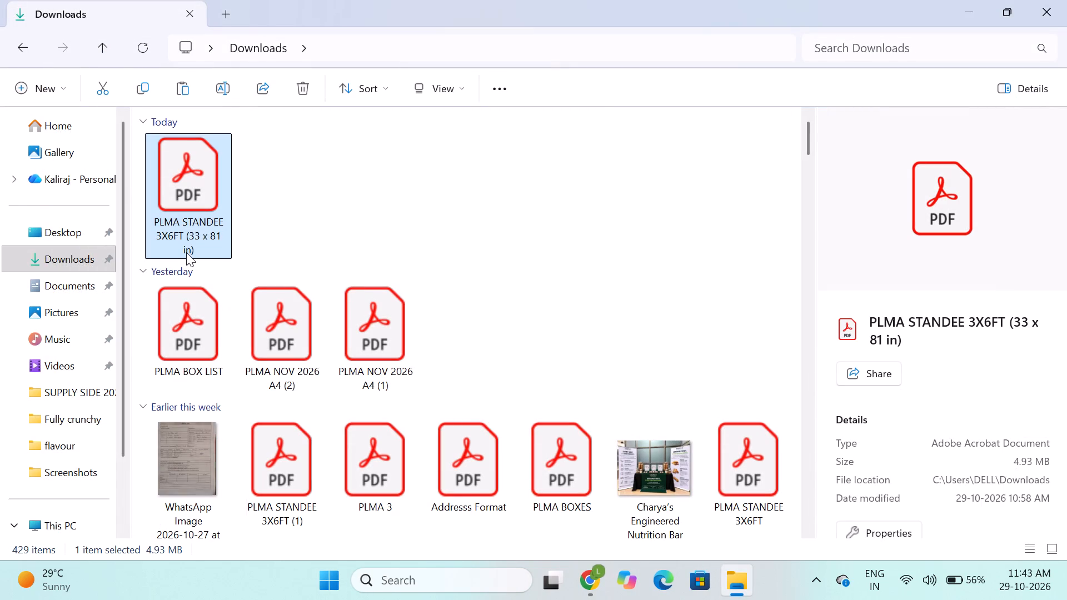
key("Delete")
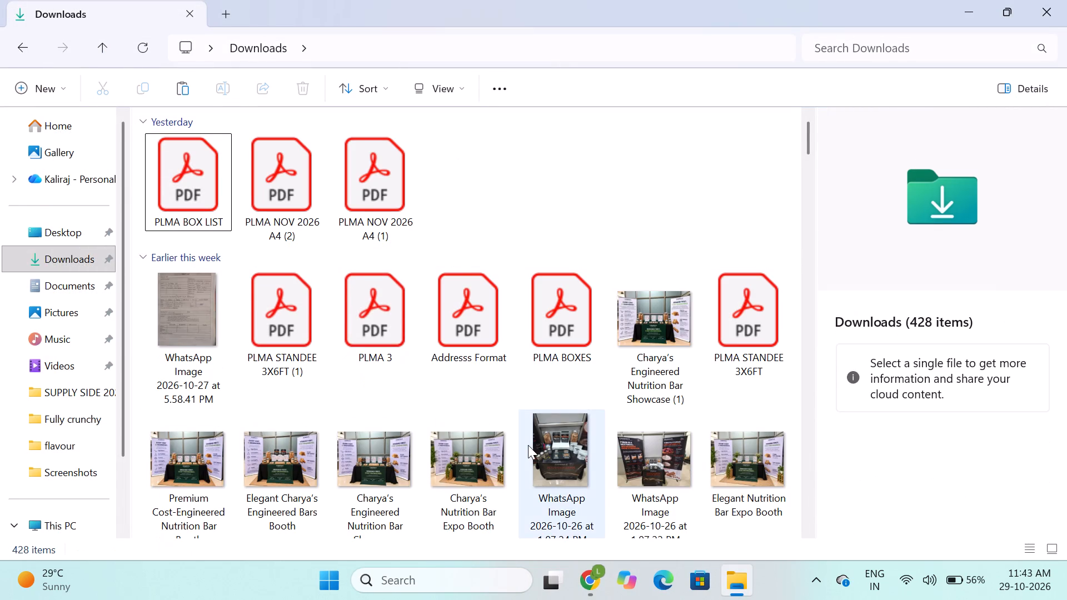
Switch to Canva in Chrome and download all pages of the 33 x 81 in standee as a print PDF with the CMYK colour profile.
left_click(588, 583)
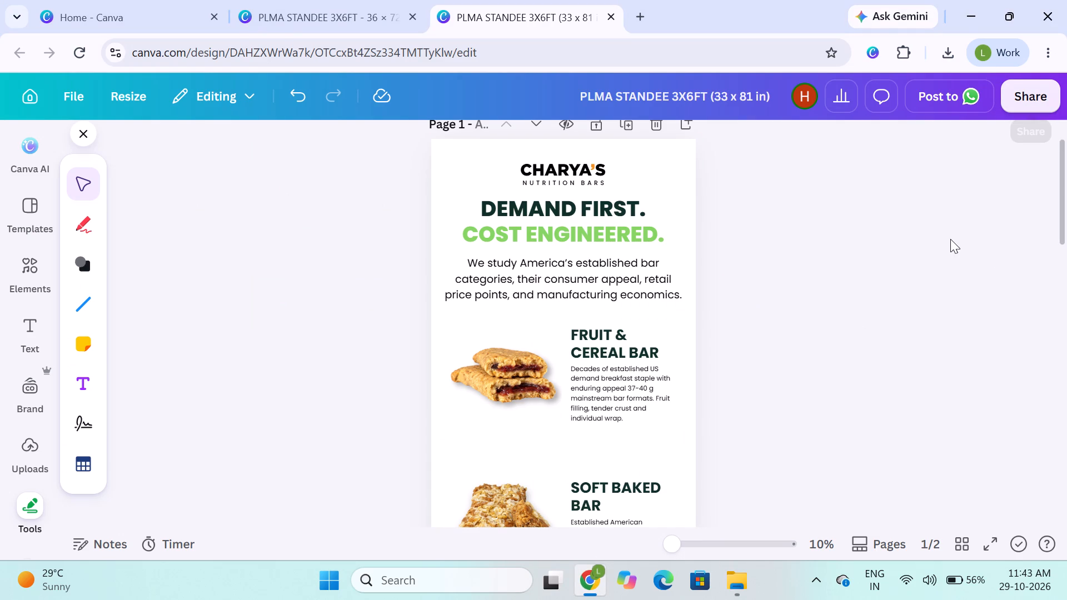
left_click(1041, 102)
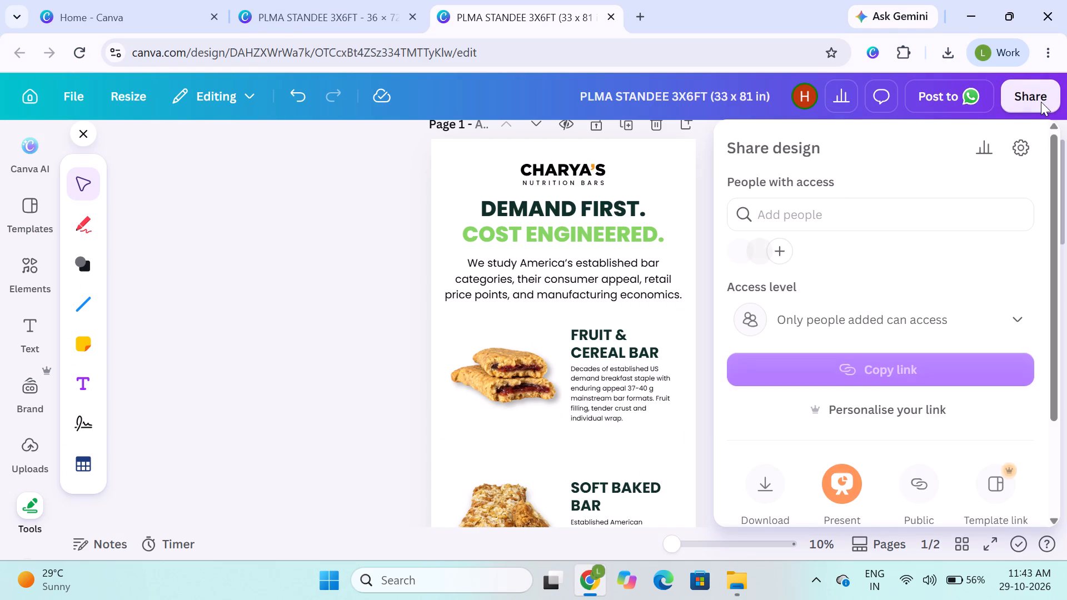
scroll(754, 288, "down", 3)
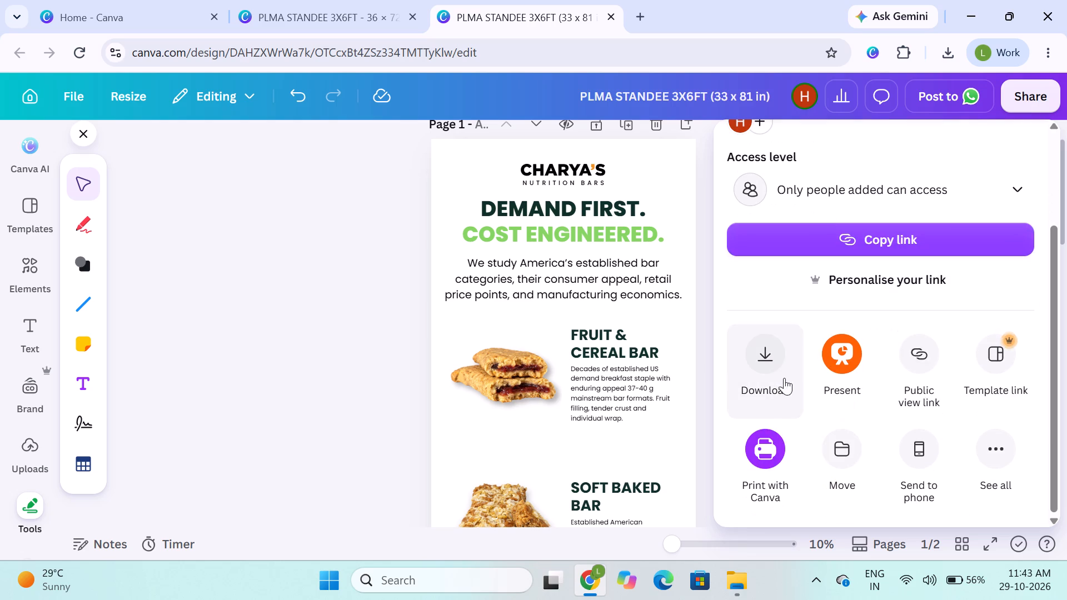
left_click(769, 363)
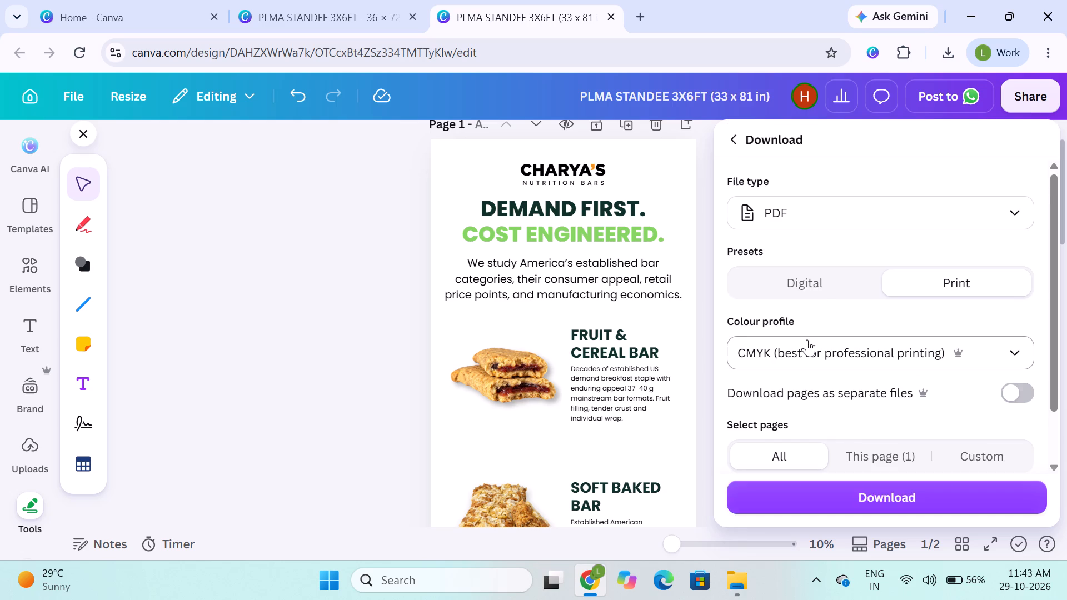
scroll(864, 339, "down", 2)
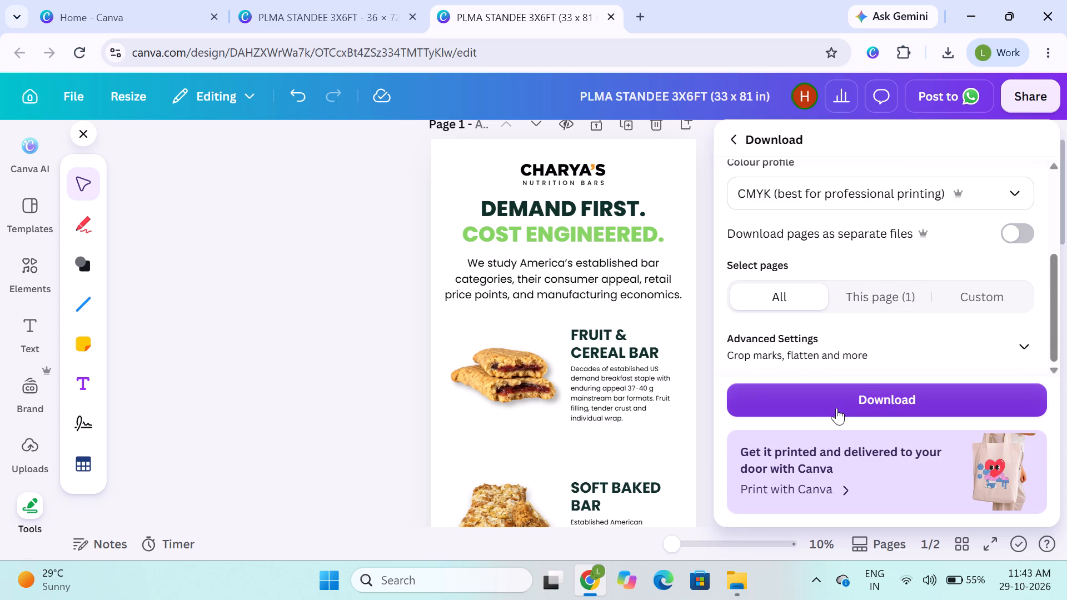
scroll(886, 201, "up", 2)
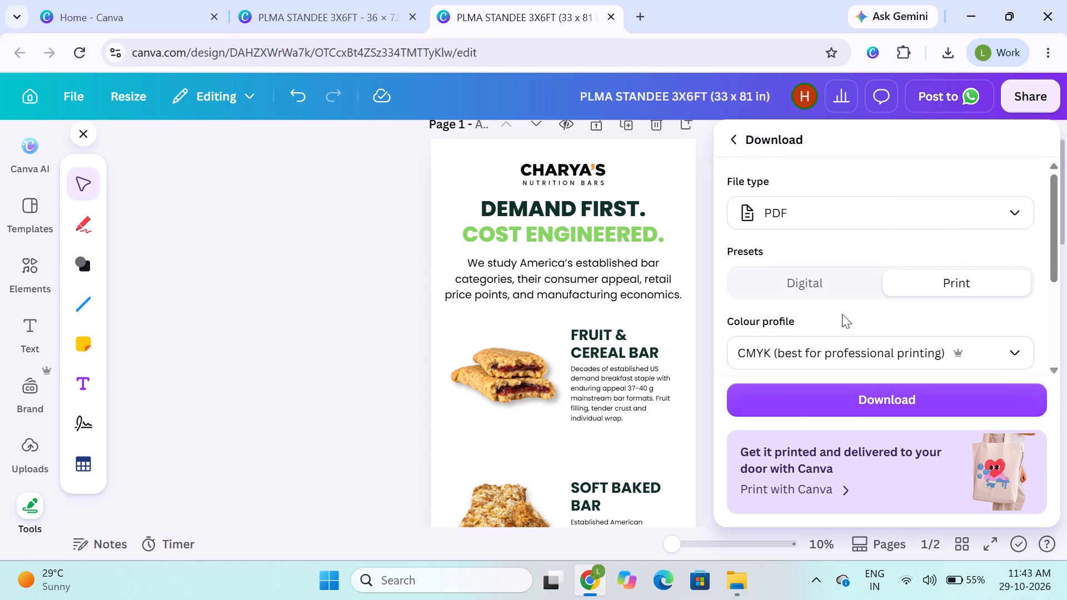
left_click(795, 400)
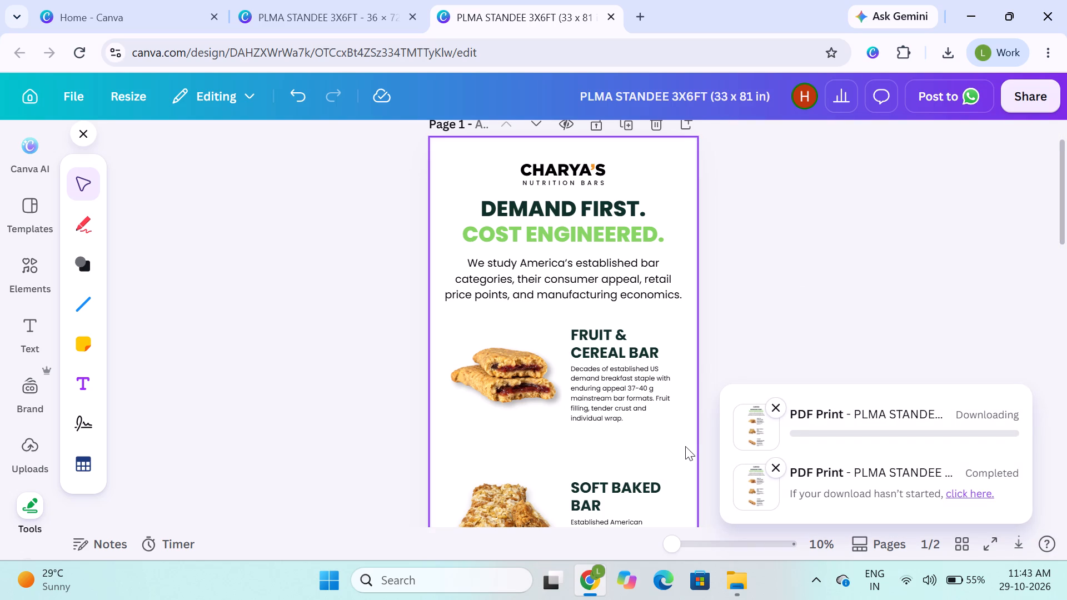
left_click(777, 466)
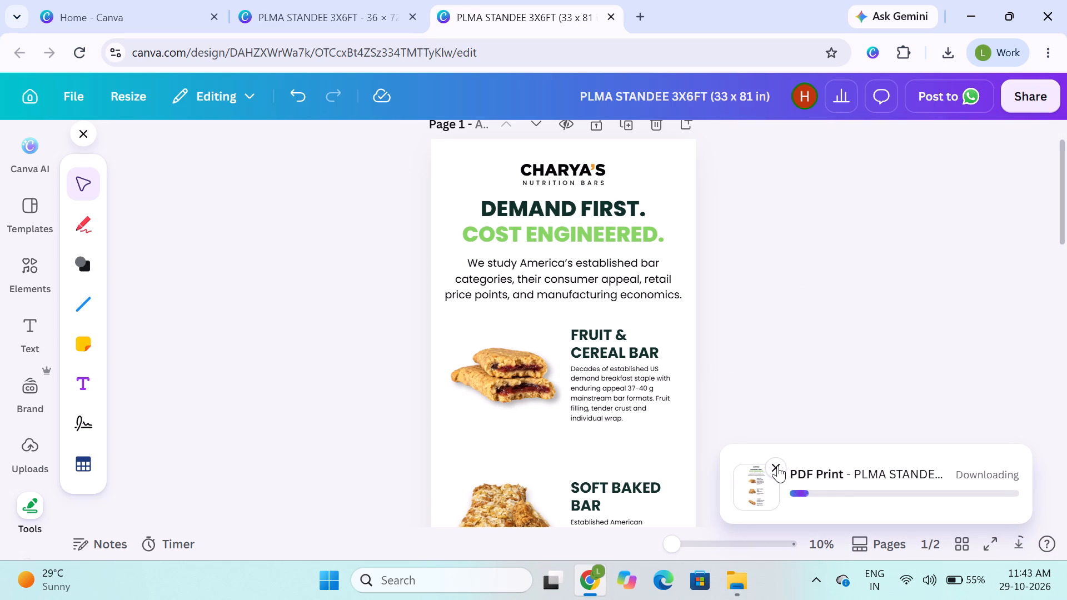
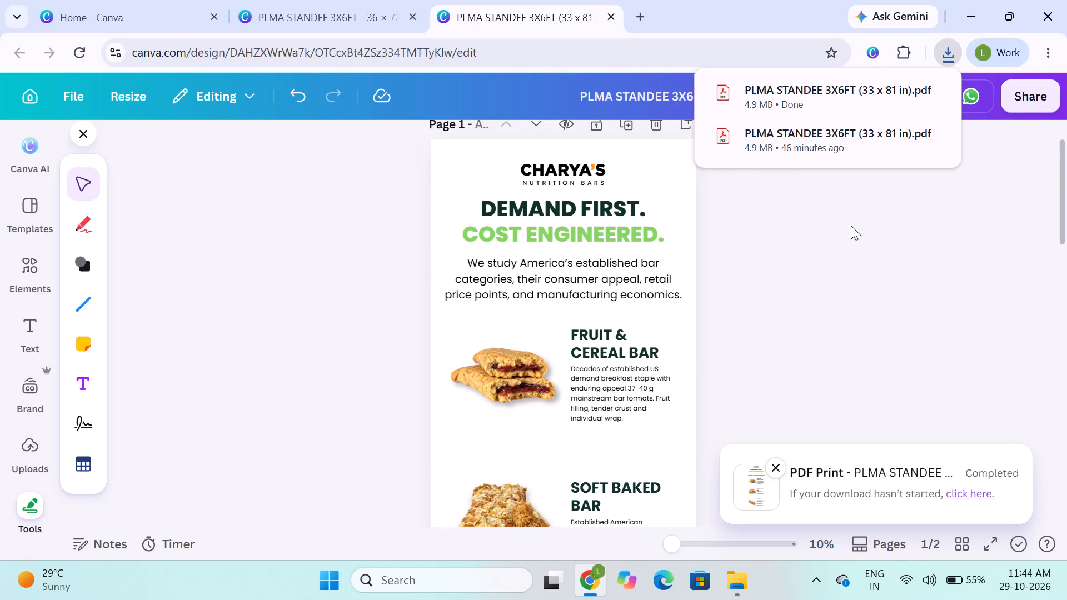
Locate the newly downloaded PLMA STANDEE 3X6FT (33 x 81 in) PDF in the Downloads folder and open it for checking.
left_click(957, 49)
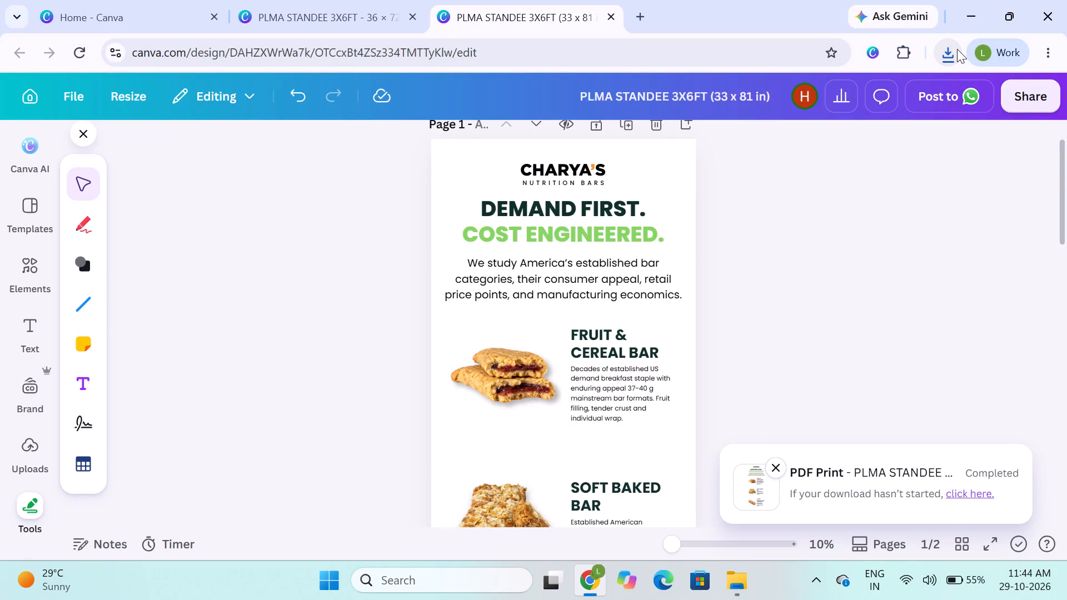
left_click(957, 49)
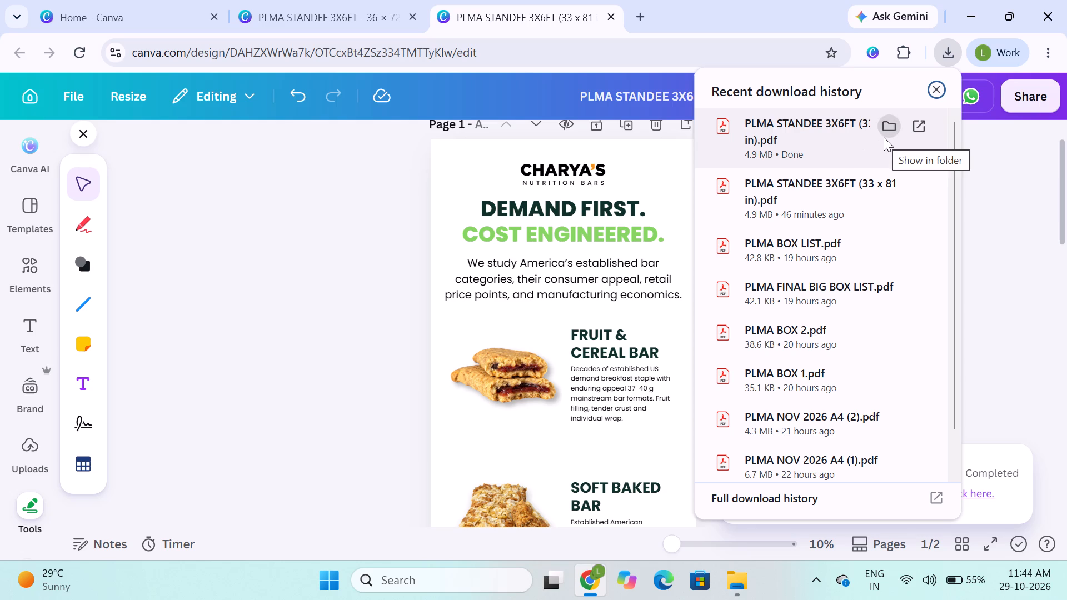
left_click(884, 137)
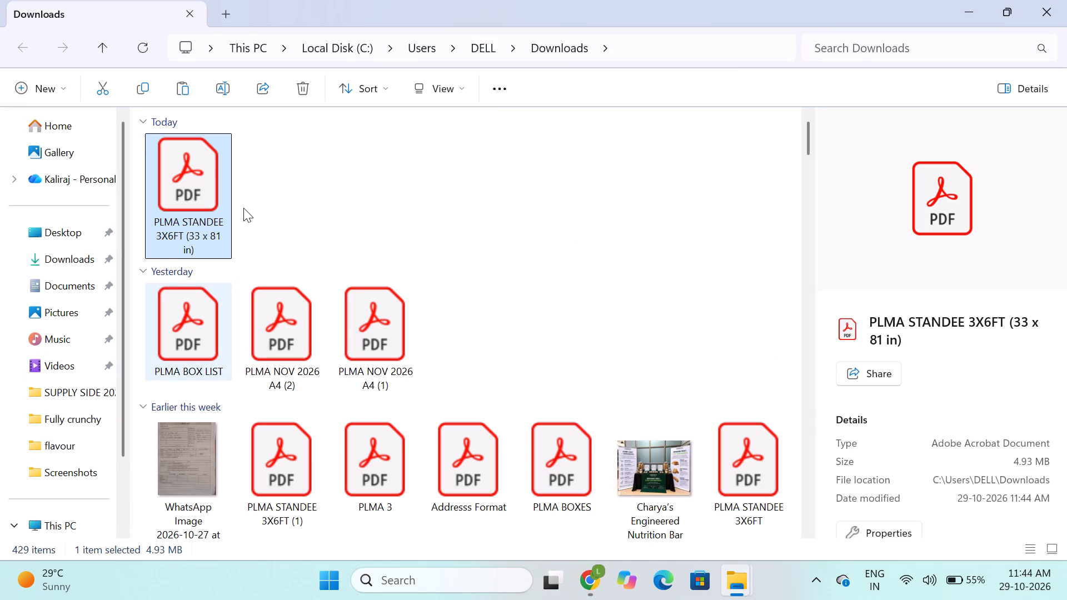
double_click(225, 202)
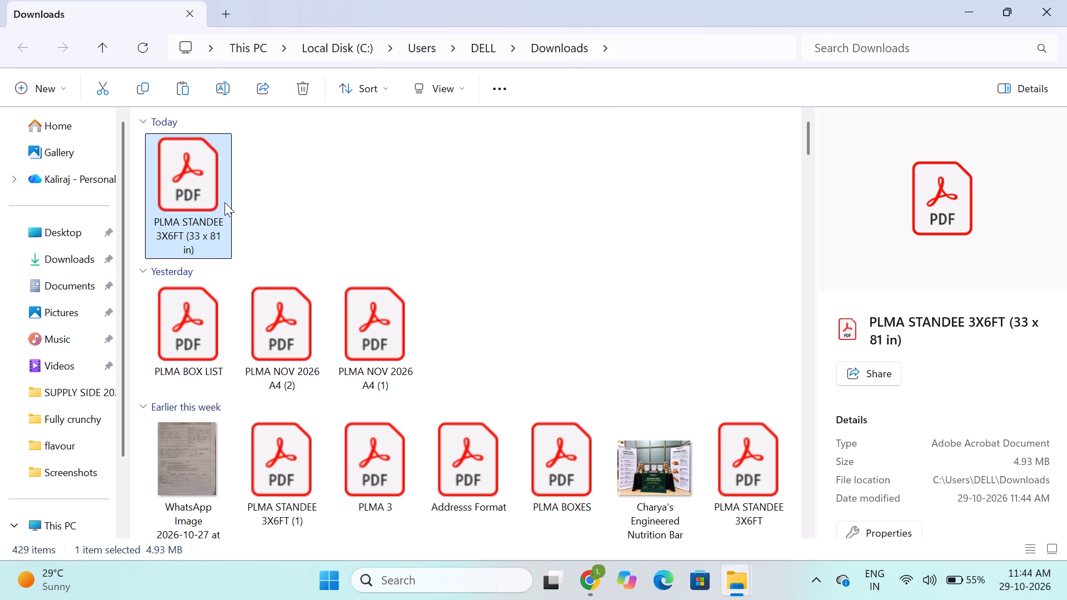
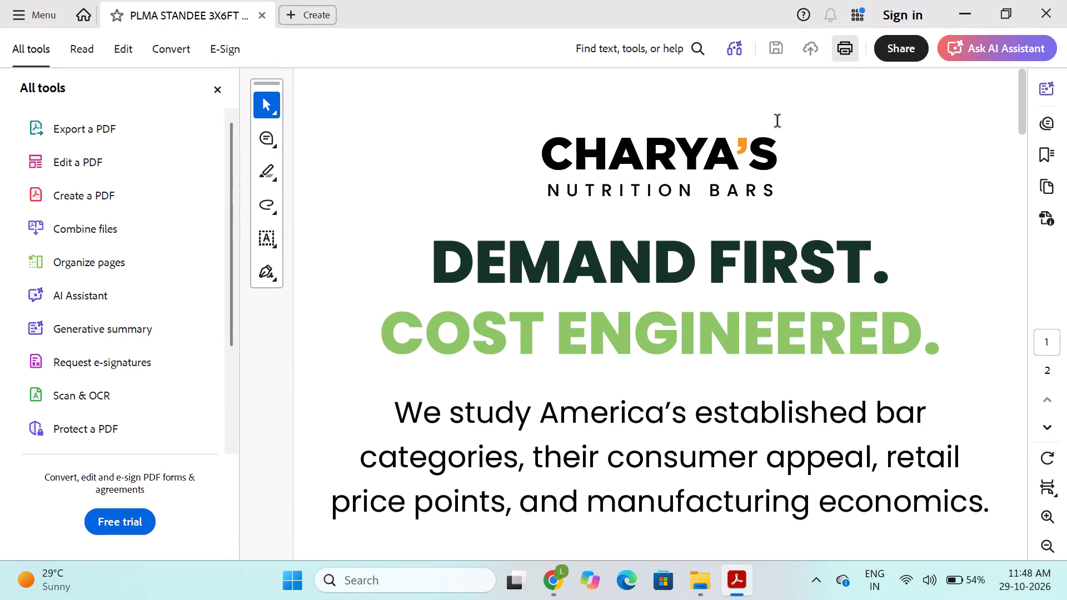
Review both pages of the exported PLMA STANDEE PDF, checking the headline, product sections and closing tagline.
scroll(778, 122, "down", 7)
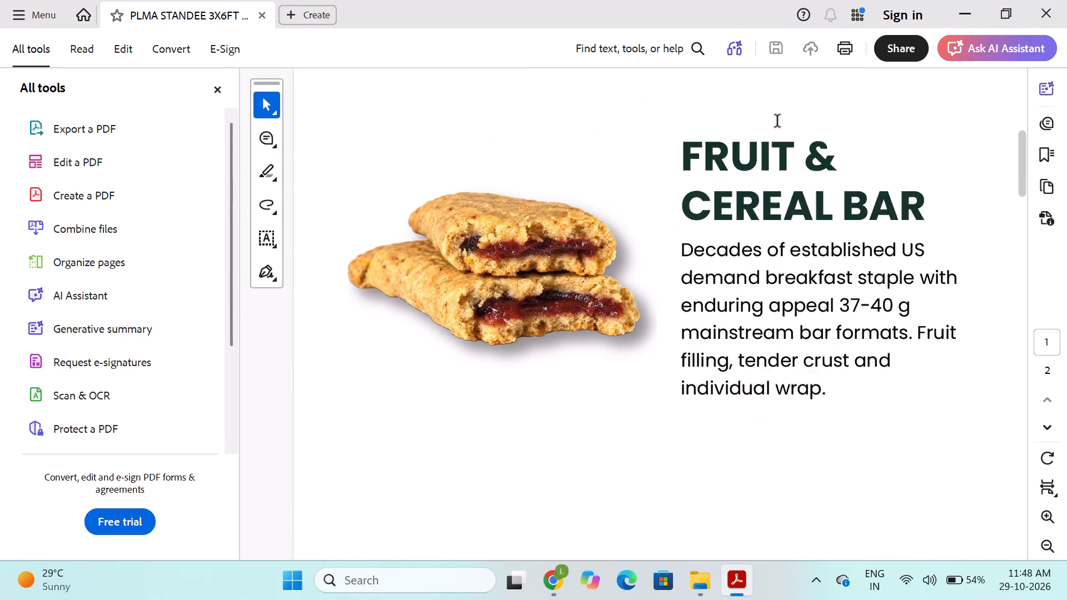
scroll(778, 122, "down", 1)
scroll(760, 287, "down", 2)
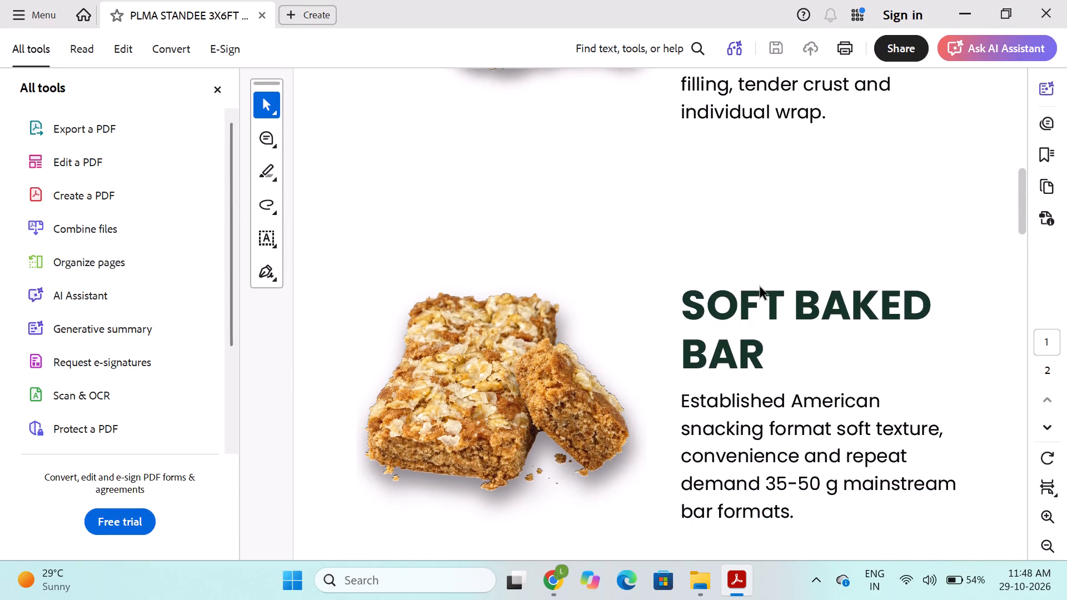
scroll(760, 287, "down", 7)
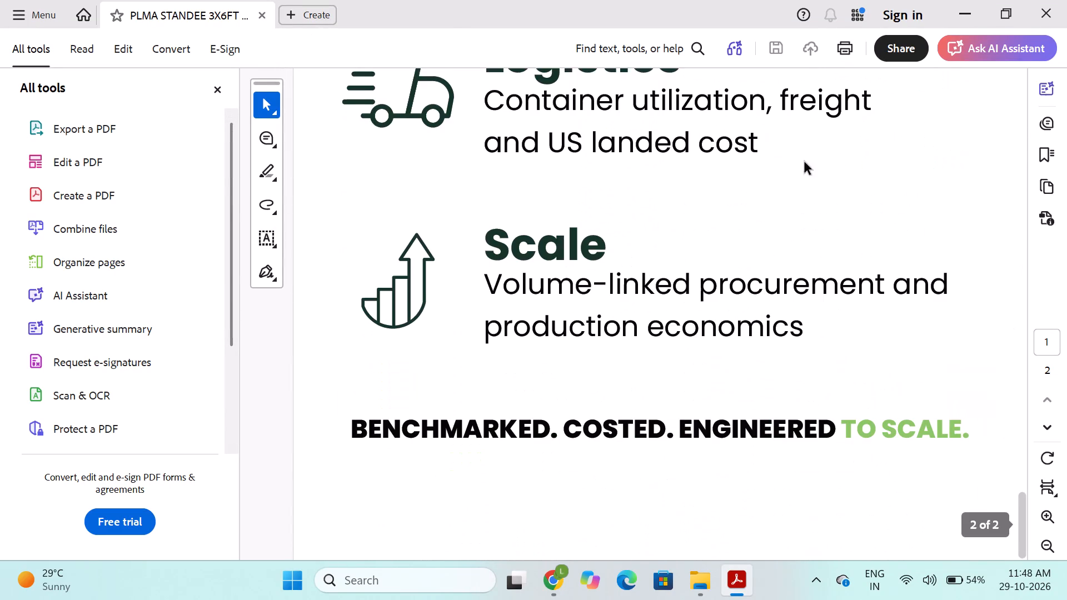
Print one grayscale copy of all pages of the standee PDF on the Canon G3080 printer, using the Fit sizing.
left_click(850, 42)
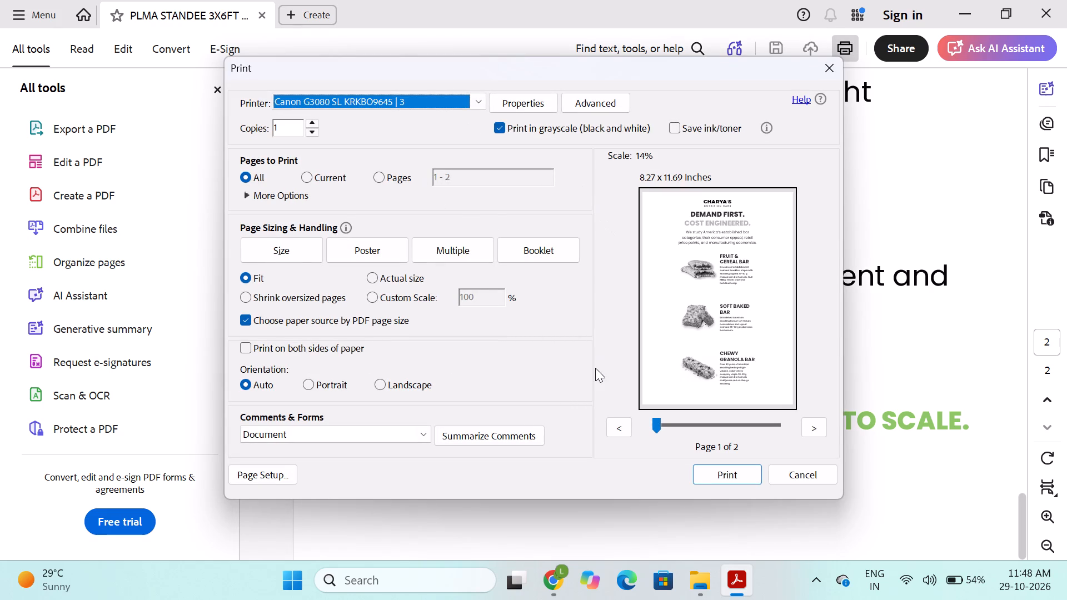
left_click(712, 481)
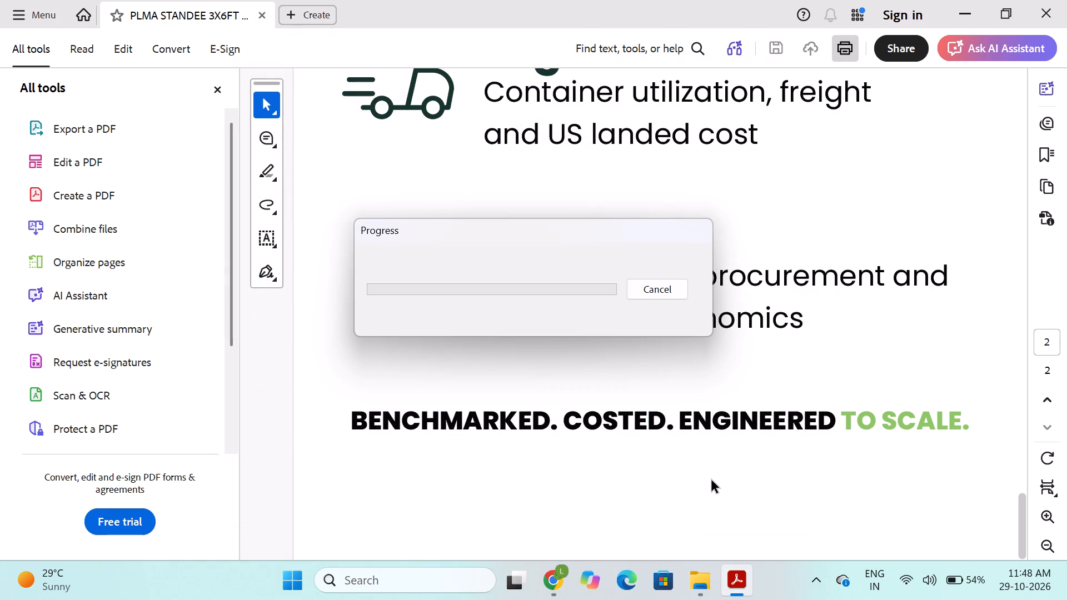
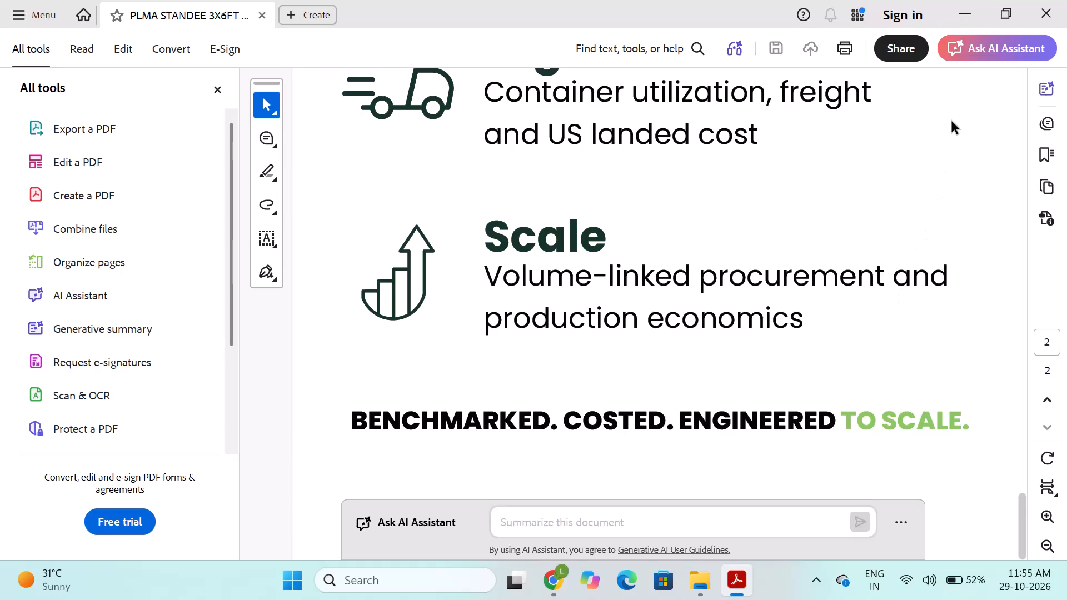
Close the standee PDF and, back in Canva, append 1 to the 33 x 81 in design's title.
left_click(1060, 16)
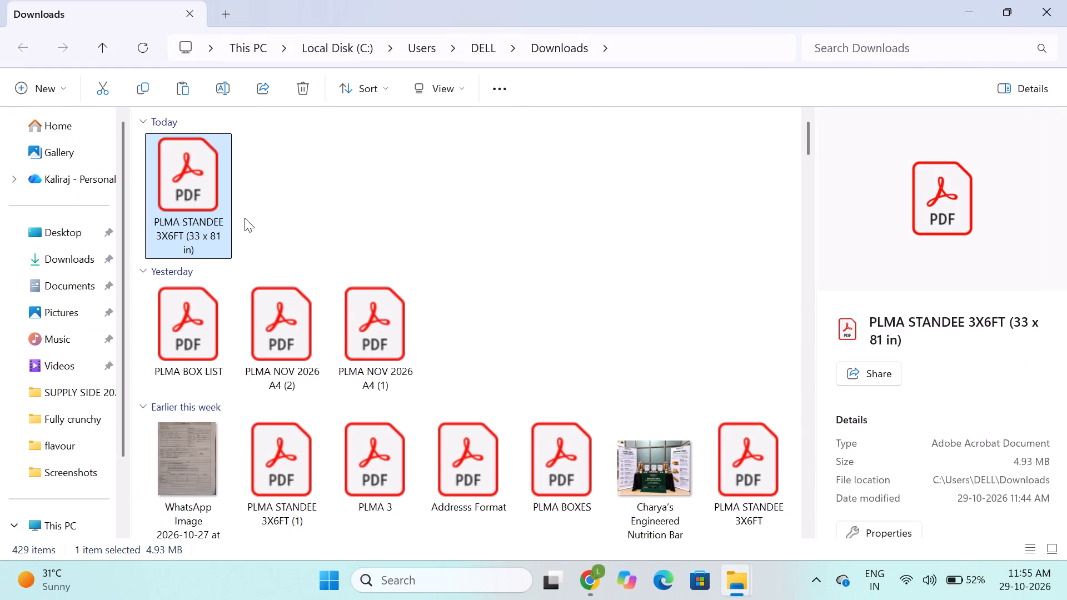
left_click(601, 585)
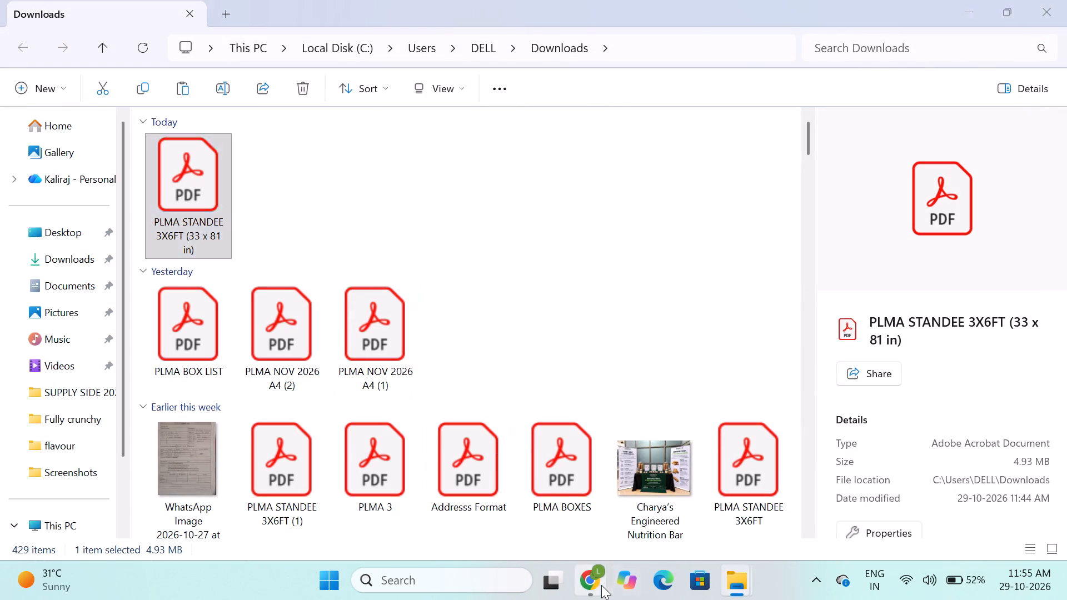
left_click(842, 303)
scroll(842, 303, "up", 4)
scroll(842, 303, "down", 5)
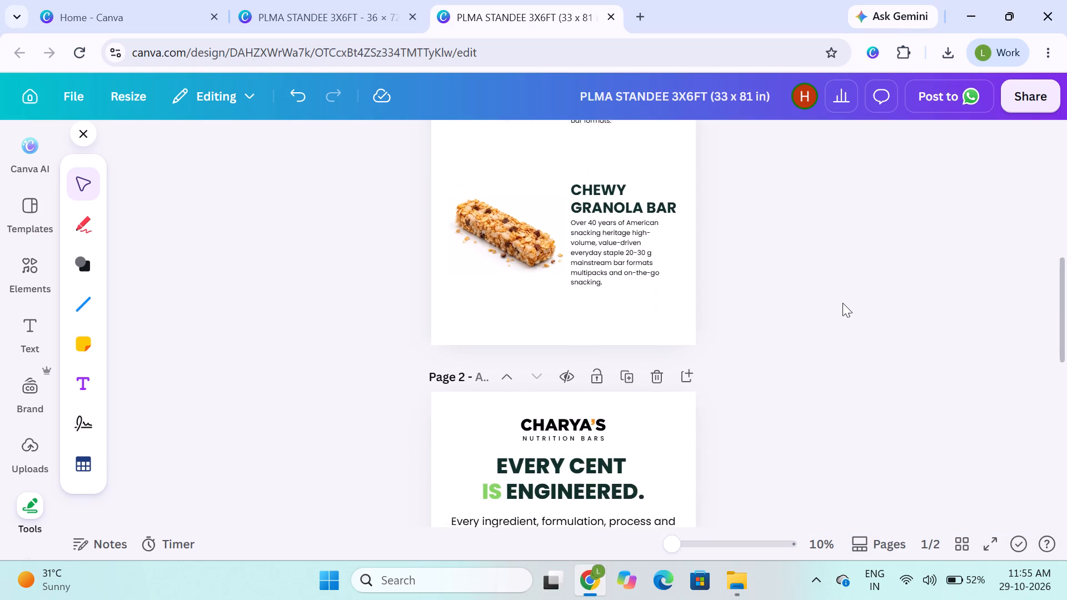
left_click(772, 104)
key("space")
type("1")
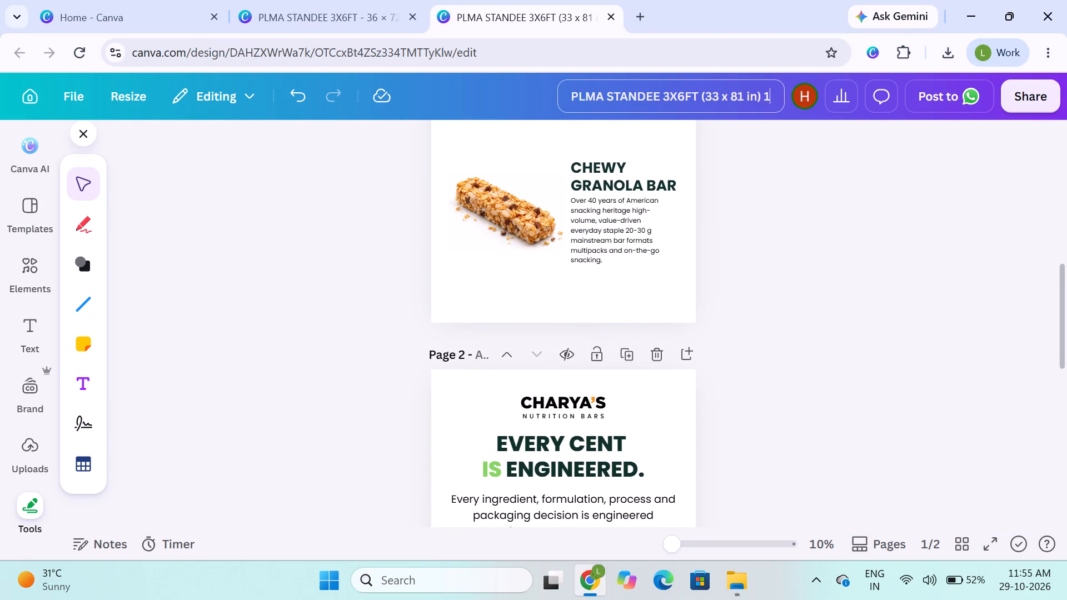
left_click(1018, 91)
left_click(216, 226)
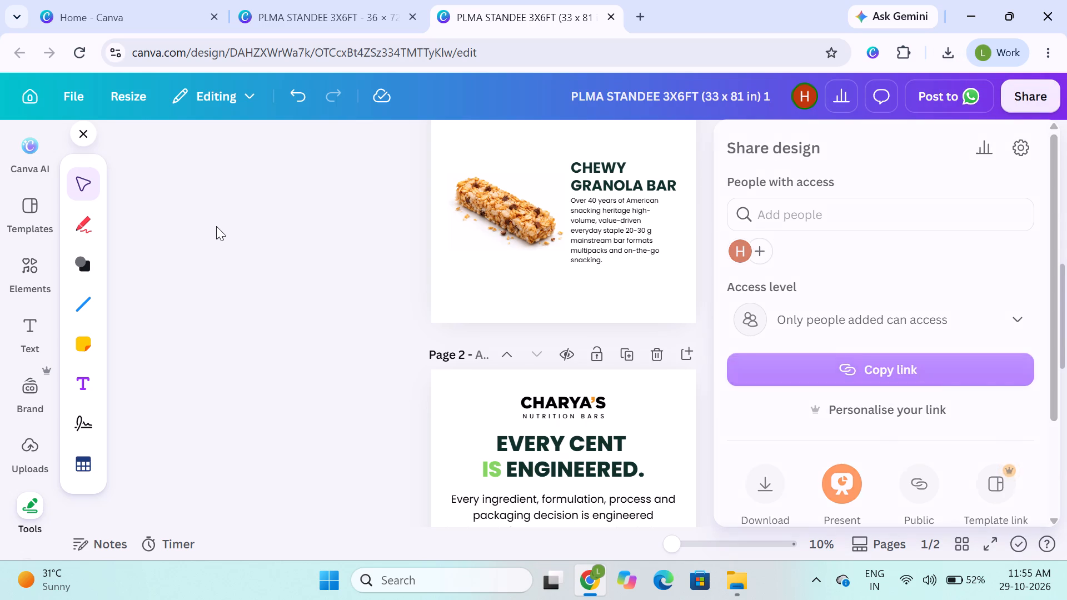
Download only page 1 of the standee as a print PDF with the CMYK colour profile.
scroll(362, 231, "up", 5)
left_click(1019, 95)
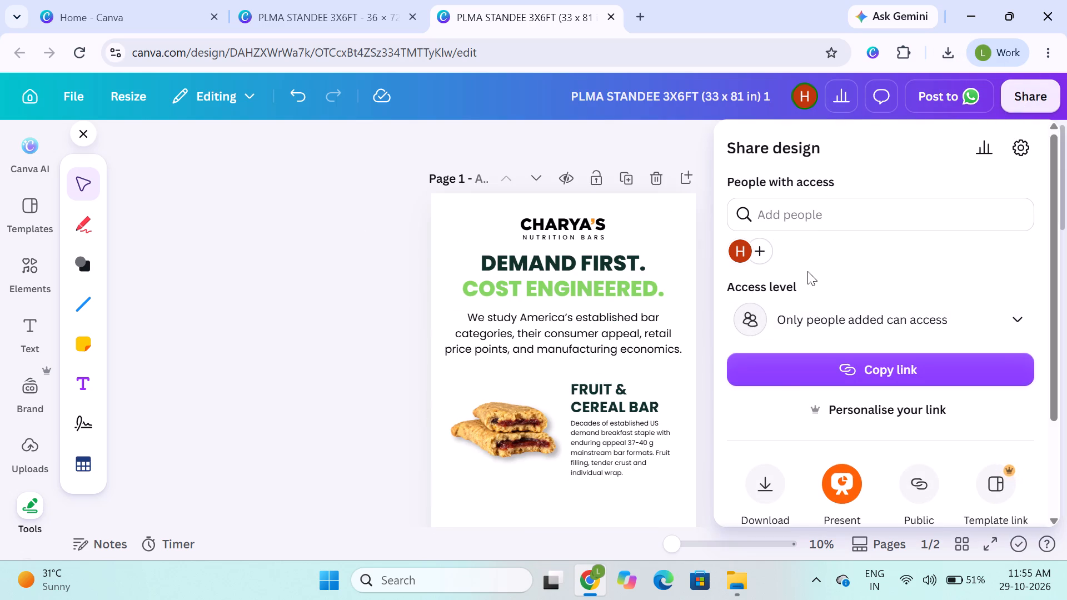
scroll(778, 389, "down", 1)
left_click(754, 388)
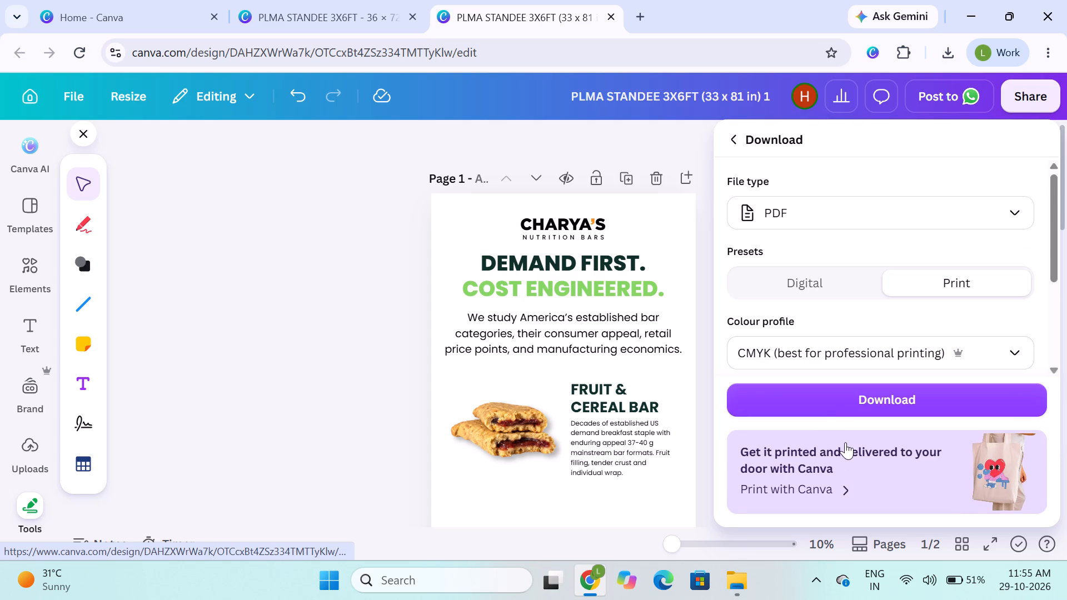
scroll(862, 329, "down", 2)
left_click(888, 296)
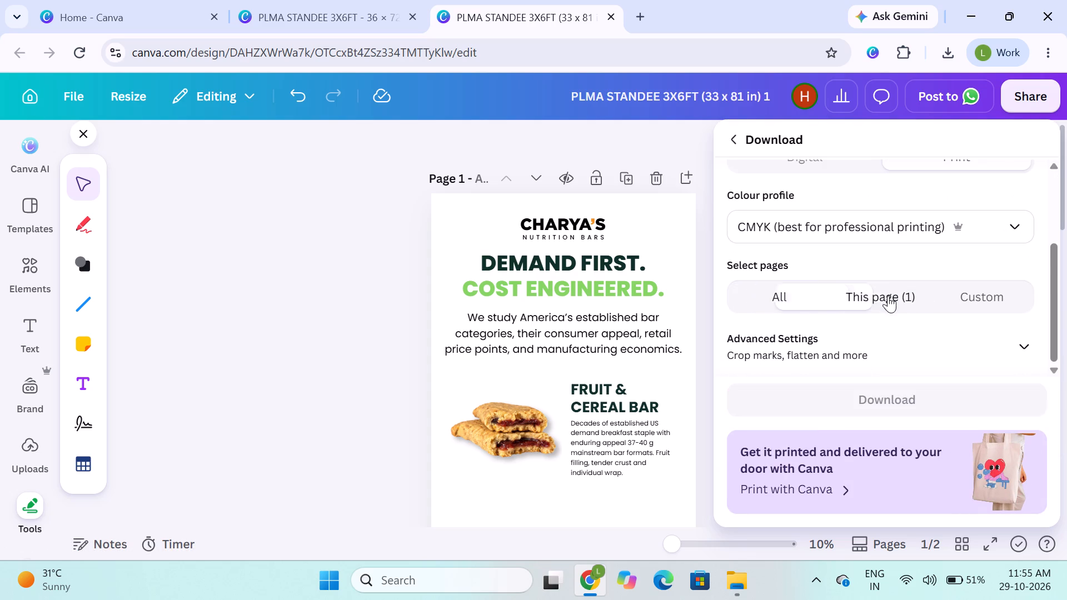
left_click(853, 399)
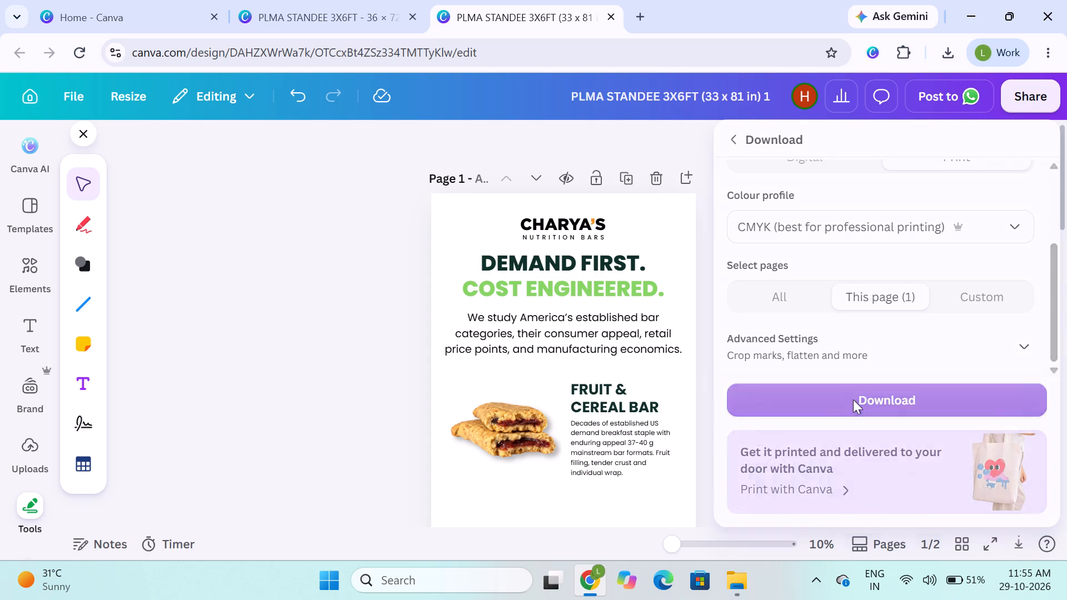
Change the number at the end of the design title to 2.
left_click(774, 97)
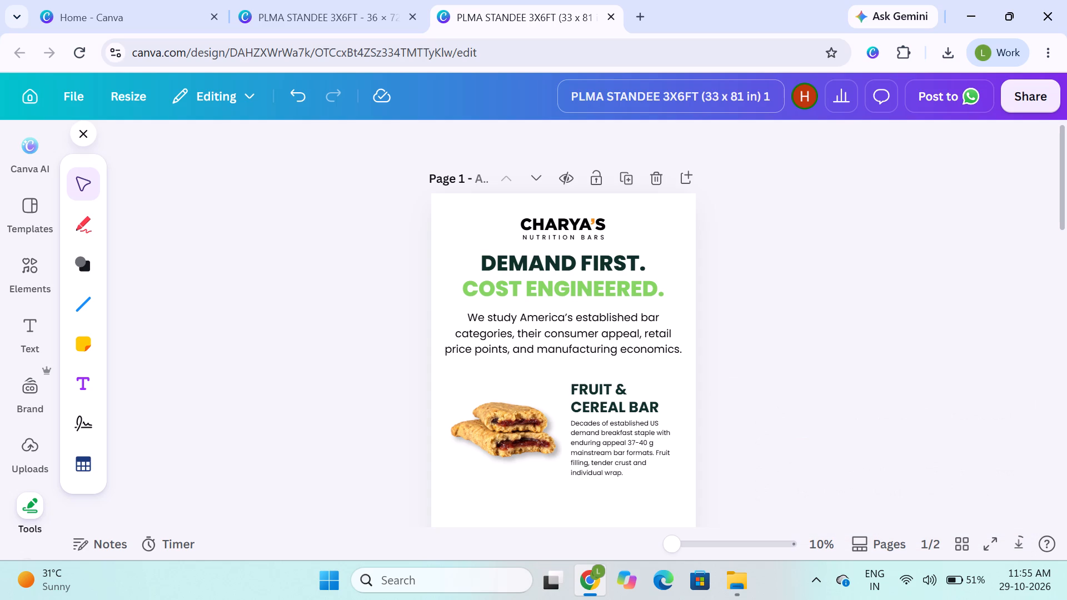
left_click(774, 97)
key("BackSpace")
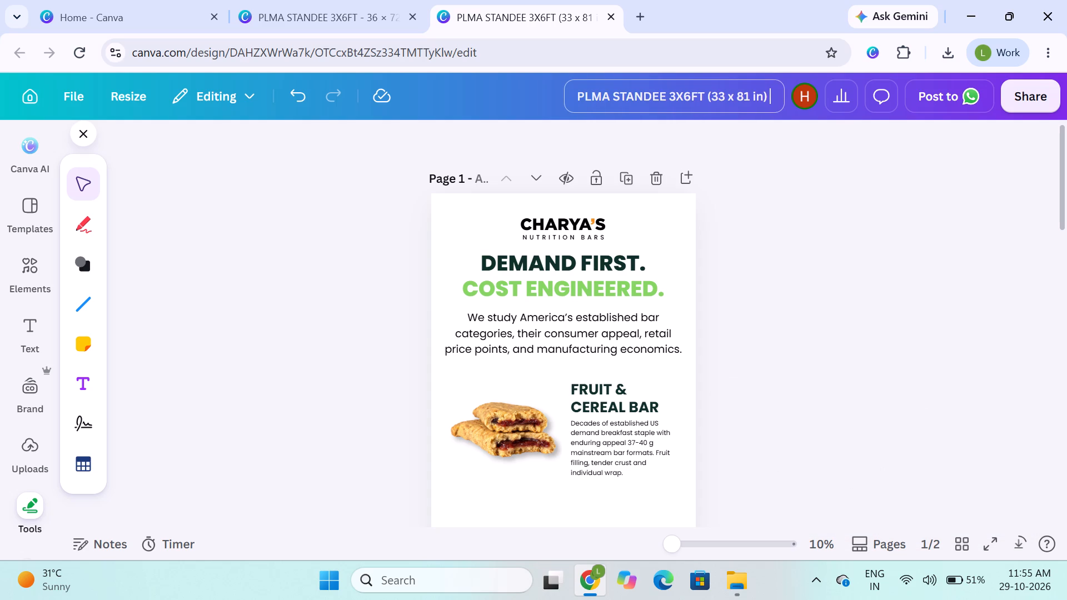
key("2")
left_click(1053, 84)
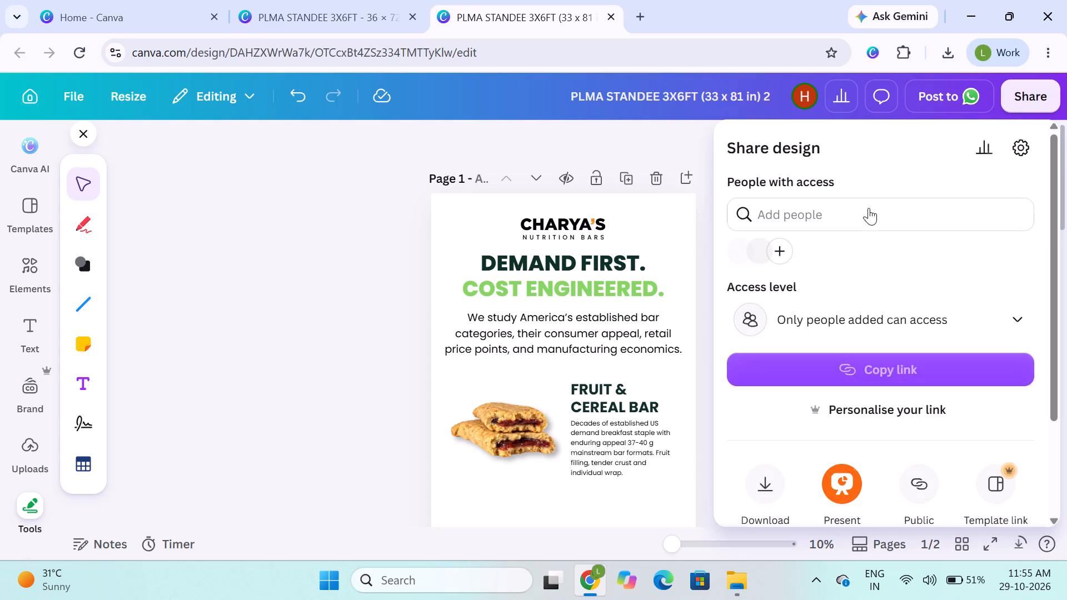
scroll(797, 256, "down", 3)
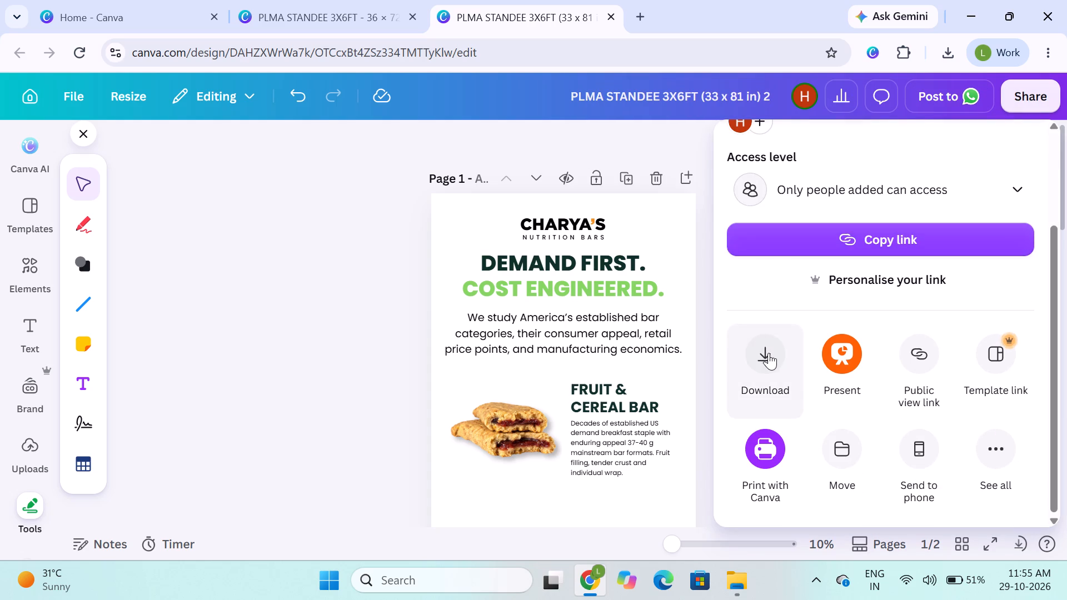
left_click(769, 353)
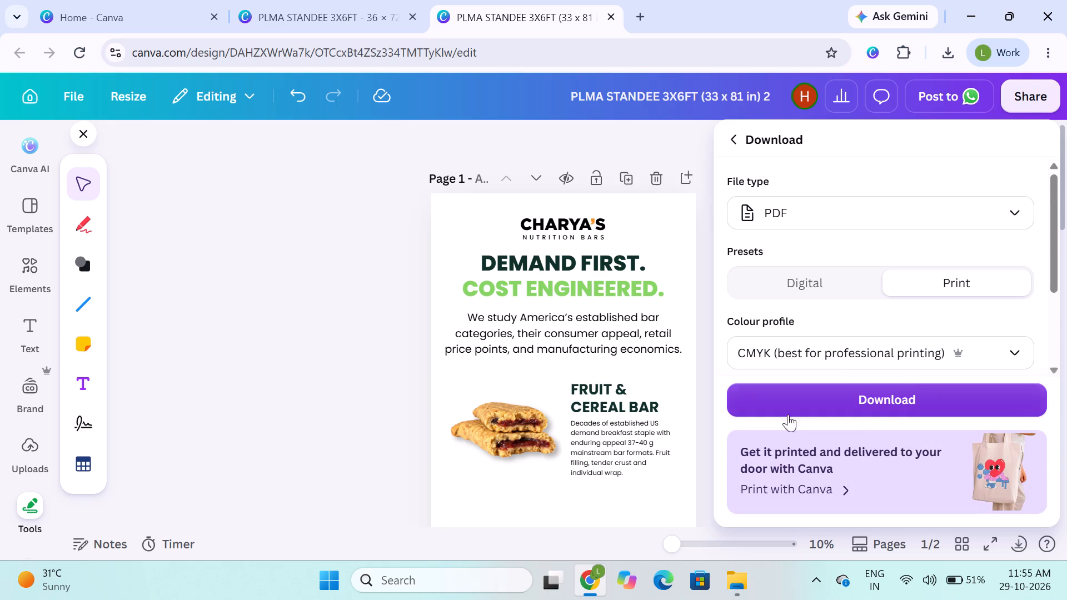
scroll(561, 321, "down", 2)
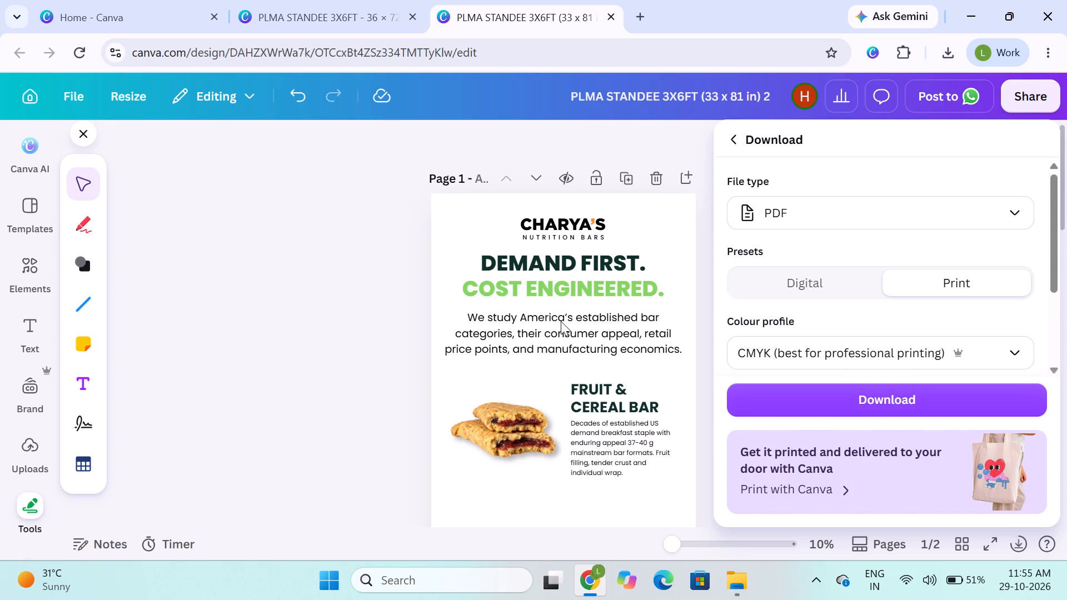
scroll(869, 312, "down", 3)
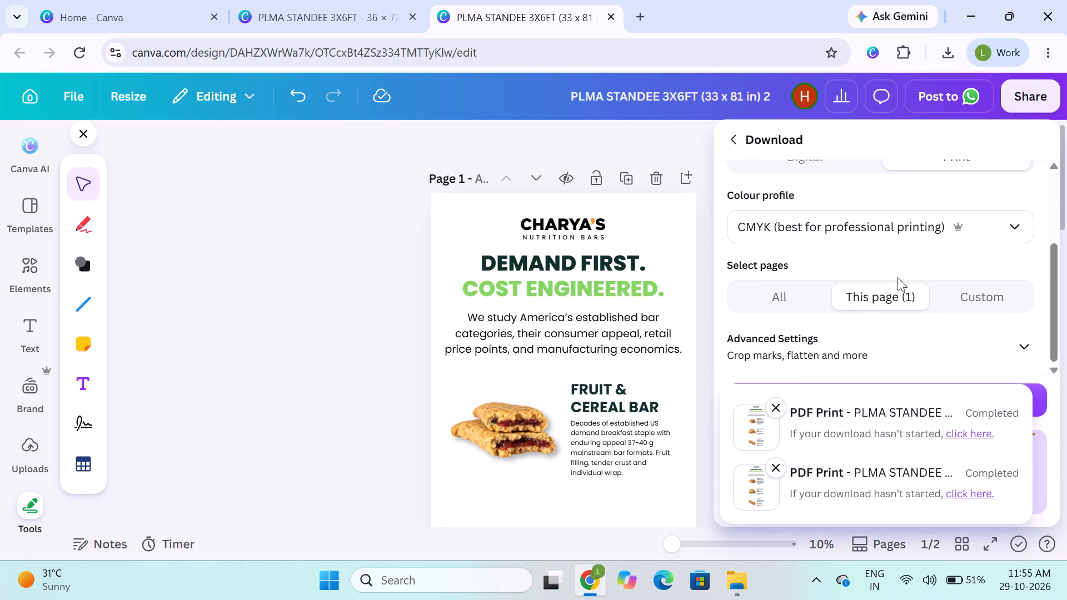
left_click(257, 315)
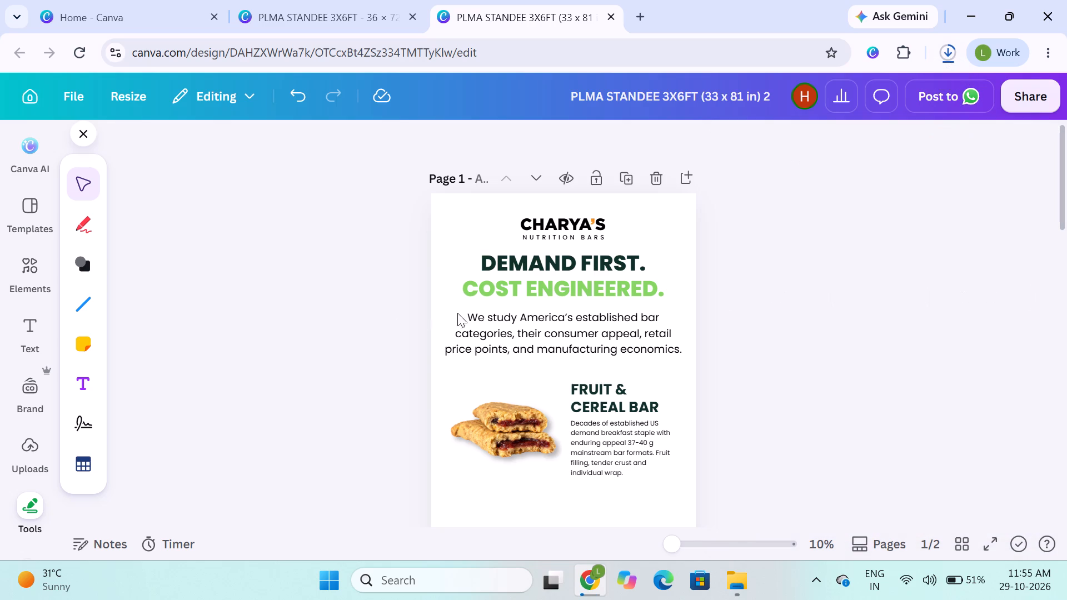
Download only page 2 of the standee as a CMYK print PDF, checking the page 1 PDF in Acrobat along the way.
scroll(718, 296, "down", 5)
scroll(852, 184, "up", 1)
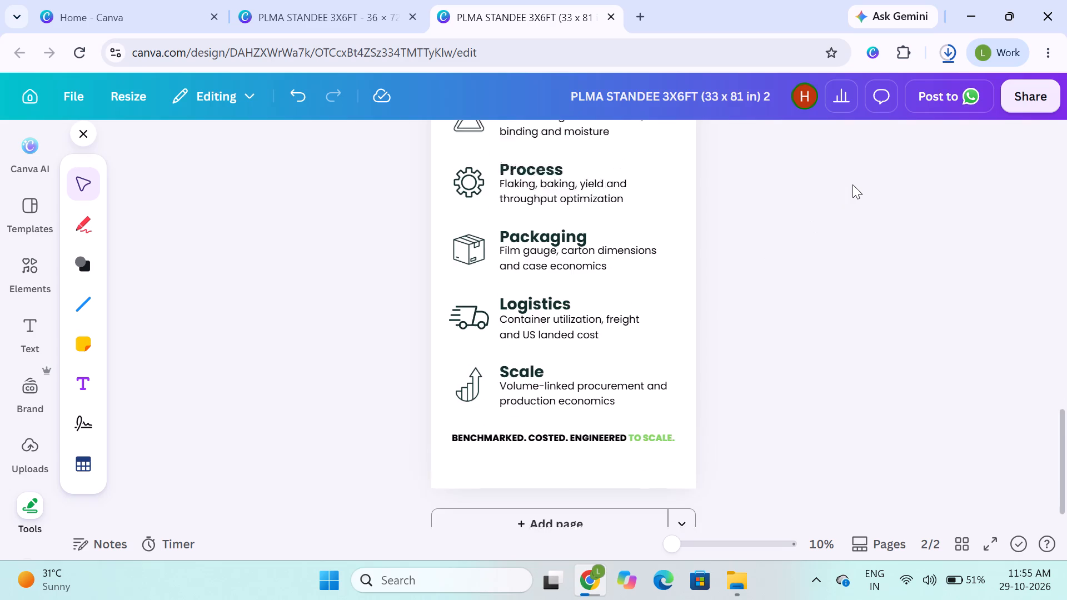
scroll(852, 184, "up", 2)
left_click(1039, 83)
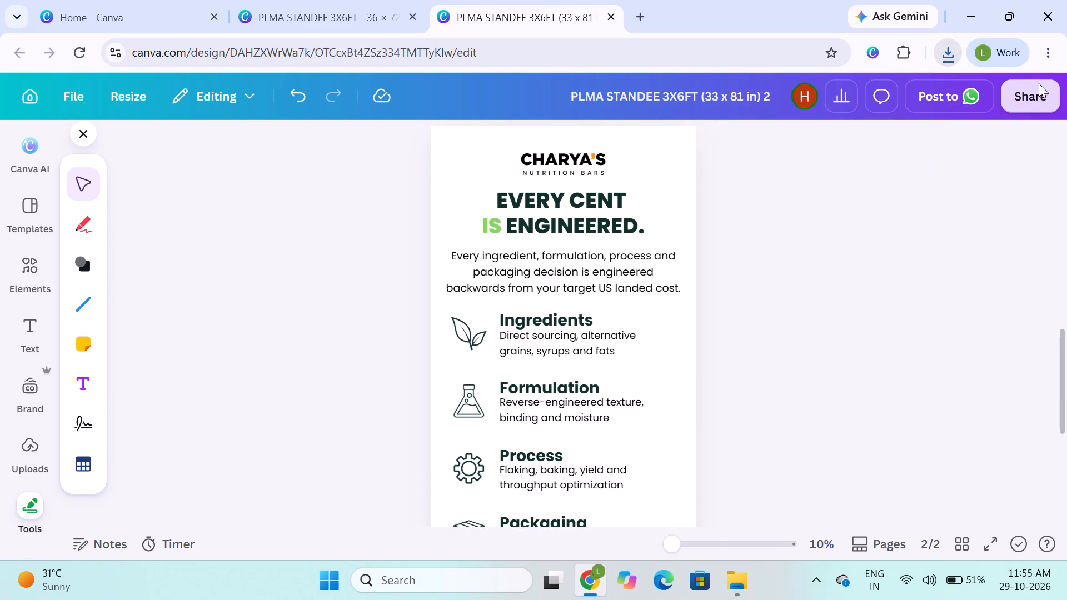
left_click(771, 492)
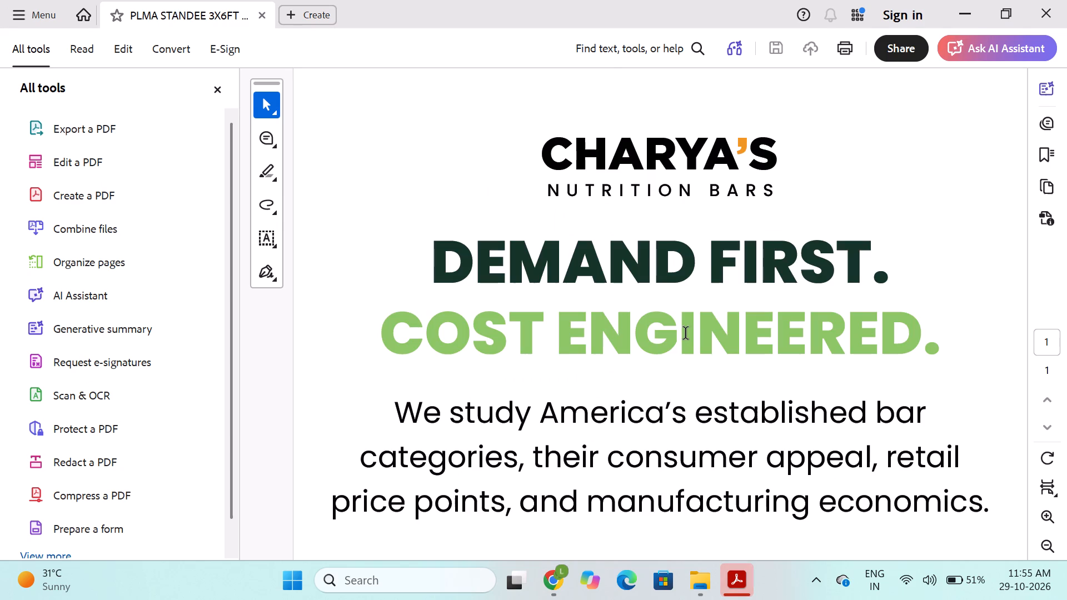
scroll(493, 178, "down", 4)
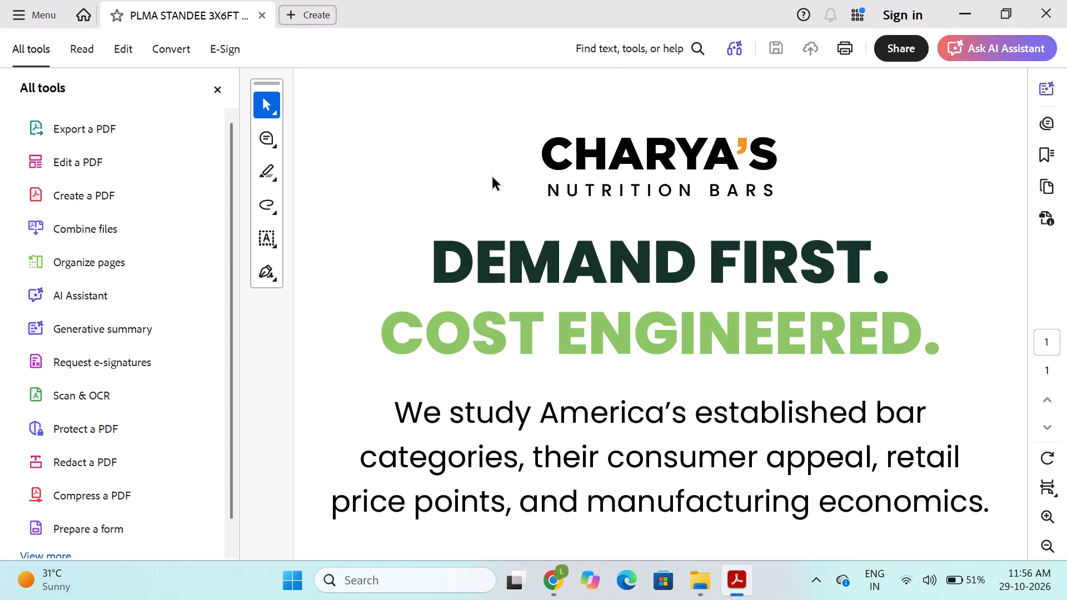
scroll(493, 178, "down", 7)
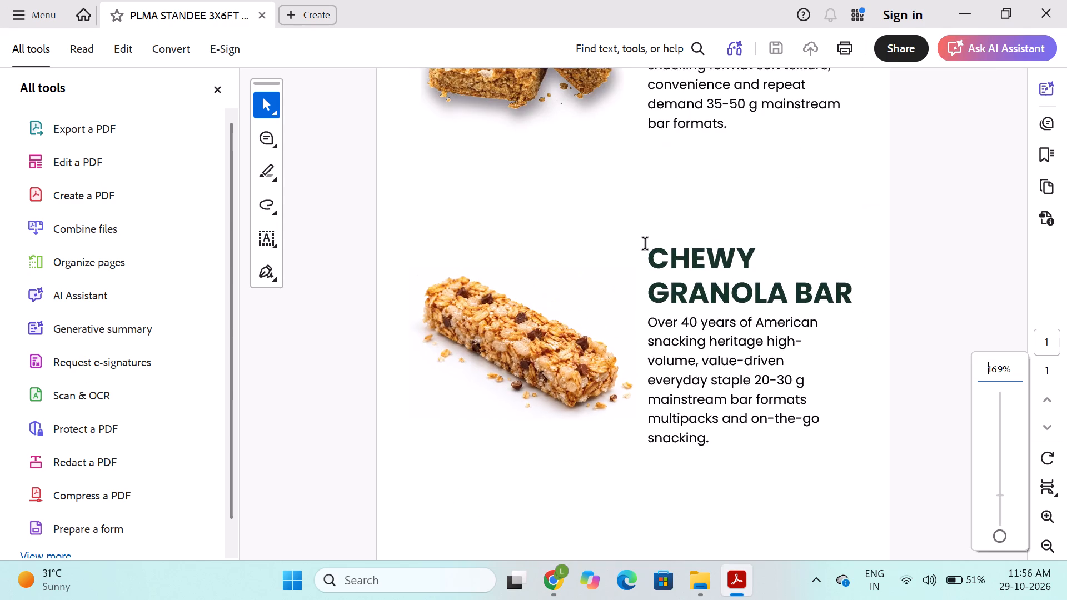
scroll(646, 244, "up", 6)
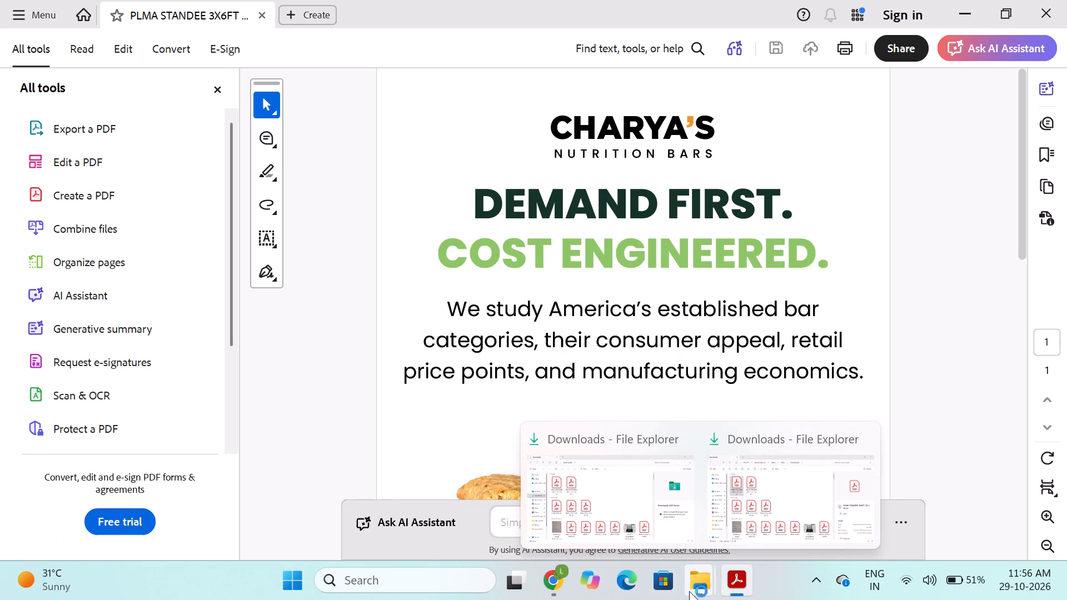
left_click(551, 582)
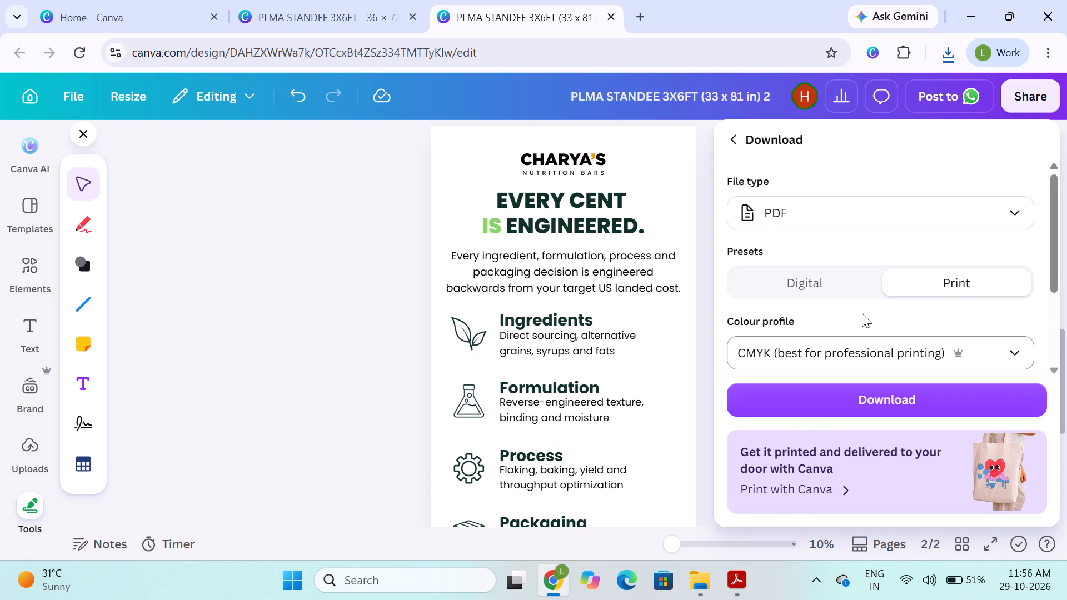
scroll(862, 313, "down", 3)
left_click(865, 298)
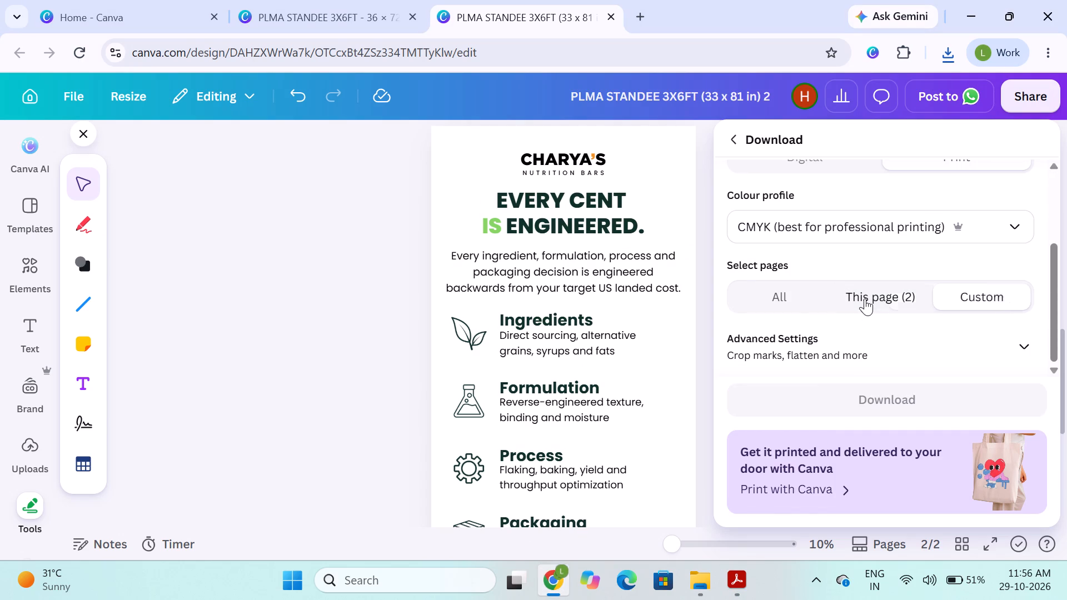
scroll(831, 333, "down", 2)
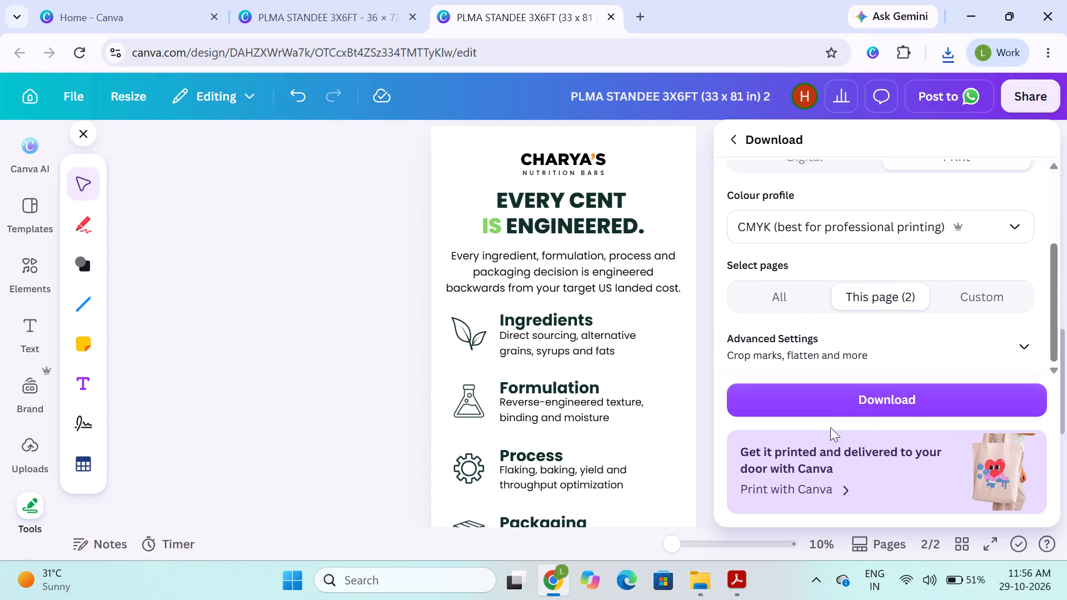
left_click(823, 408)
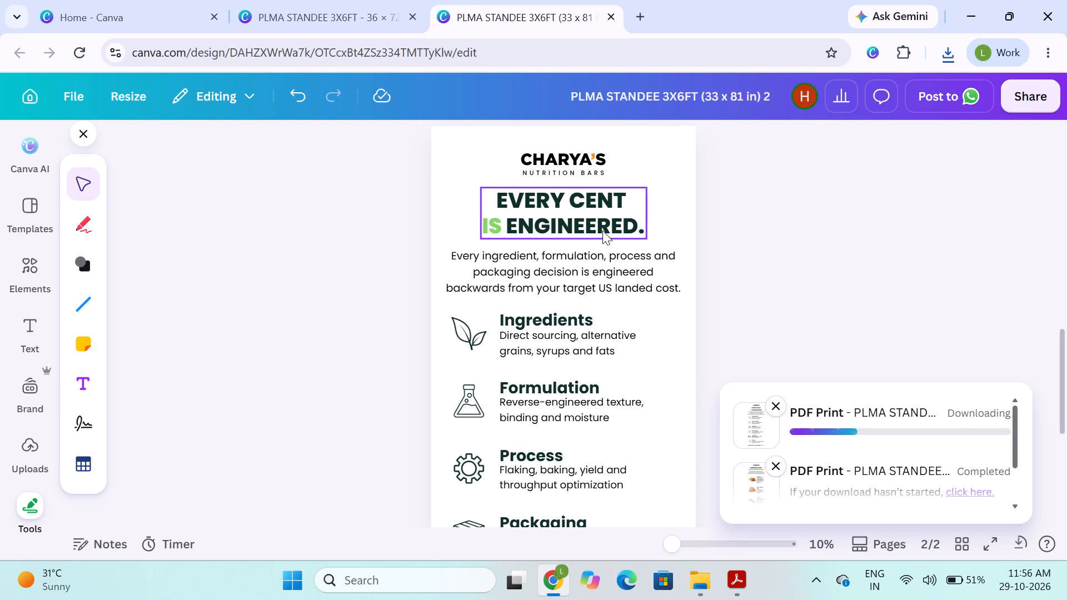
Open Gmail in a new browser tab, minimizing the PDF viewer that covers it.
left_click(638, 17)
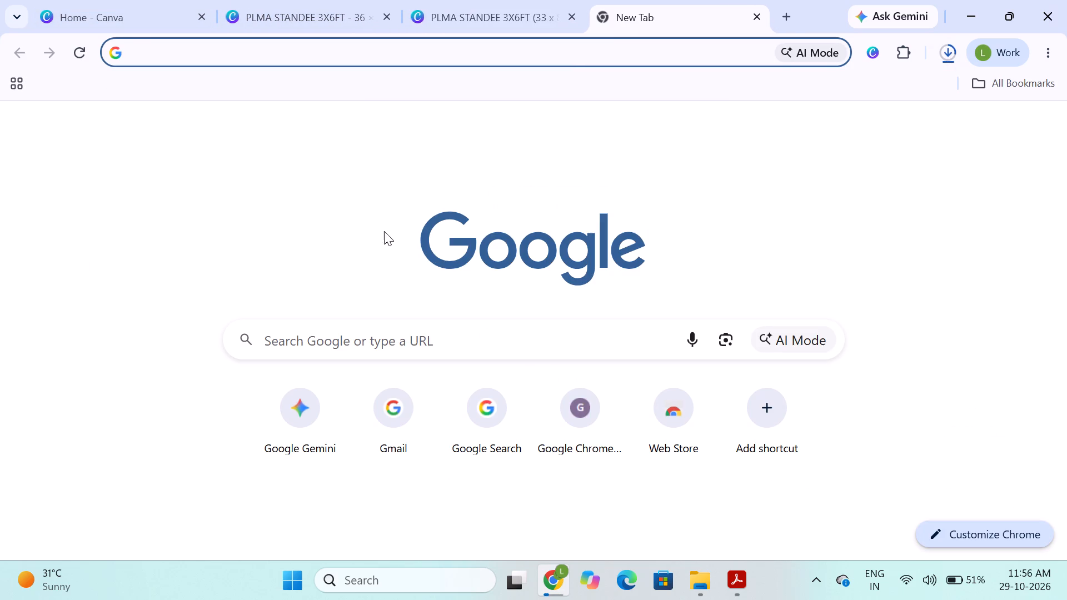
left_click(335, 318)
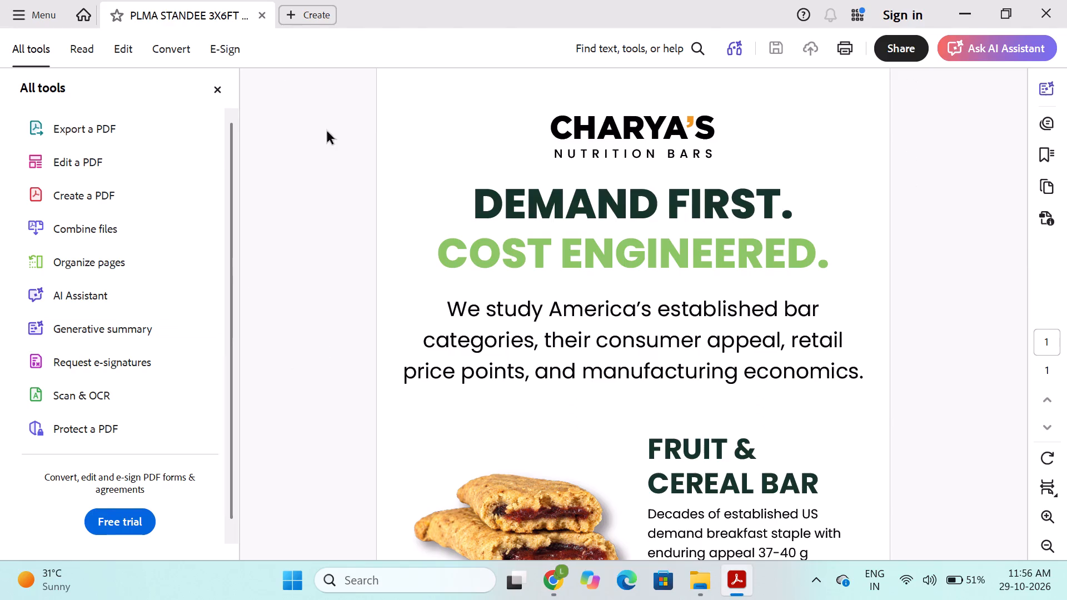
left_click(954, 13)
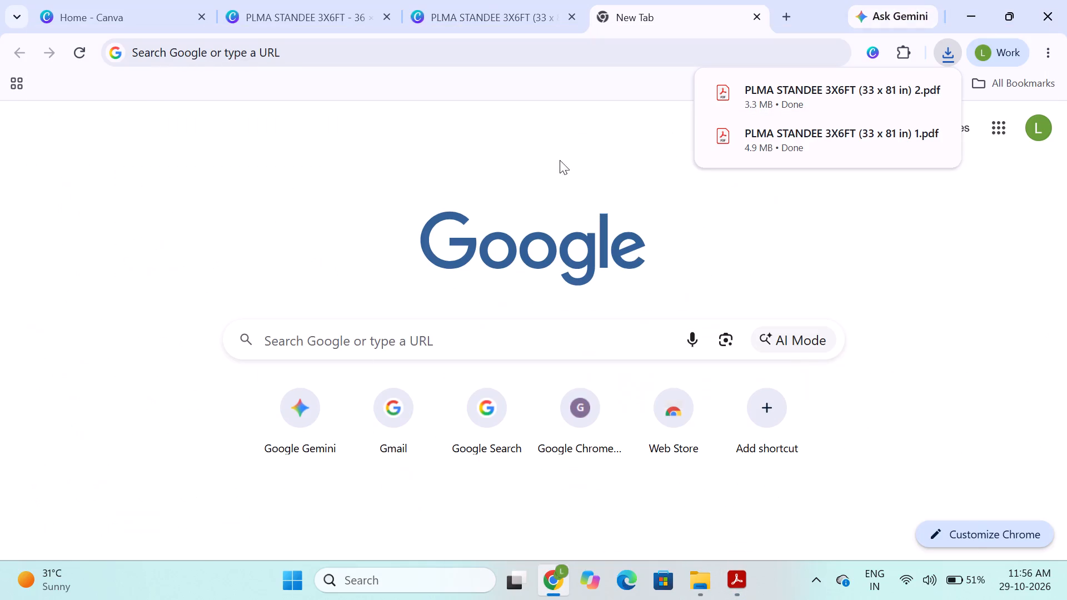
left_click(315, 349)
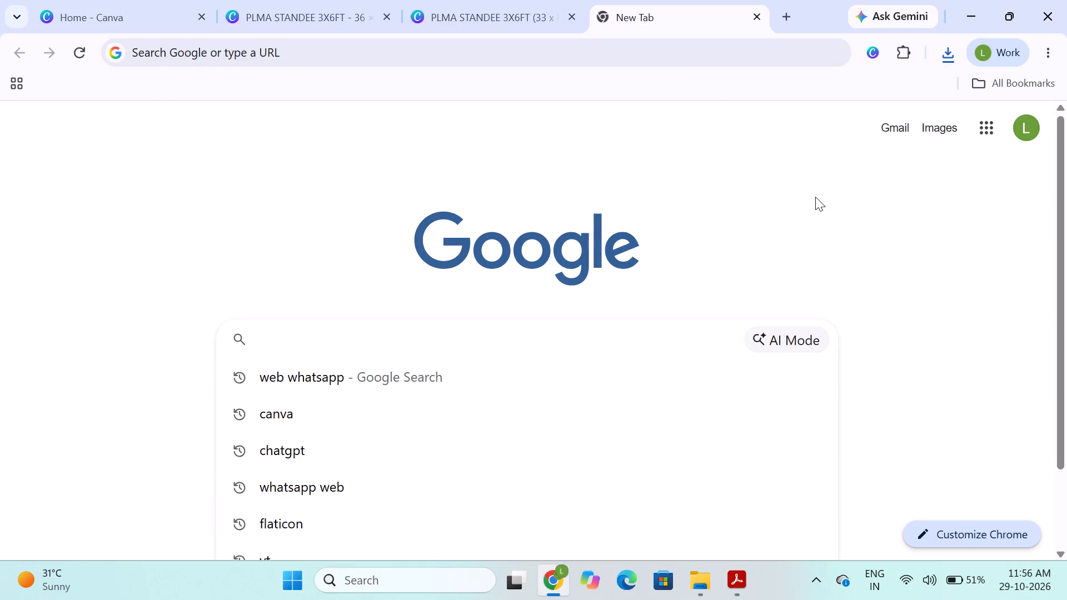
left_click(1026, 130)
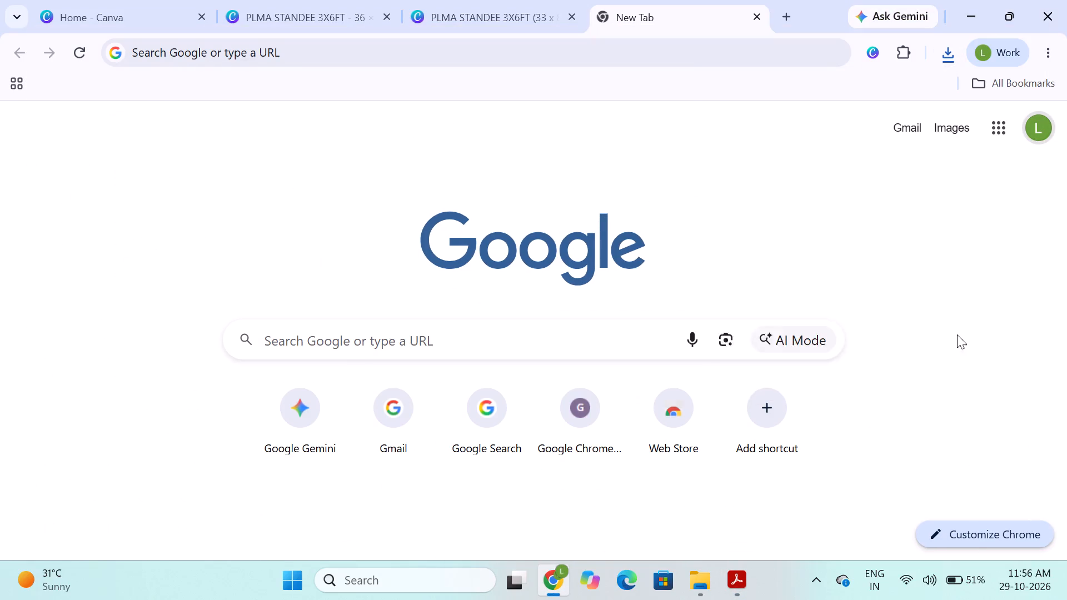
left_click_drag(643, 186, 669, 183)
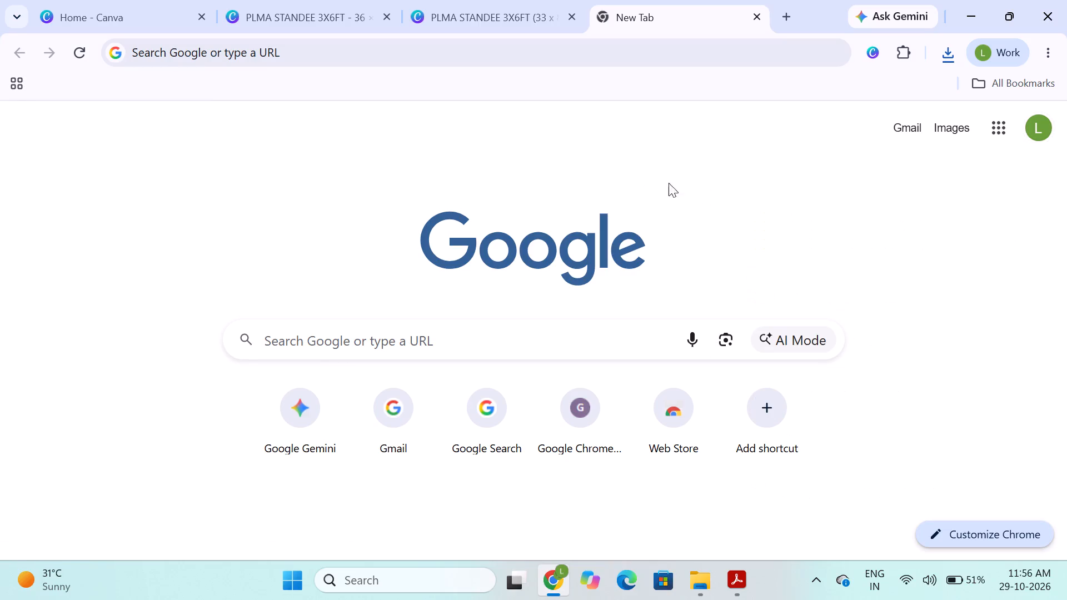
left_click_drag(669, 183, 899, 136)
left_click(899, 136)
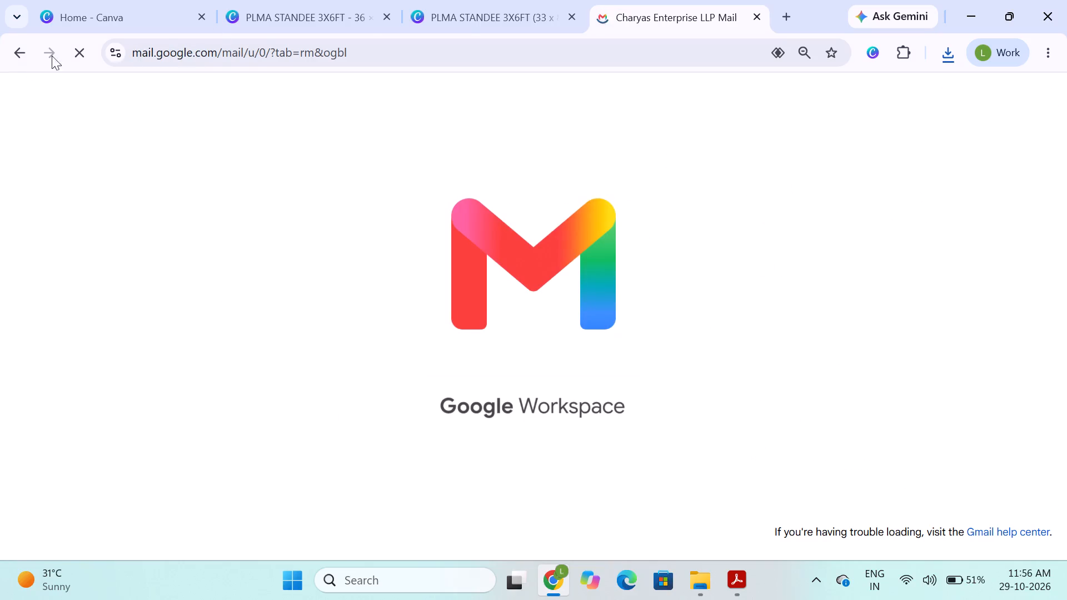
Open the list of Google apps in another new tab.
left_click(789, 14)
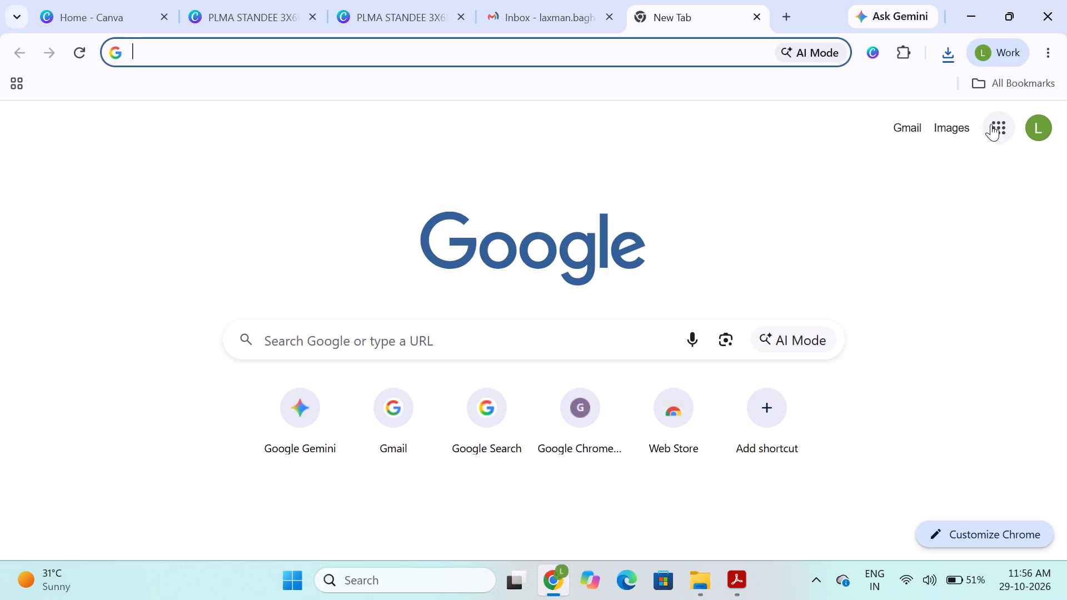